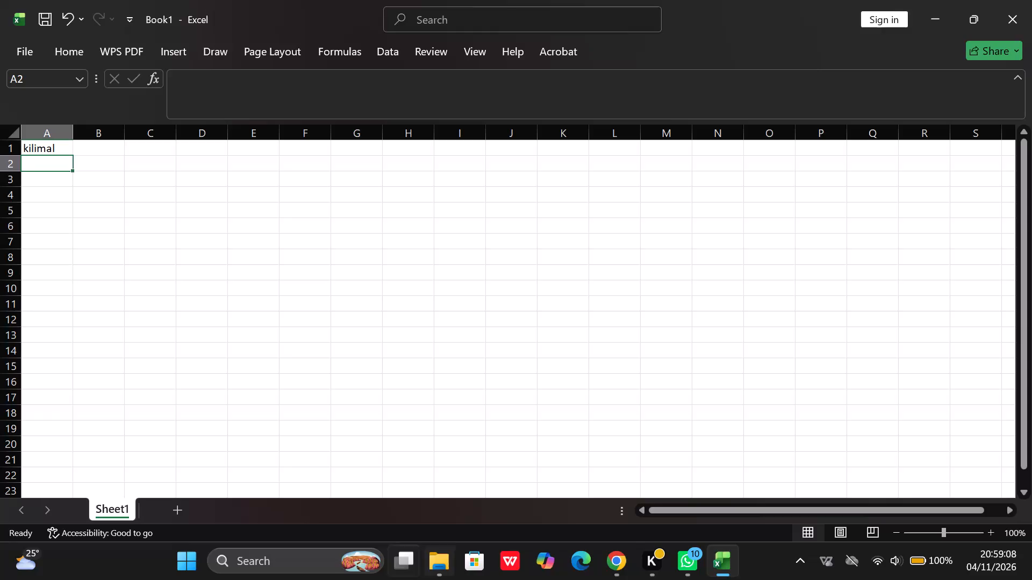
Find and launch Adobe Premiere Pro 2020.
{"action": "left_click", "coordinate": [275, 561]}
{"action": "type", "text": "adob"}
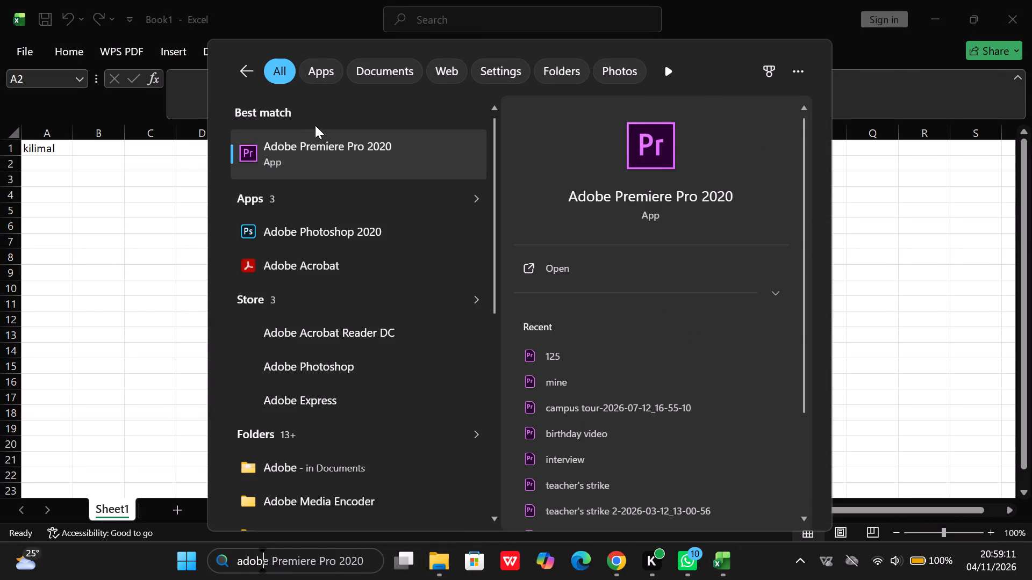
{"action": "left_click", "coordinate": [312, 140]}
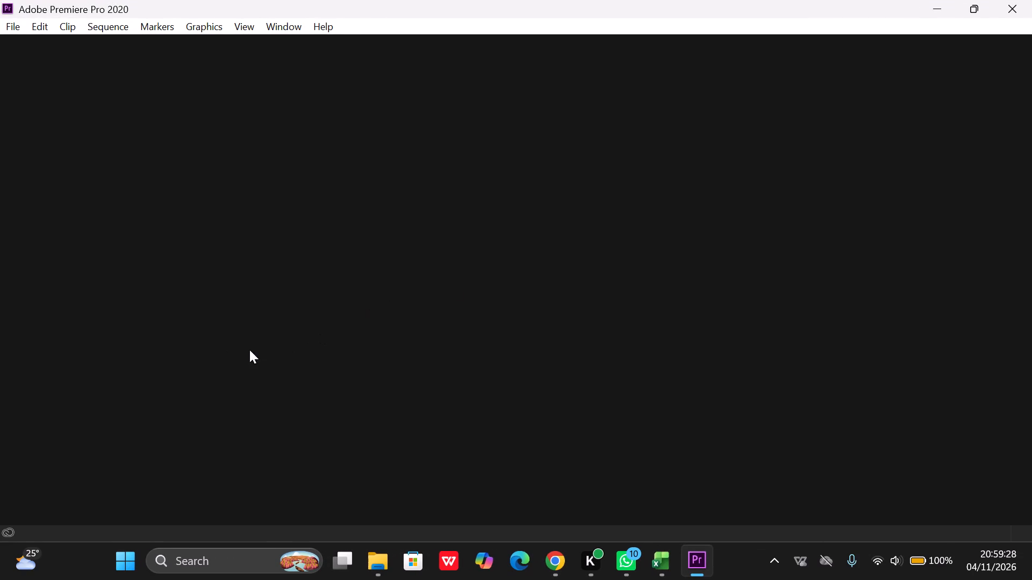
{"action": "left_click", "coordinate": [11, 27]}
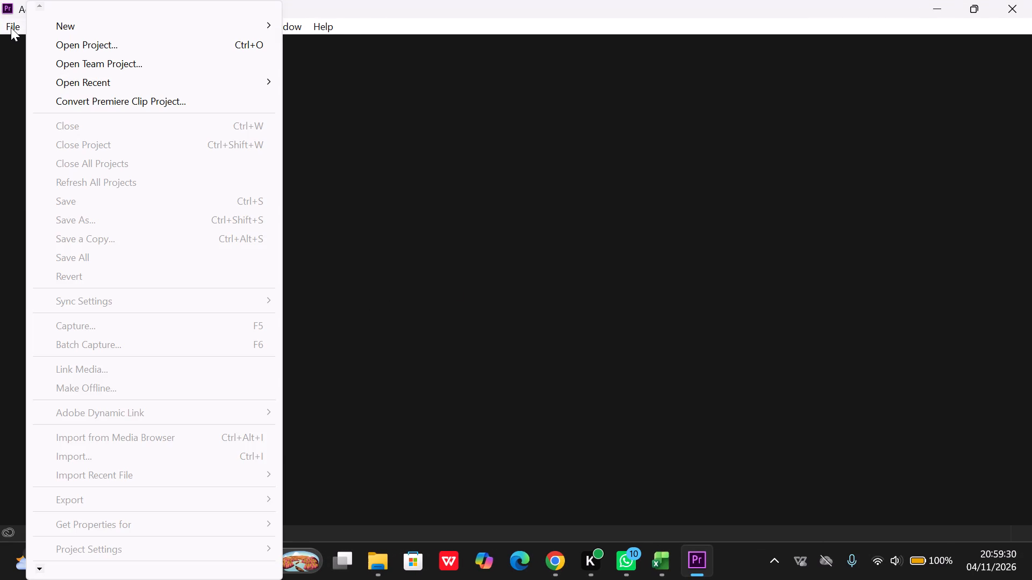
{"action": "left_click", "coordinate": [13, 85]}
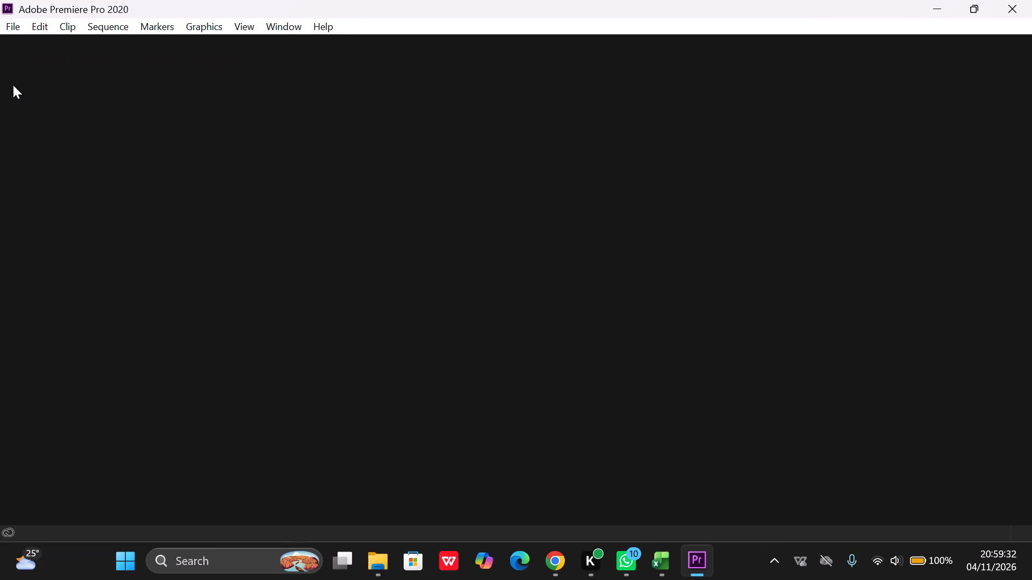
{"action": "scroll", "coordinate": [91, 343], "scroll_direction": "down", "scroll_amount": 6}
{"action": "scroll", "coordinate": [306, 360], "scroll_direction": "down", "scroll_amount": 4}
Start a new Premiere Pro project.
{"action": "left_click", "coordinate": [0, 16]}
{"action": "left_click", "coordinate": [10, 25]}
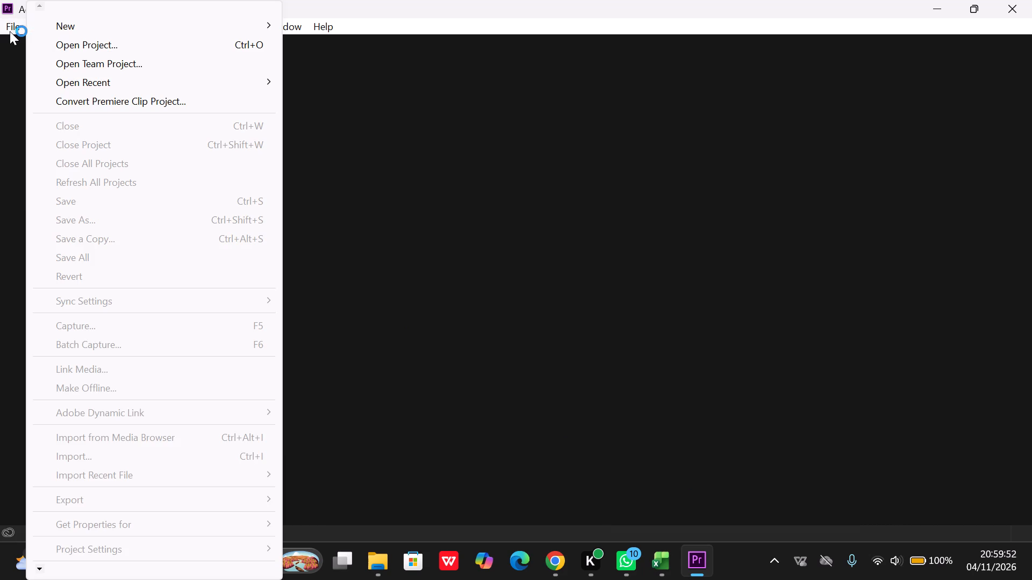
{"action": "left_click", "coordinate": [69, 23]}
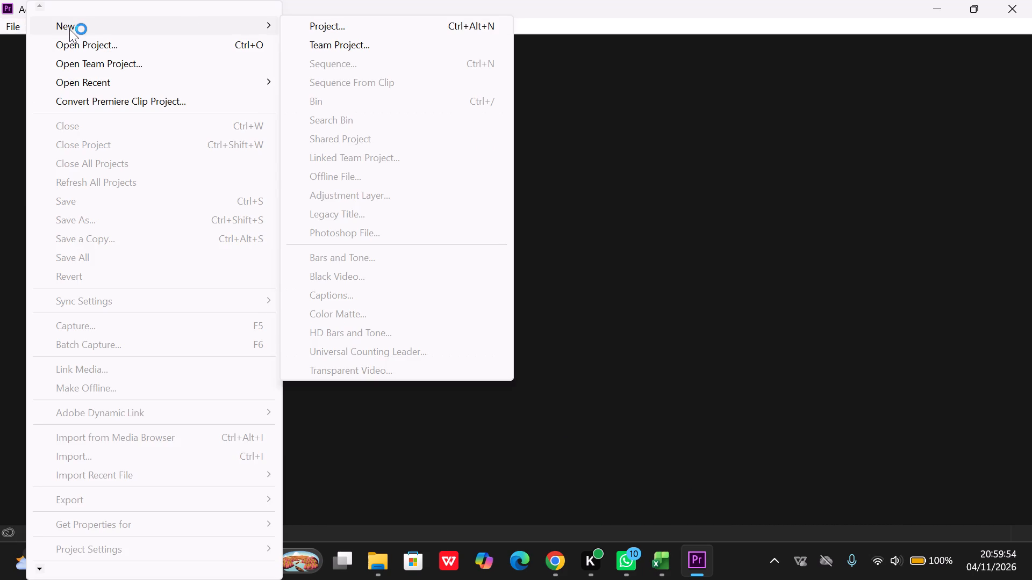
{"action": "left_click", "coordinate": [312, 25]}
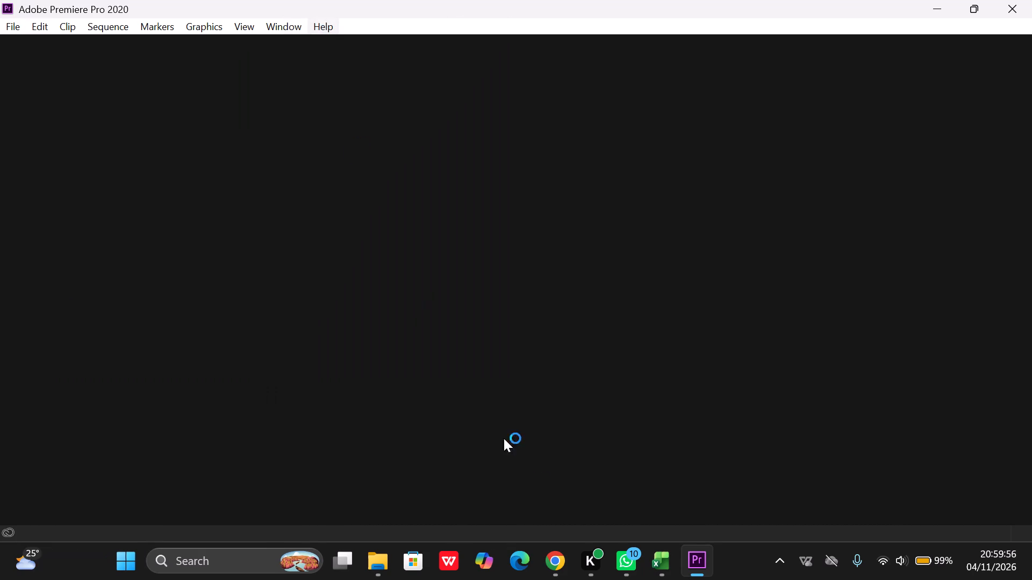
Switch to Chrome and open the recommended Wasafi Media Story Book video "Mjue JEKSHENI" on YouTube.
{"action": "left_click", "coordinate": [573, 563]}
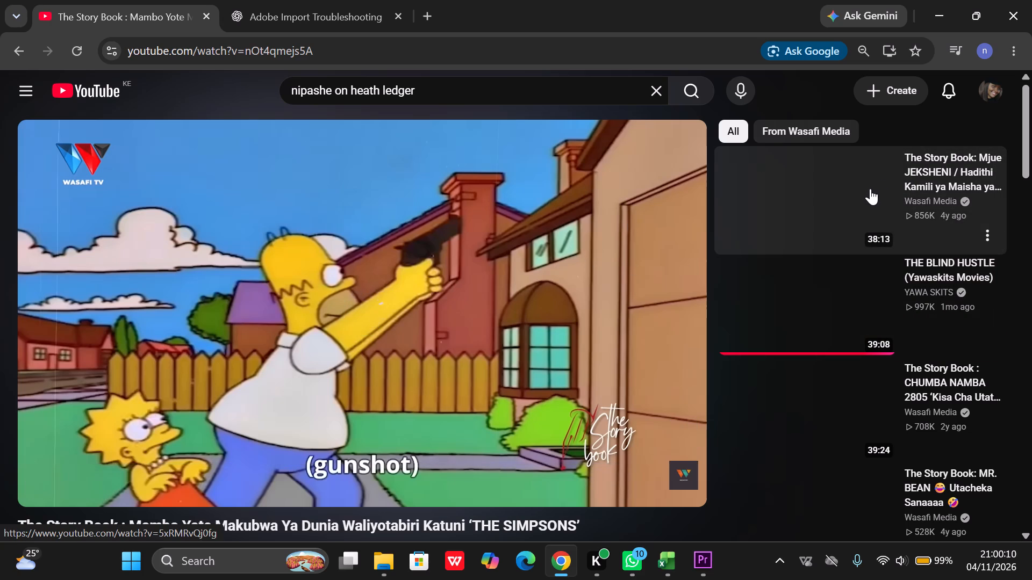
{"action": "left_click", "coordinate": [837, 192]}
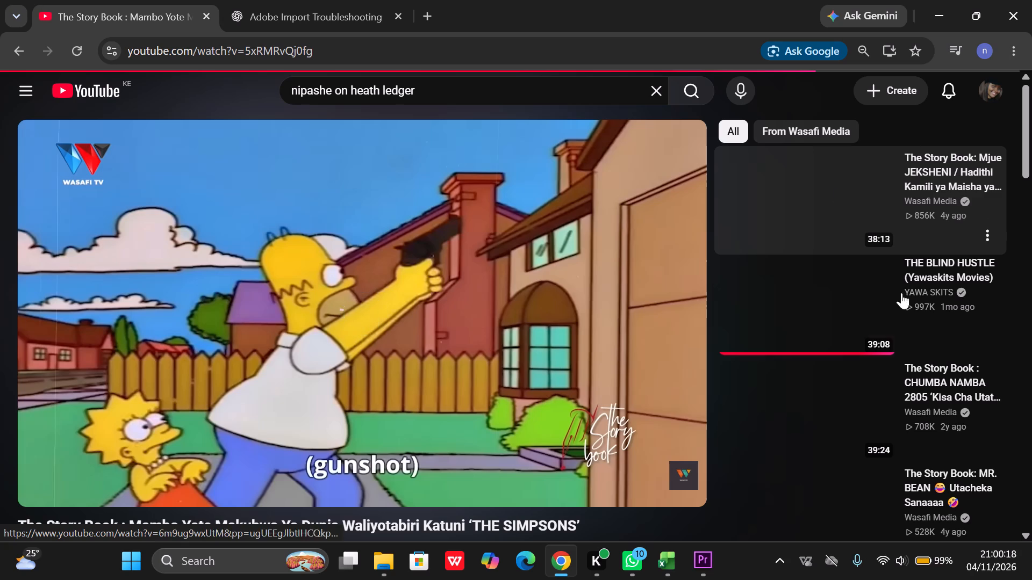
Switch back to Premiere Pro and create the new project with the name "nancy 15" in the Downloads folder.
{"action": "left_click", "coordinate": [695, 564]}
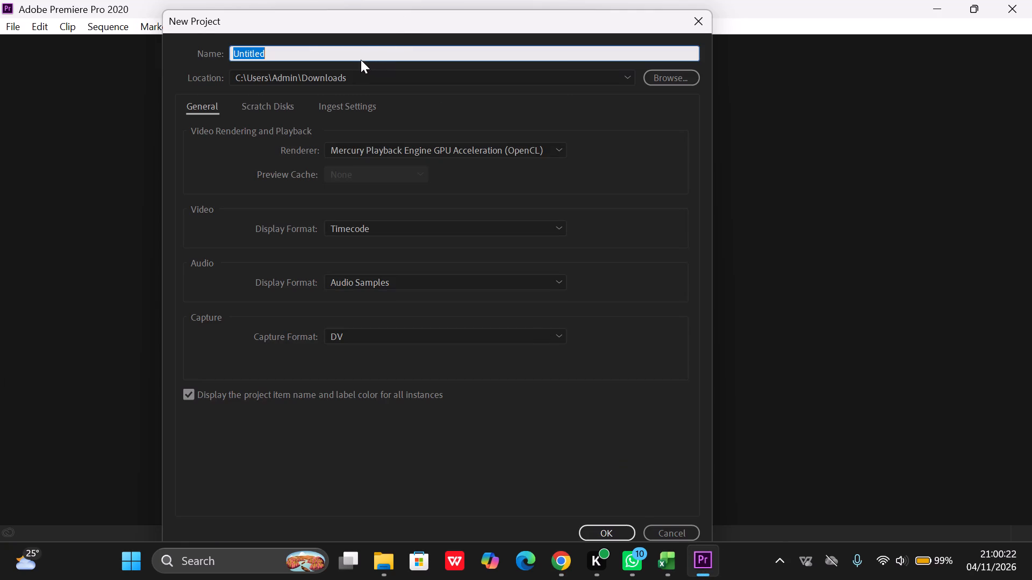
{"action": "key", "text": "BackSpace"}
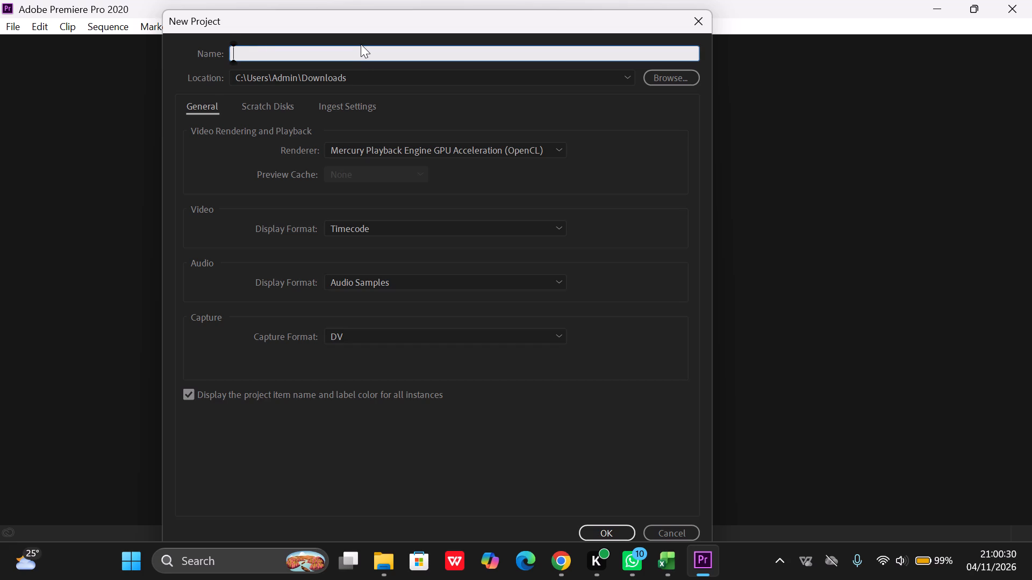
{"action": "key", "text": "BackSpace"}
{"action": "type", "text": "nancy 15"}
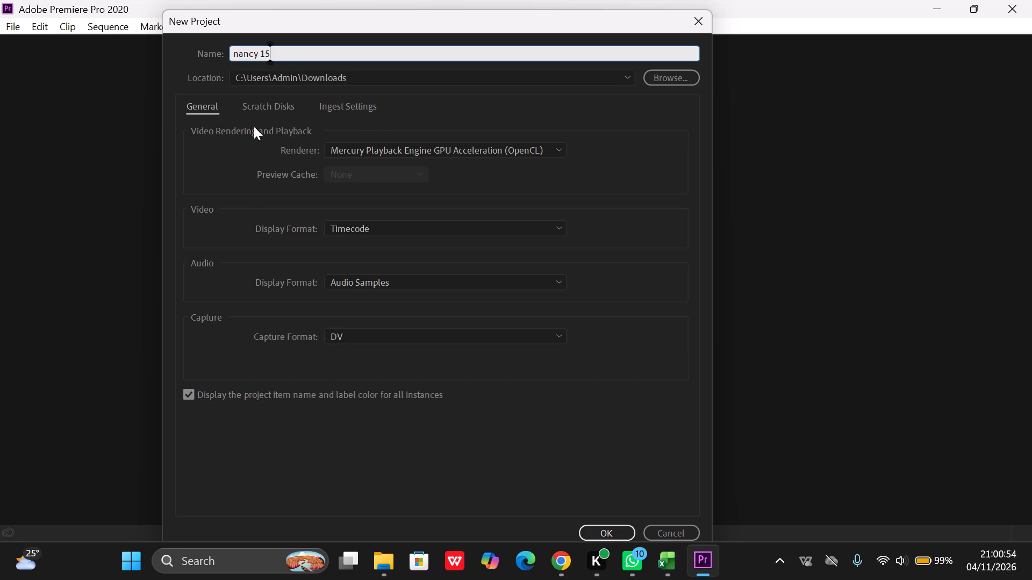
Create the "nancy 15" project in the Downloads folder, keeping the current rendering, display and capture settings.
{"action": "left_click", "coordinate": [598, 525]}
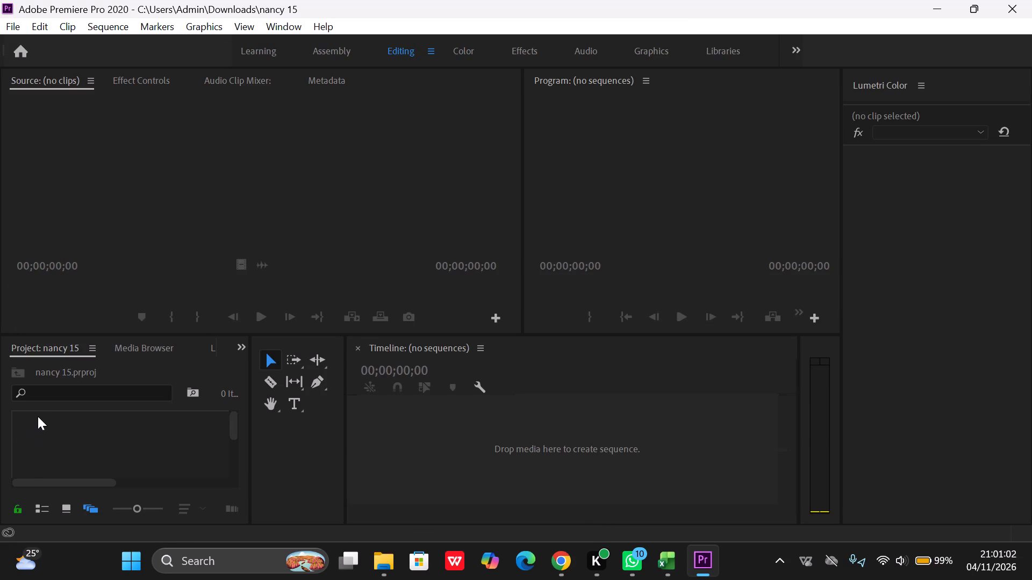
Start importing media into the empty "nancy 15" project, opening the file selection.
{"action": "double_click", "coordinate": [56, 437]}
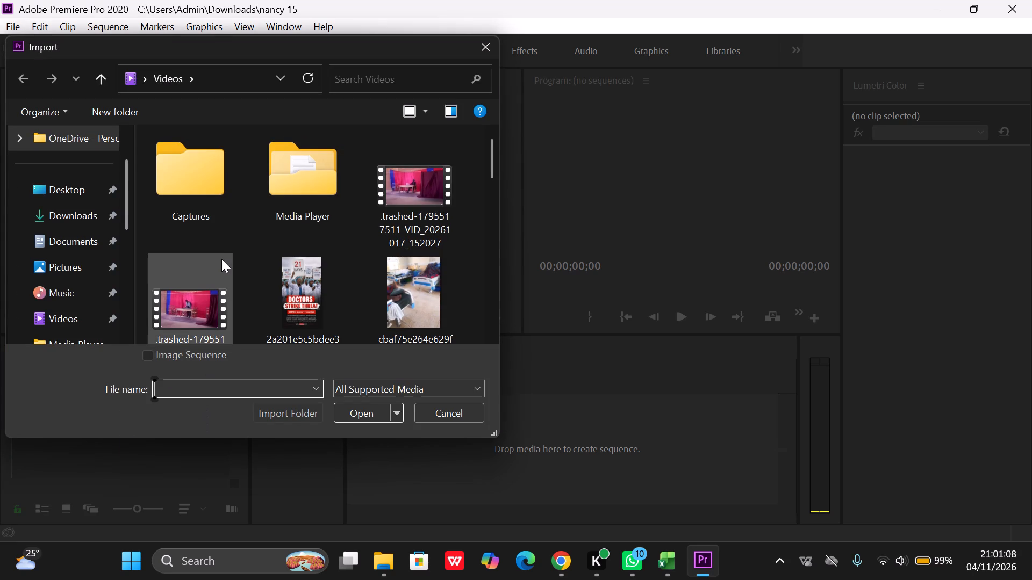
Import the doctors' strike poster and the hospital ward image from the Videos folder into the project.
{"action": "left_click_drag", "start_coordinate": [266, 251], "coordinate": [266, 251]}
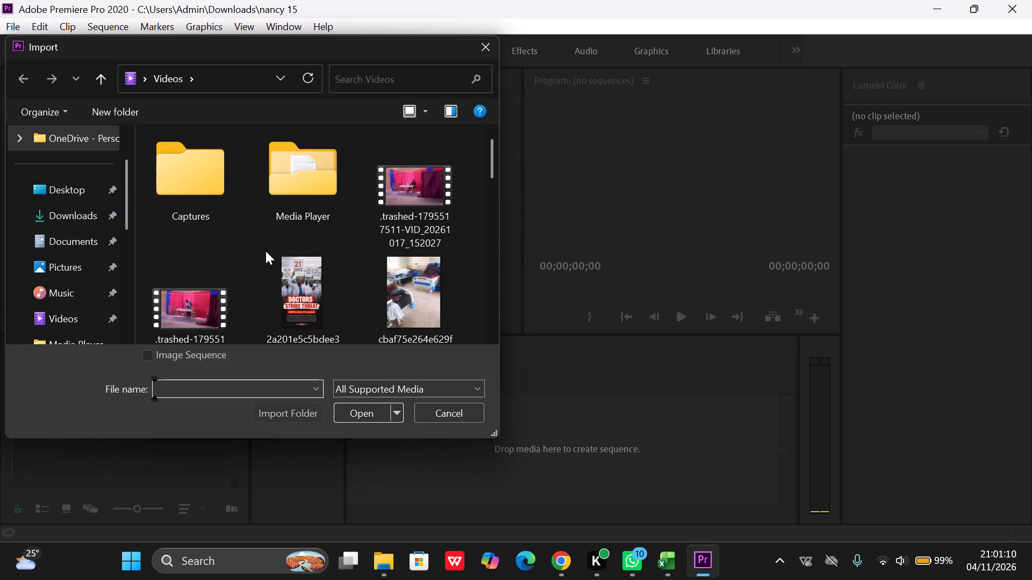
{"action": "left_click_drag", "start_coordinate": [266, 251], "coordinate": [450, 307]}
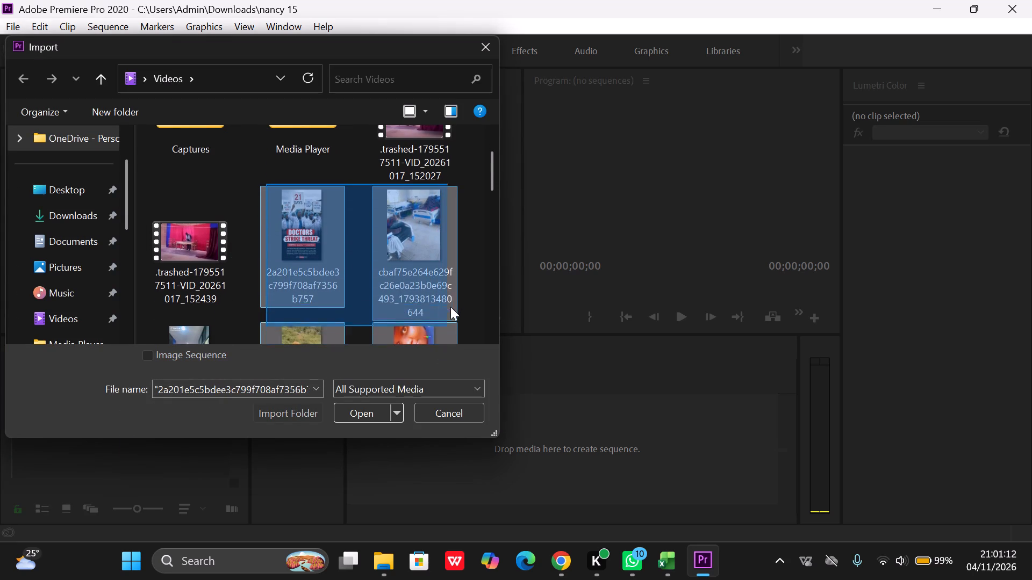
{"action": "left_click_drag", "start_coordinate": [450, 307], "coordinate": [452, 267]}
{"action": "left_click", "coordinate": [359, 412]}
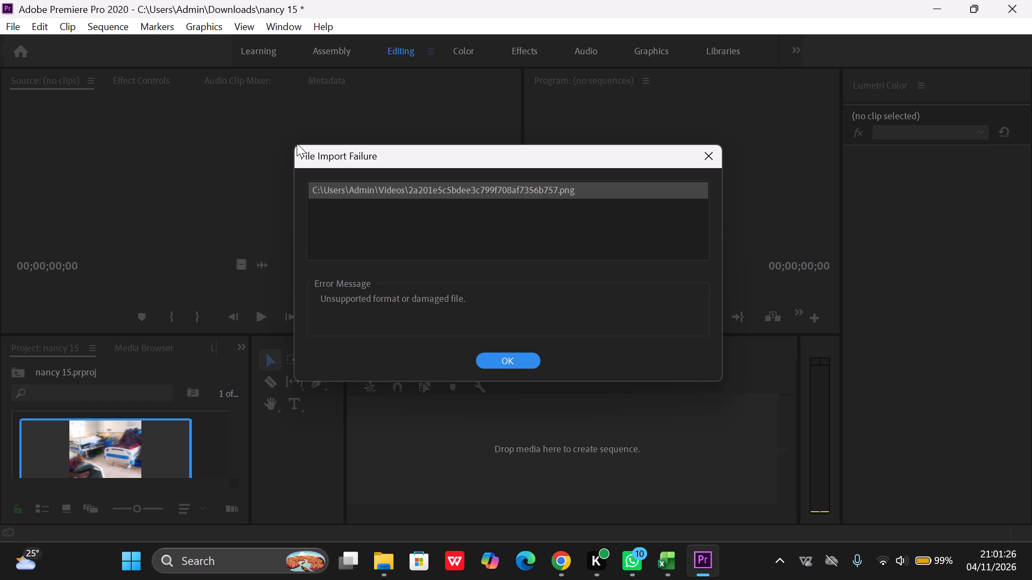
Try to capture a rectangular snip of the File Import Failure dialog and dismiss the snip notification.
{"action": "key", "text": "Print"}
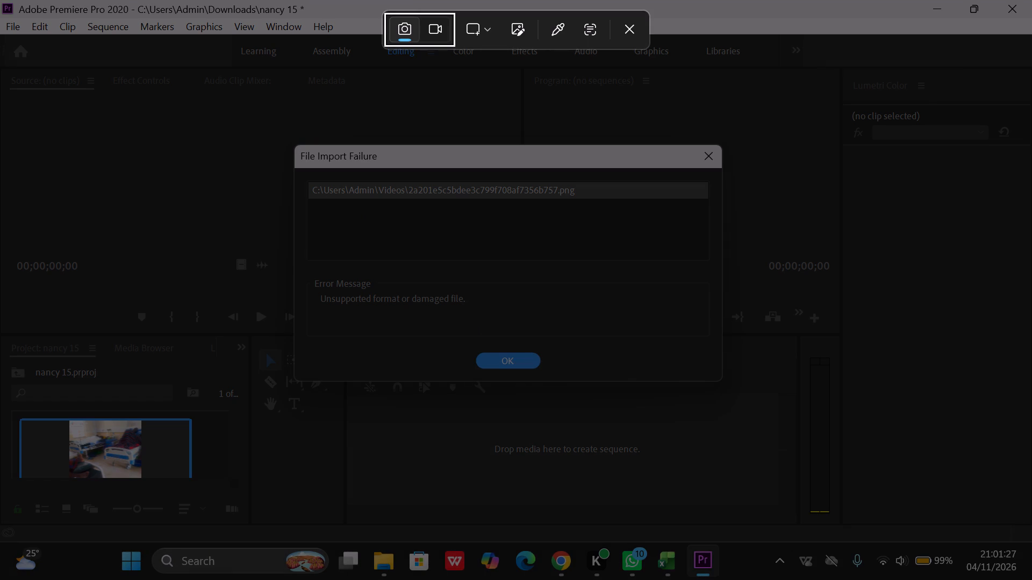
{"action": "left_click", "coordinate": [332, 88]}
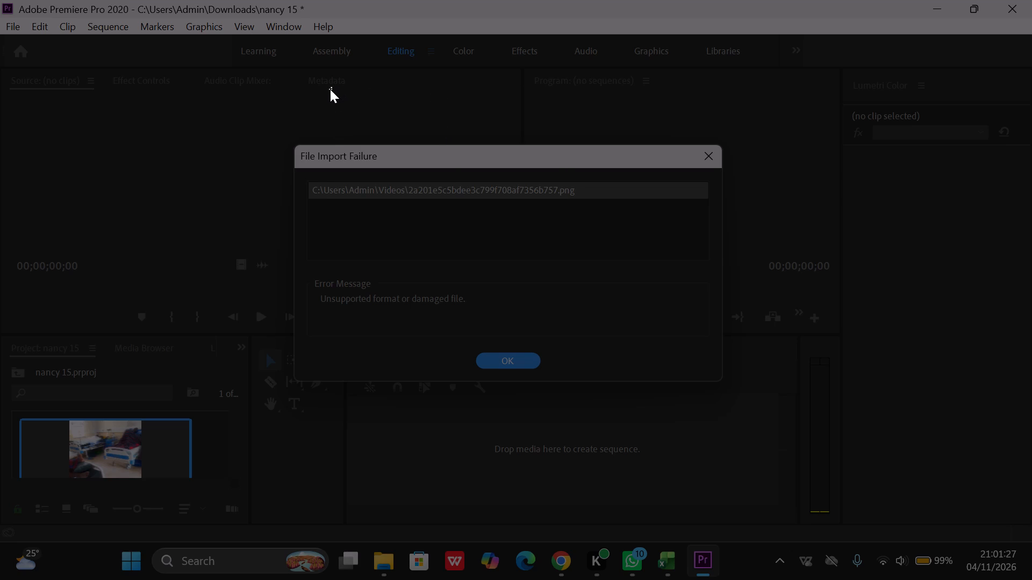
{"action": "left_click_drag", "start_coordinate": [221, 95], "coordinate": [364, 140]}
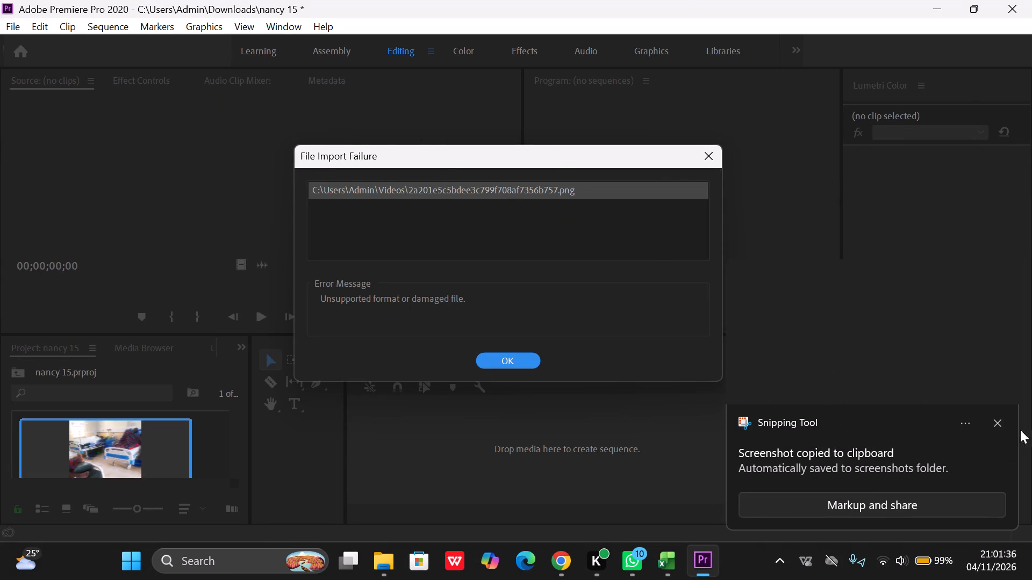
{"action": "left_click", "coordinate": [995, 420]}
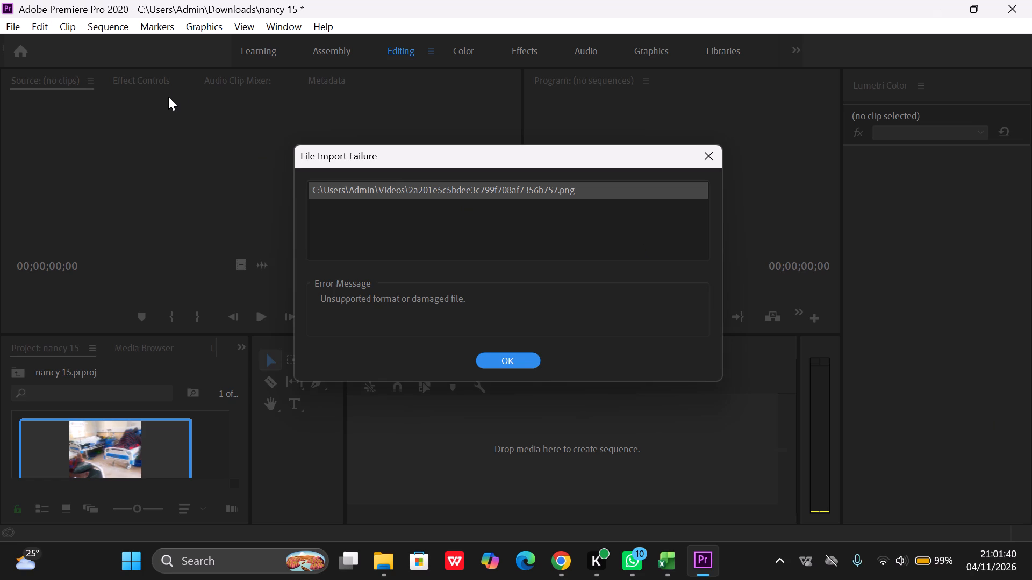
Snip the area around the whole File Import Failure dialog, copy the capture from Snipping Tool and close it.
{"action": "left_click_drag", "start_coordinate": [194, 91], "coordinate": [758, 455]}
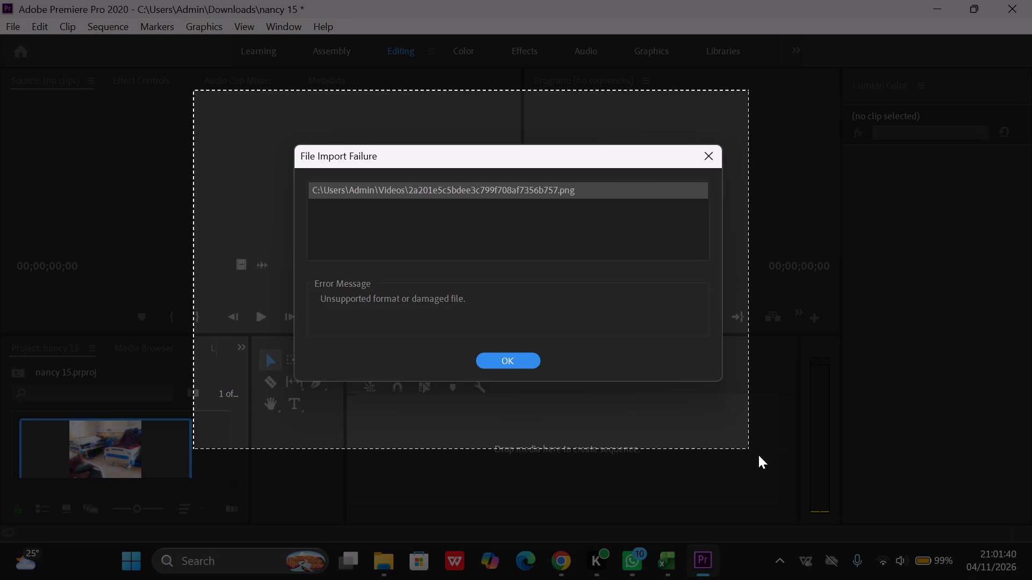
{"action": "left_click_drag", "start_coordinate": [758, 455], "coordinate": [770, 462]}
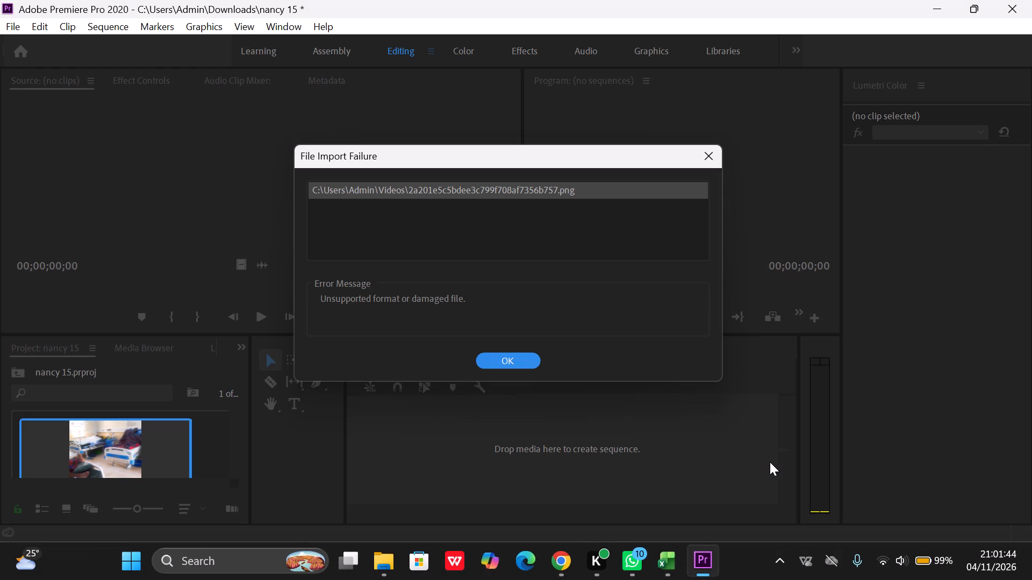
{"action": "left_click", "coordinate": [800, 503]}
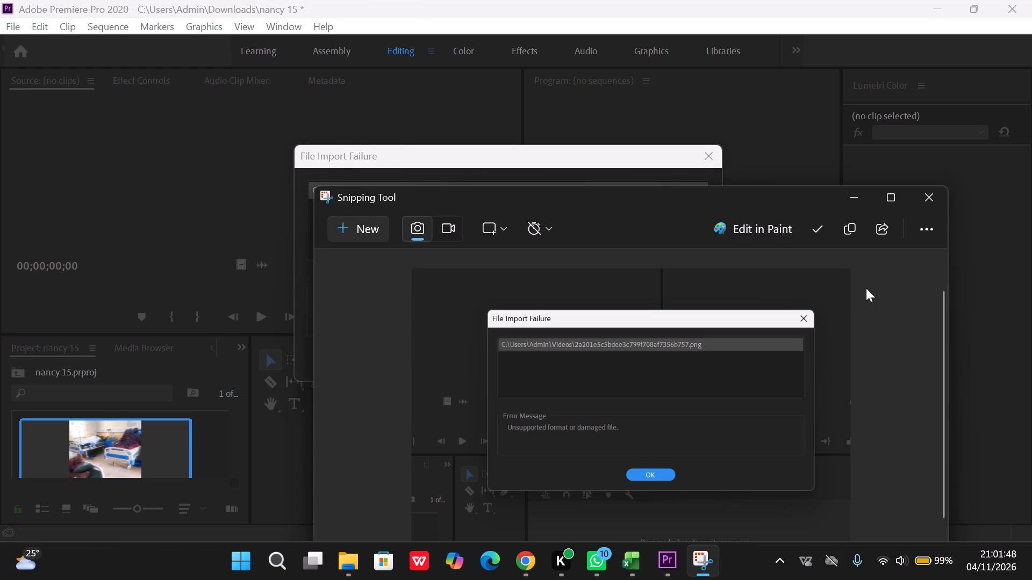
{"action": "left_click", "coordinate": [850, 230]}
{"action": "left_click", "coordinate": [932, 193]}
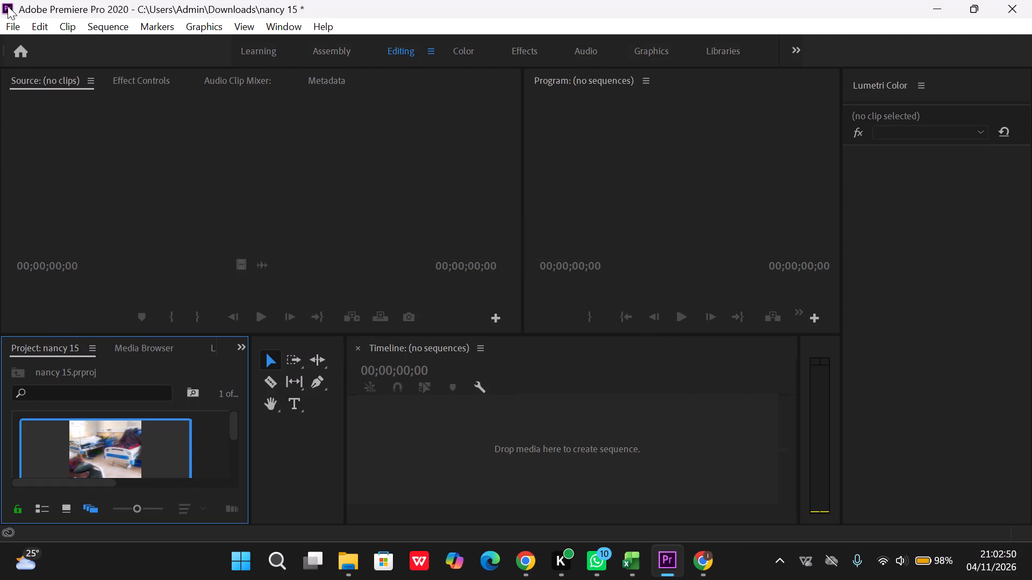
{"action": "left_click", "coordinate": [11, 21]}
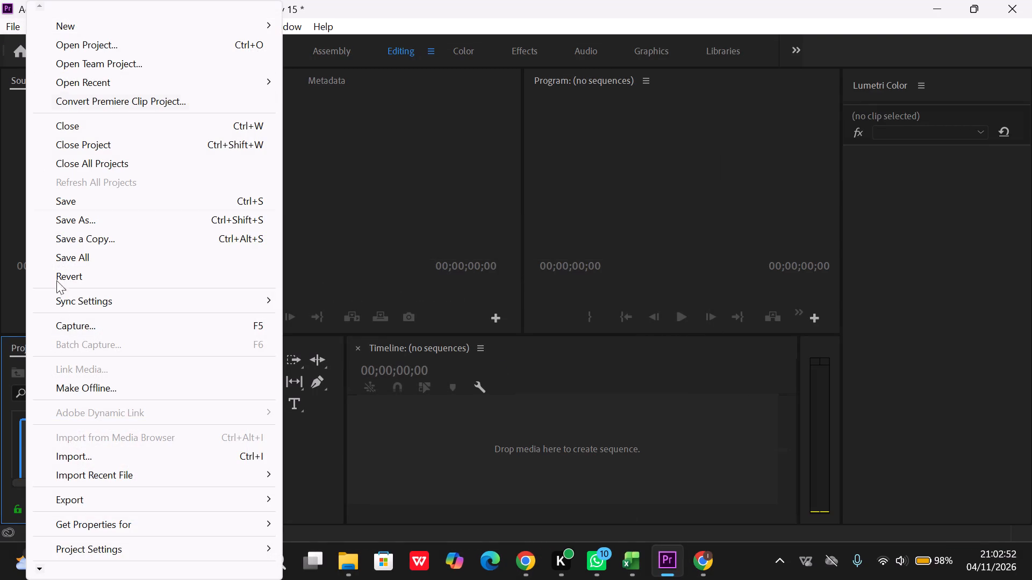
{"action": "left_click", "coordinate": [111, 455]}
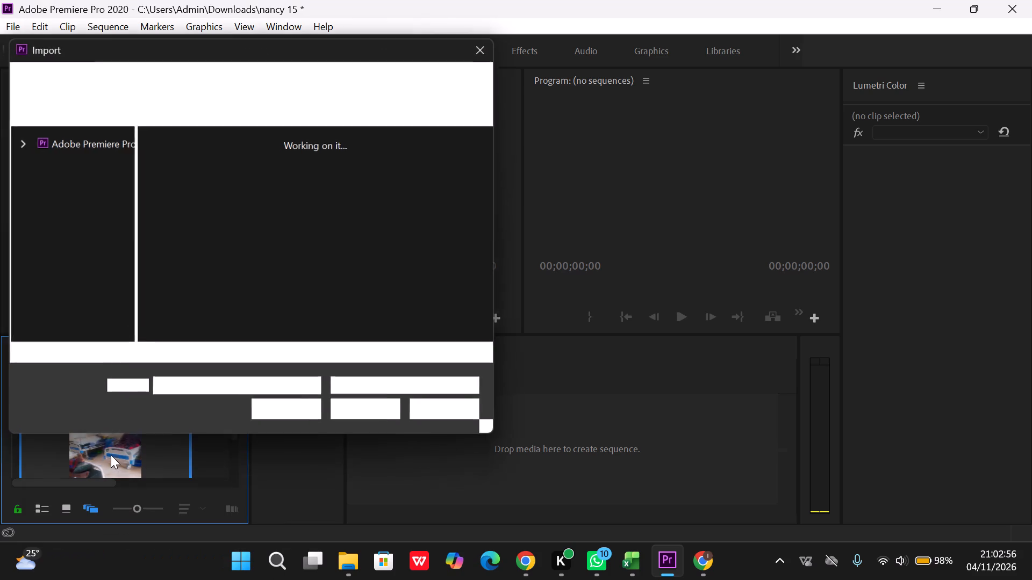
{"action": "scroll", "coordinate": [234, 278], "scroll_direction": "down", "scroll_amount": 1}
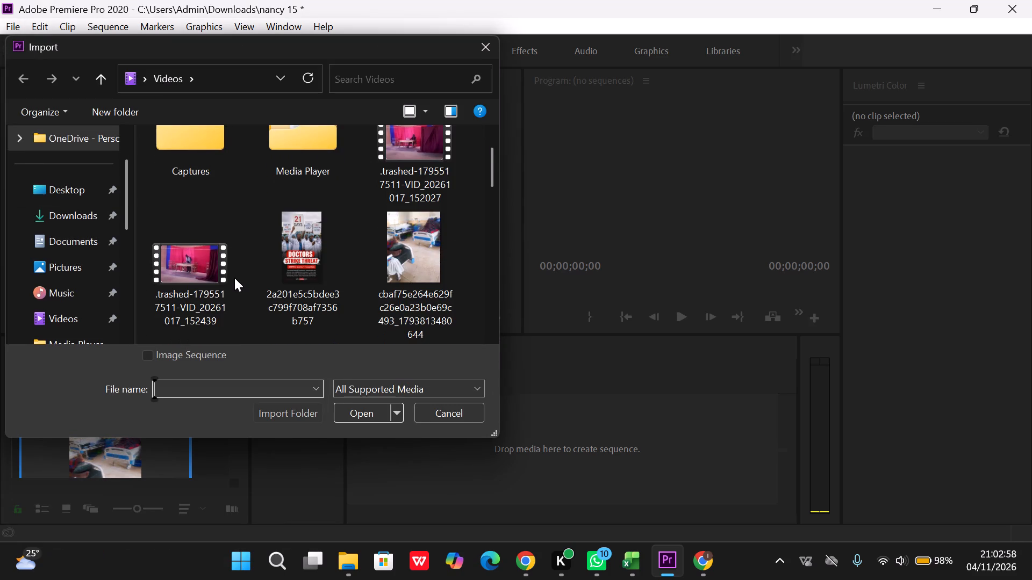
{"action": "scroll", "coordinate": [234, 278], "scroll_direction": "down", "scroll_amount": 1}
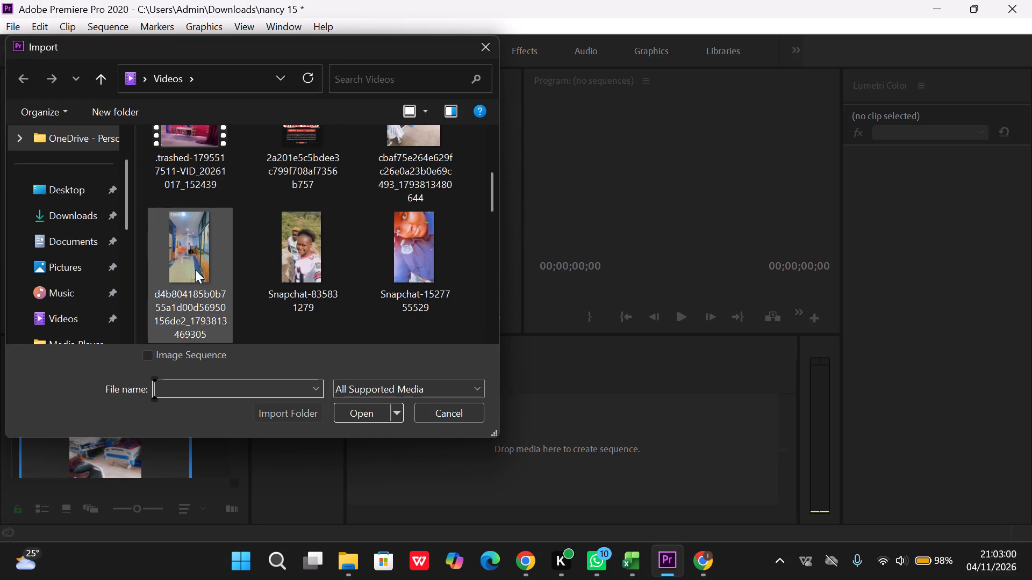
{"action": "double_click", "coordinate": [195, 270]}
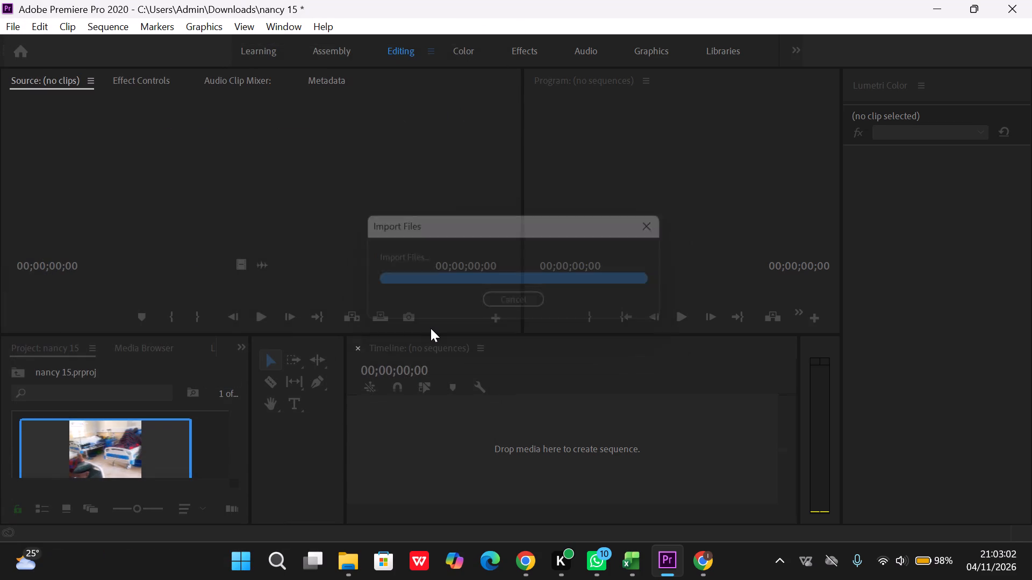
{"action": "scroll", "coordinate": [91, 418], "scroll_direction": "down", "scroll_amount": 3}
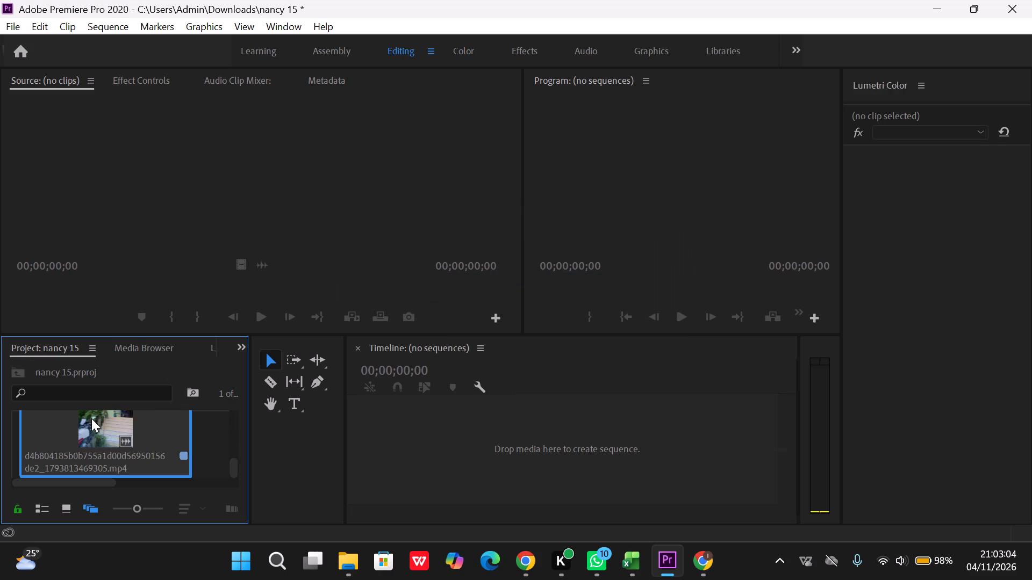
{"action": "scroll", "coordinate": [83, 455], "scroll_direction": "up", "scroll_amount": 3}
Import the audio files "save 1" and "save 2" from the Music folder into the project.
{"action": "left_click", "coordinate": [9, 25]}
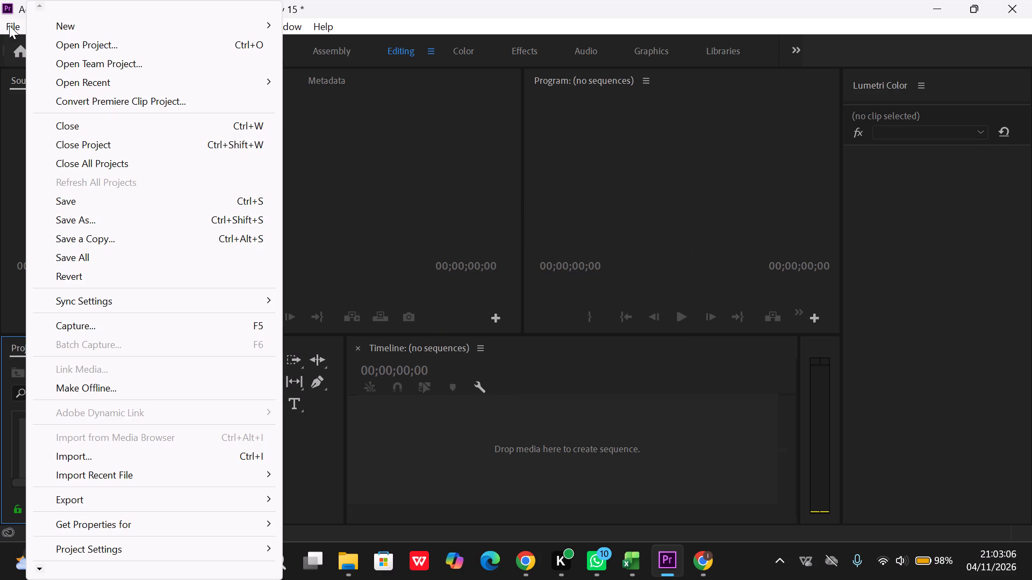
{"action": "left_click", "coordinate": [122, 449]}
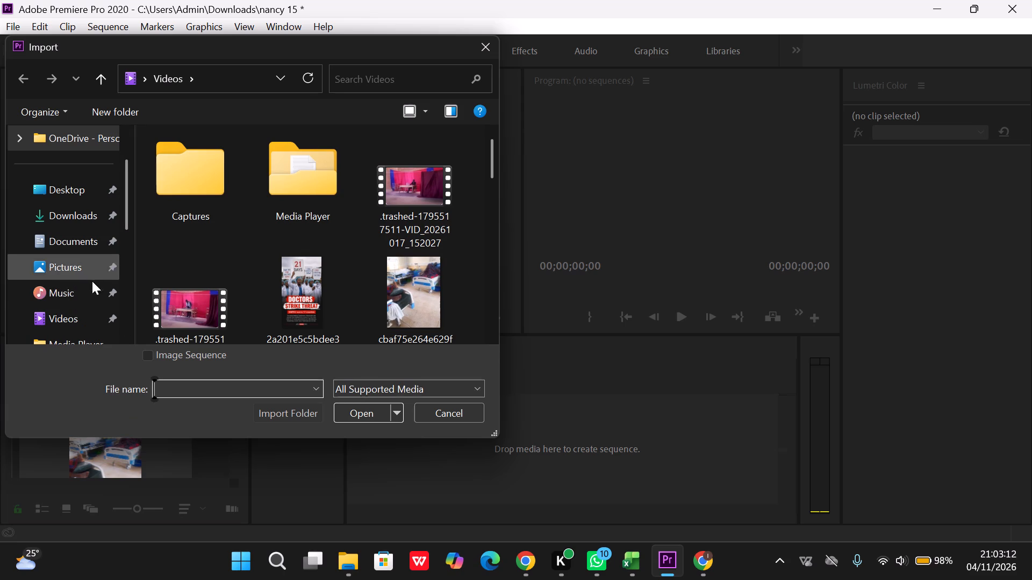
{"action": "double_click", "coordinate": [91, 301]}
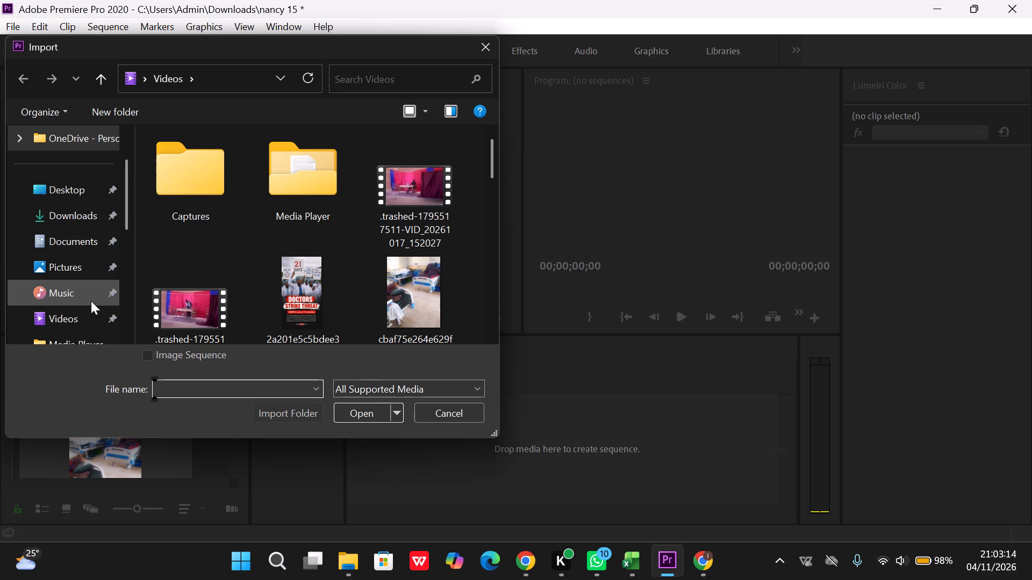
{"action": "scroll", "coordinate": [191, 214], "scroll_direction": "down", "scroll_amount": 1}
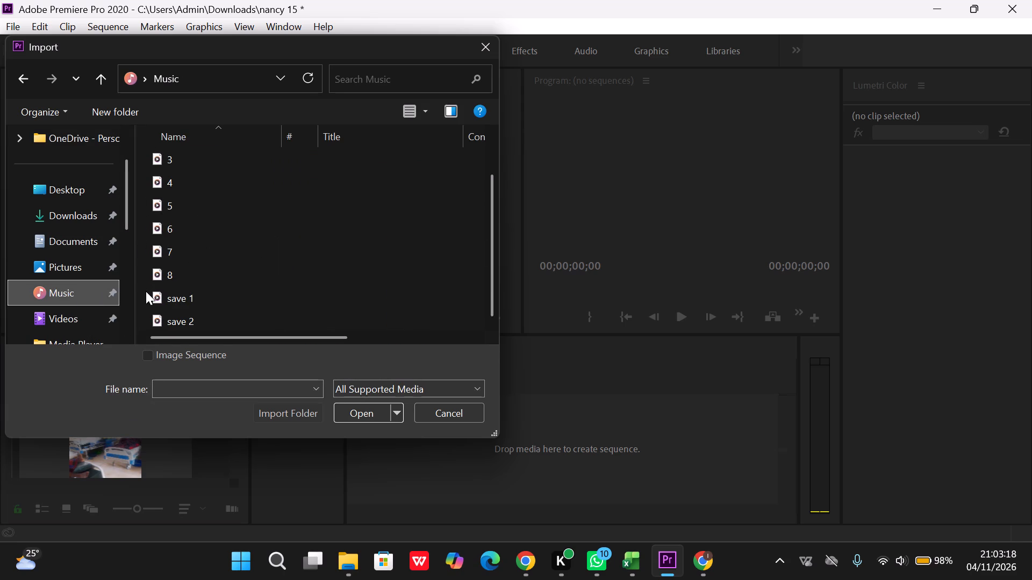
{"action": "left_click_drag", "start_coordinate": [146, 291], "coordinate": [198, 318]}
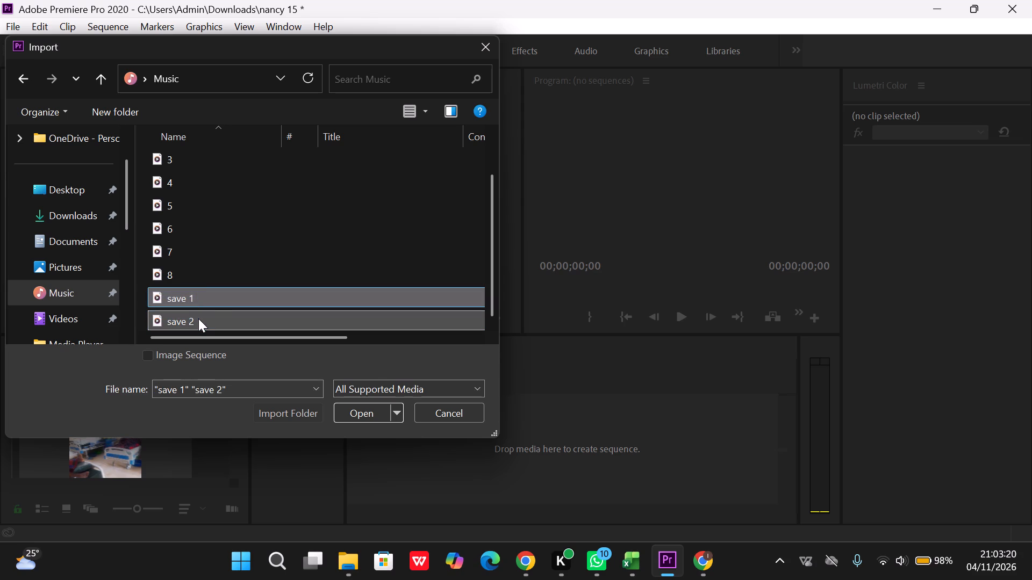
{"action": "left_click", "coordinate": [361, 415]}
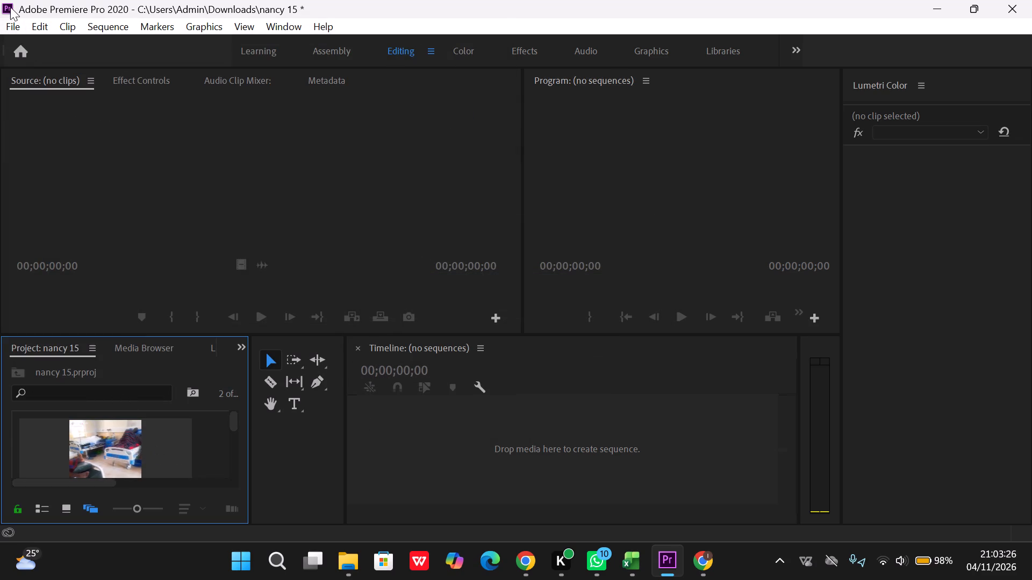
Start another import from the Videos folder and look through the supported file types.
{"action": "left_click", "coordinate": [16, 26]}
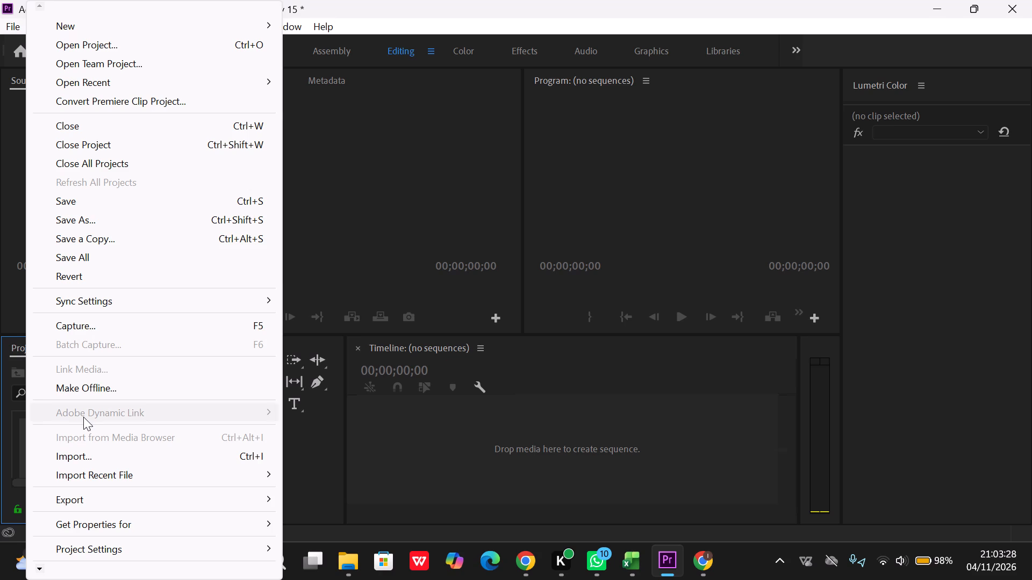
{"action": "left_click", "coordinate": [111, 454]}
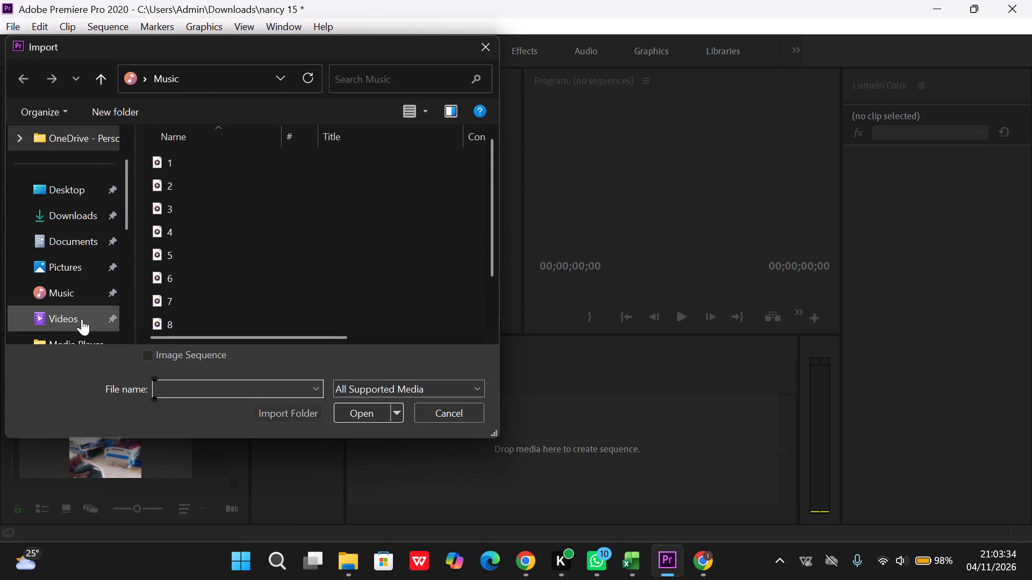
{"action": "double_click", "coordinate": [82, 319]}
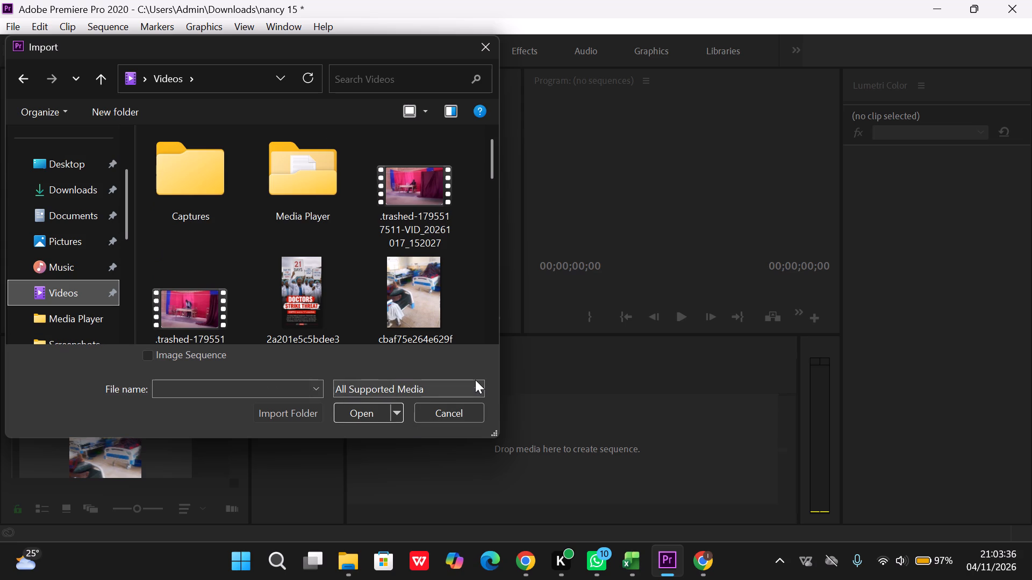
{"action": "left_click", "coordinate": [475, 383]}
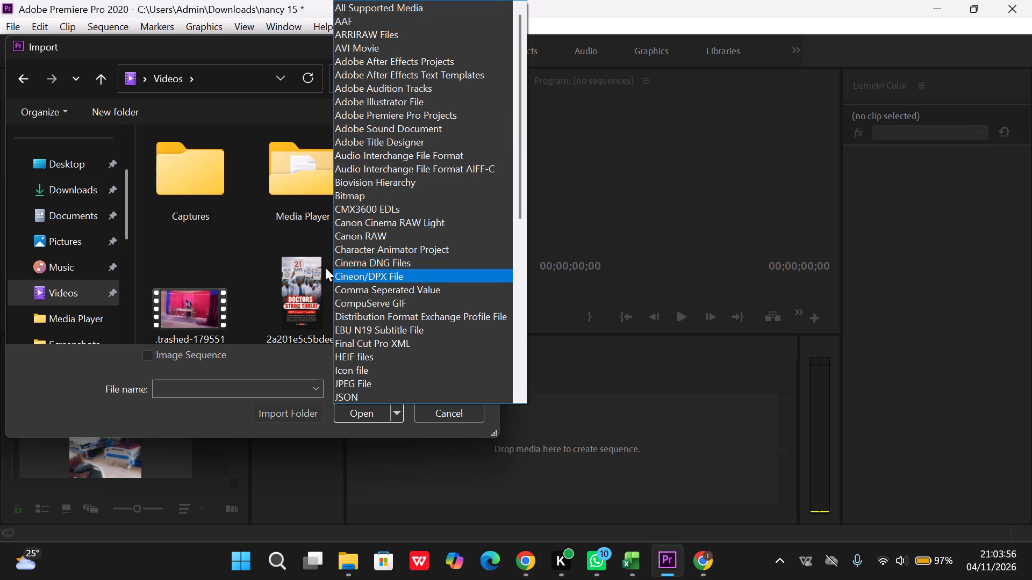
{"action": "scroll", "coordinate": [297, 269], "scroll_direction": "down", "scroll_amount": 1}
{"action": "scroll", "coordinate": [297, 269], "scroll_direction": "up", "scroll_amount": 1}
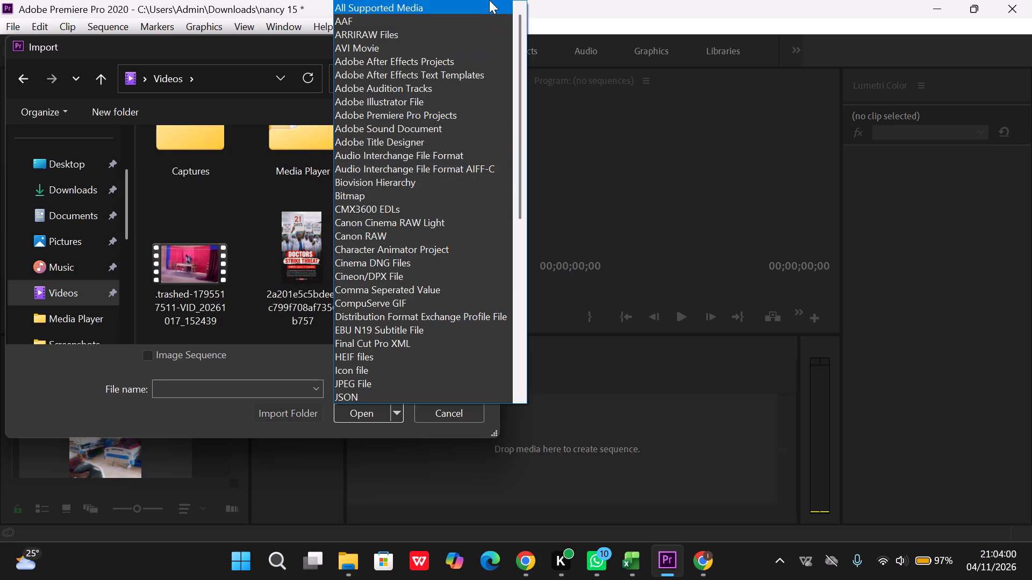
Switch to File Explorer and check the file details of the doctors' strike poster in Videos.
{"action": "left_click", "coordinate": [350, 569]}
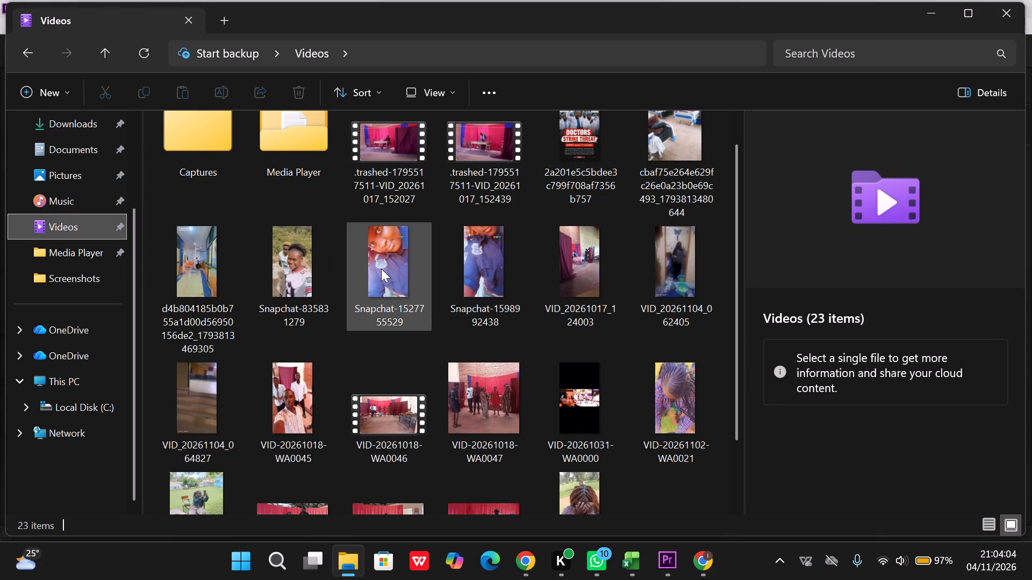
{"action": "scroll", "coordinate": [381, 269], "scroll_direction": "up", "scroll_amount": 5}
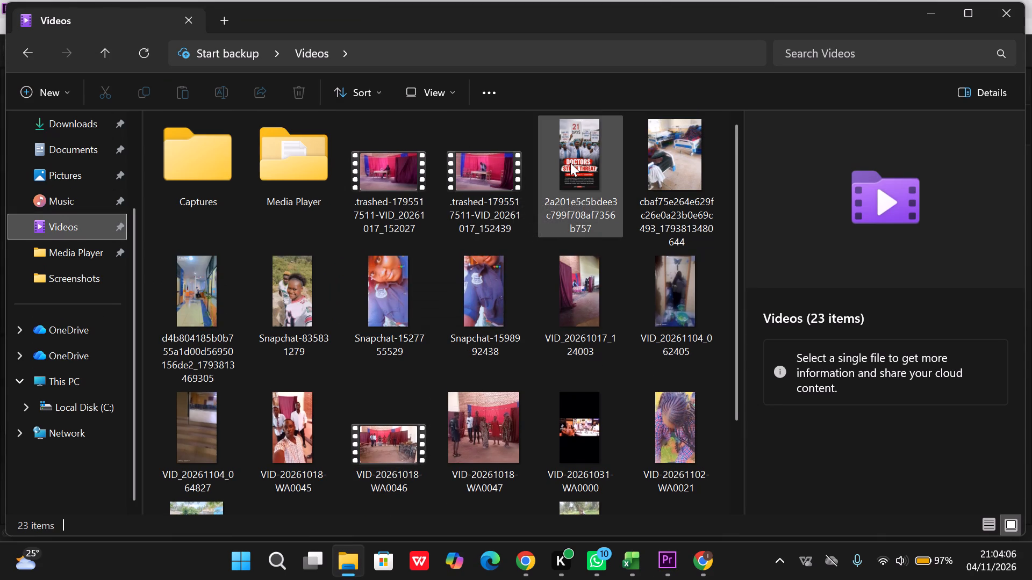
{"action": "right_click", "coordinate": [570, 163]}
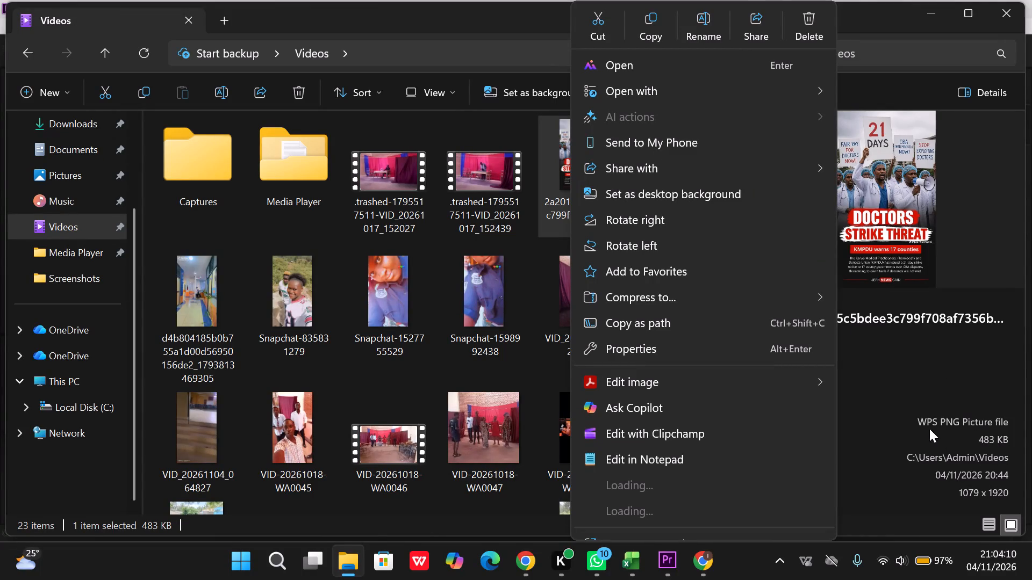
{"action": "left_click", "coordinate": [735, 576]}
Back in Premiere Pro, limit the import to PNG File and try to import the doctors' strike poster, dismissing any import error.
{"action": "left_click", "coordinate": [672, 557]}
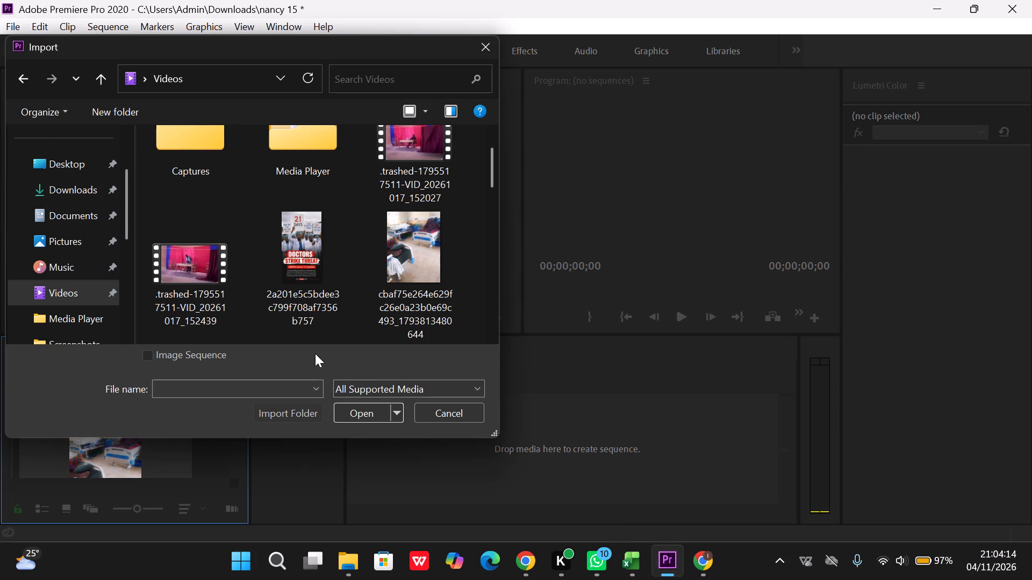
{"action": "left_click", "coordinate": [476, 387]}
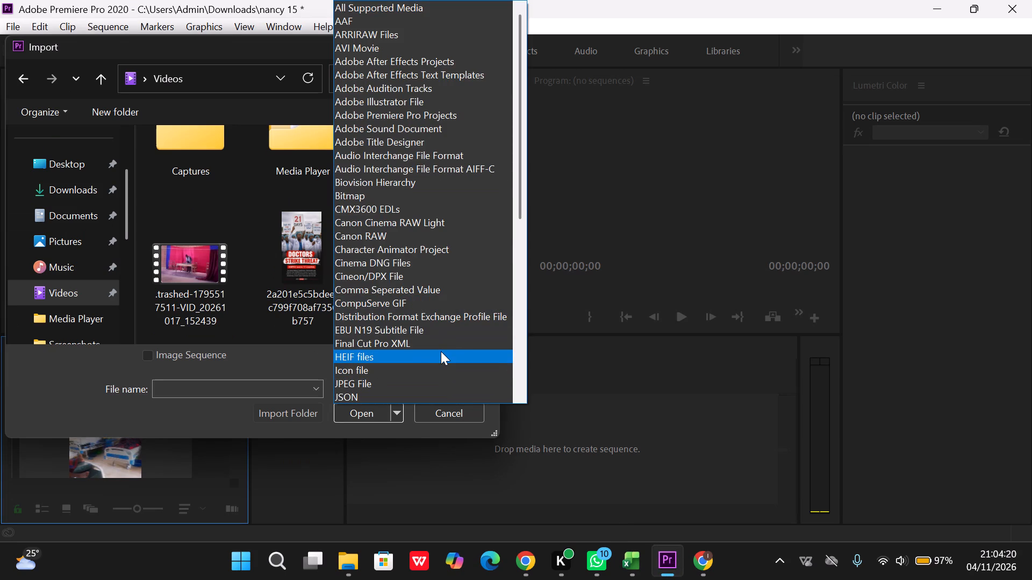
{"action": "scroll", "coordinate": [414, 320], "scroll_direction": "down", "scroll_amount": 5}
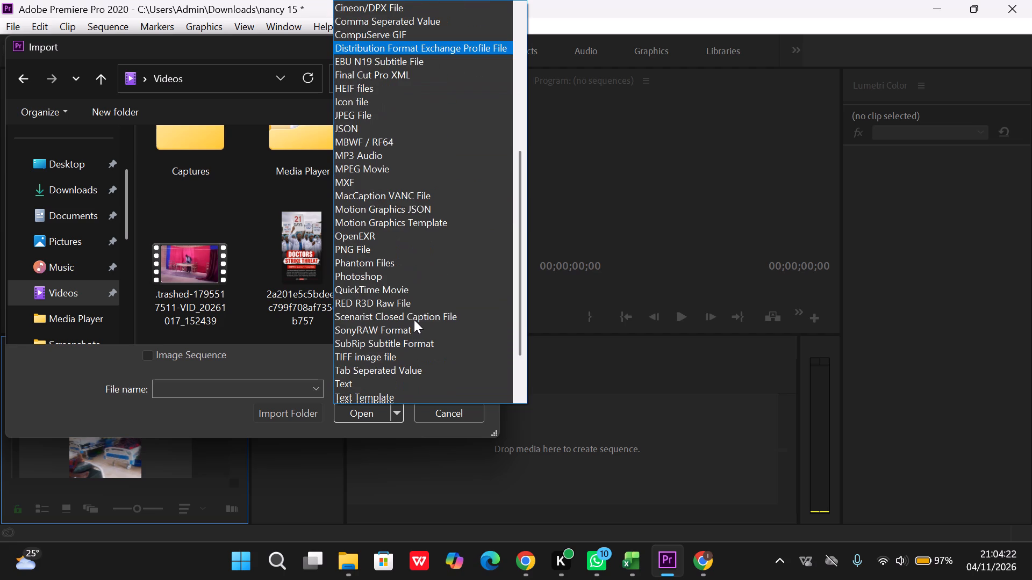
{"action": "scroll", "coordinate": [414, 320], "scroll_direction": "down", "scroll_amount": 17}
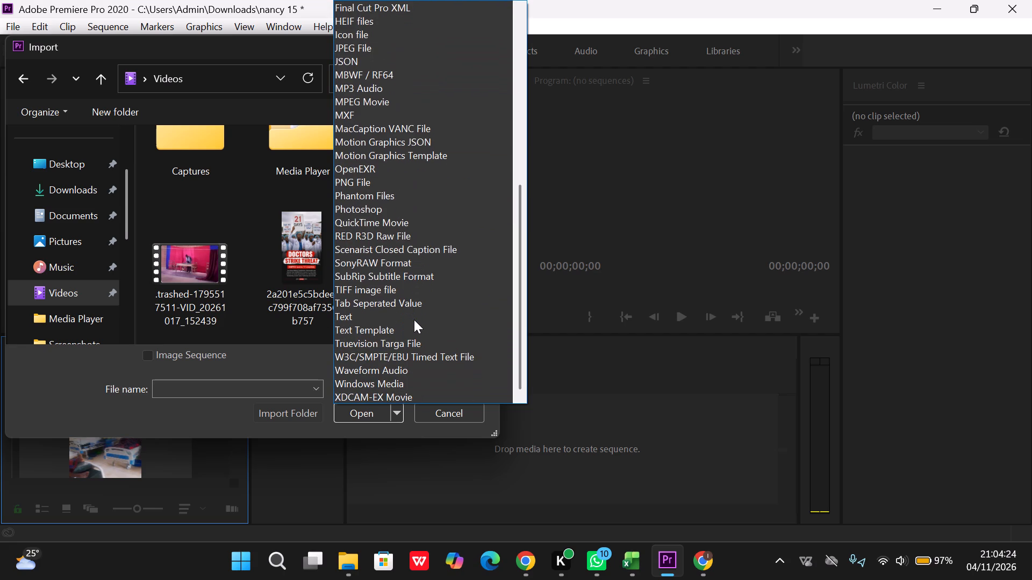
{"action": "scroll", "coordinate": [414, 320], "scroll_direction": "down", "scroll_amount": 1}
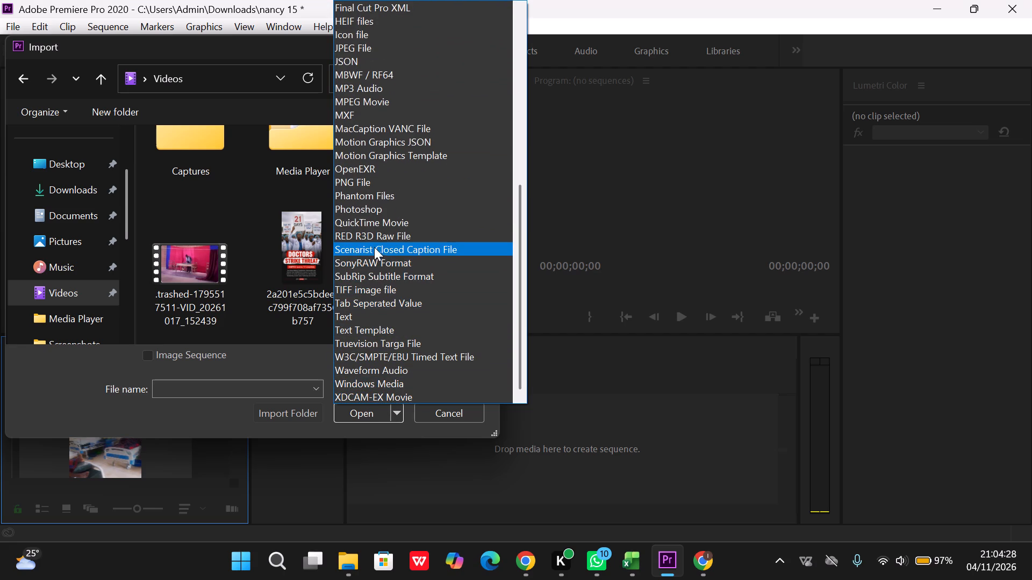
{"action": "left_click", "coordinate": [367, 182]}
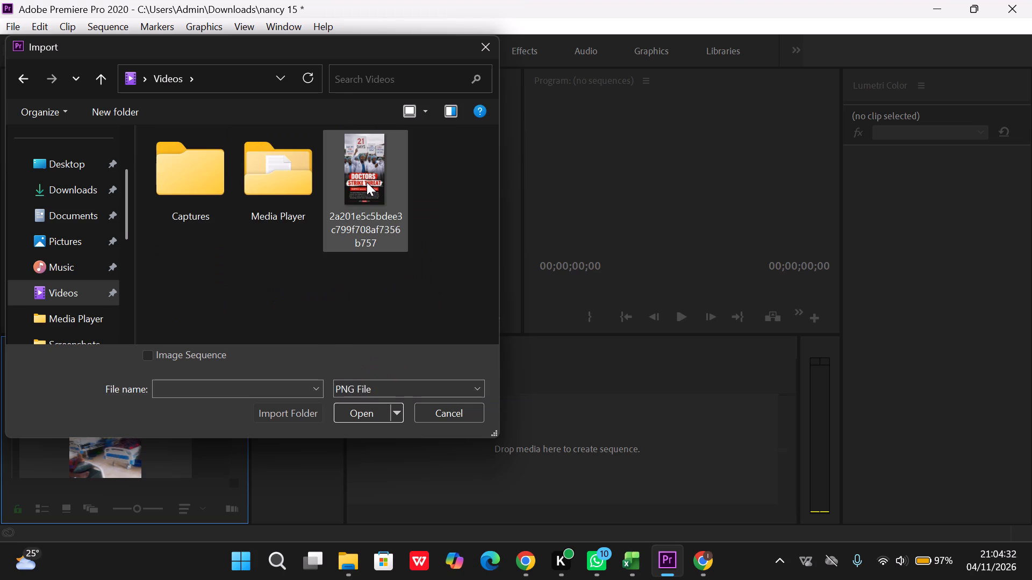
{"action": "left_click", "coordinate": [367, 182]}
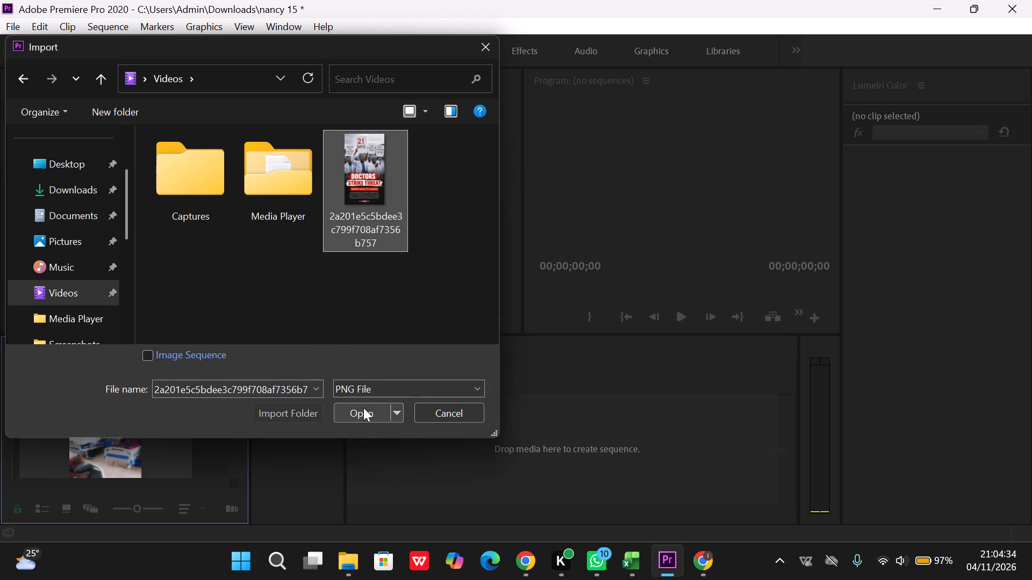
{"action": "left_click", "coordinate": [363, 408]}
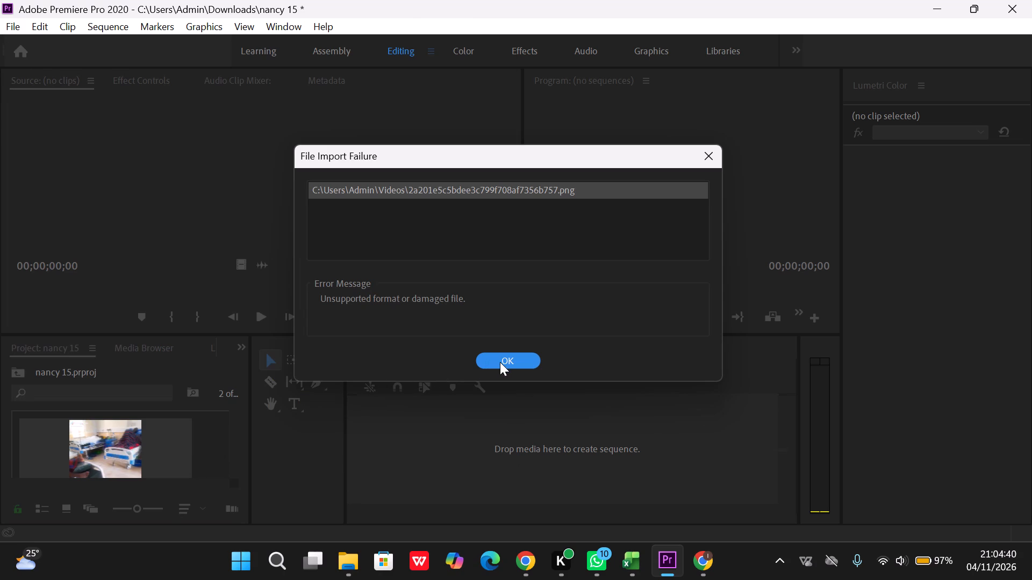
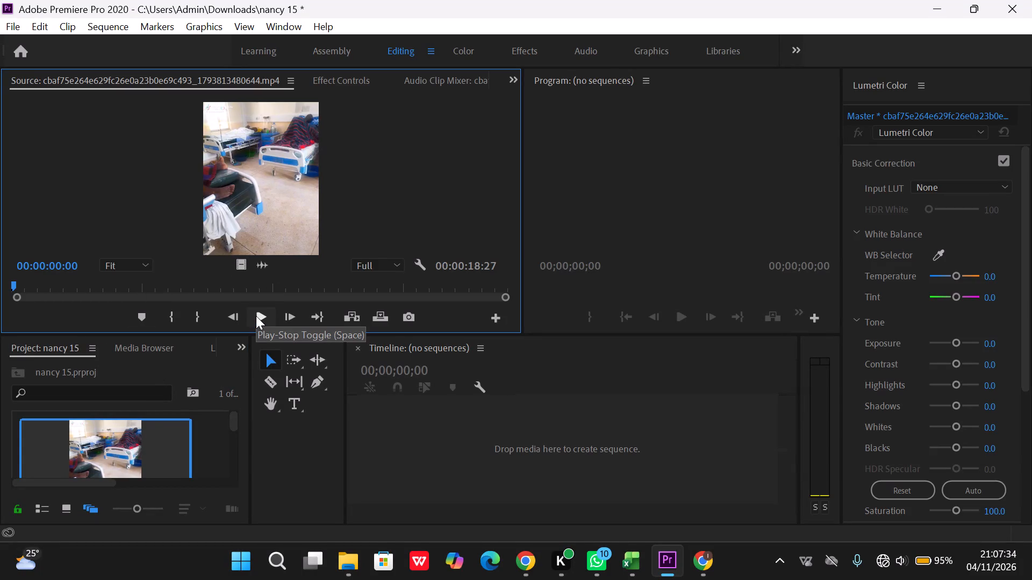
Open the hospital entrance clip d4b804185b0b755a1d00d56950156de2 in the Source monitor and mark a range of 00:00:04:26 starting at 00:00:00:07.
{"action": "scroll", "coordinate": [157, 438], "scroll_direction": "down", "scroll_amount": 1}
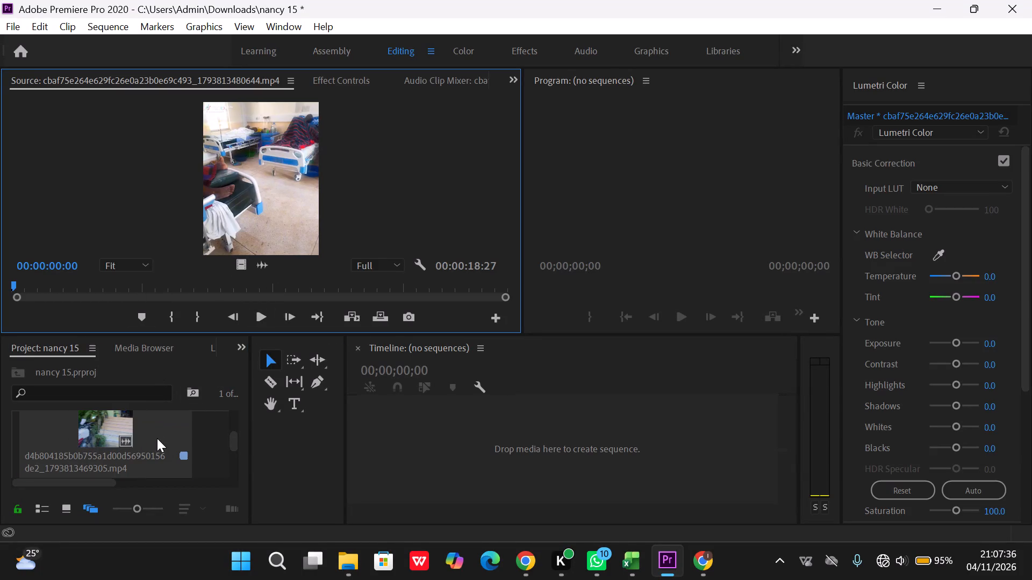
{"action": "double_click", "coordinate": [103, 425]}
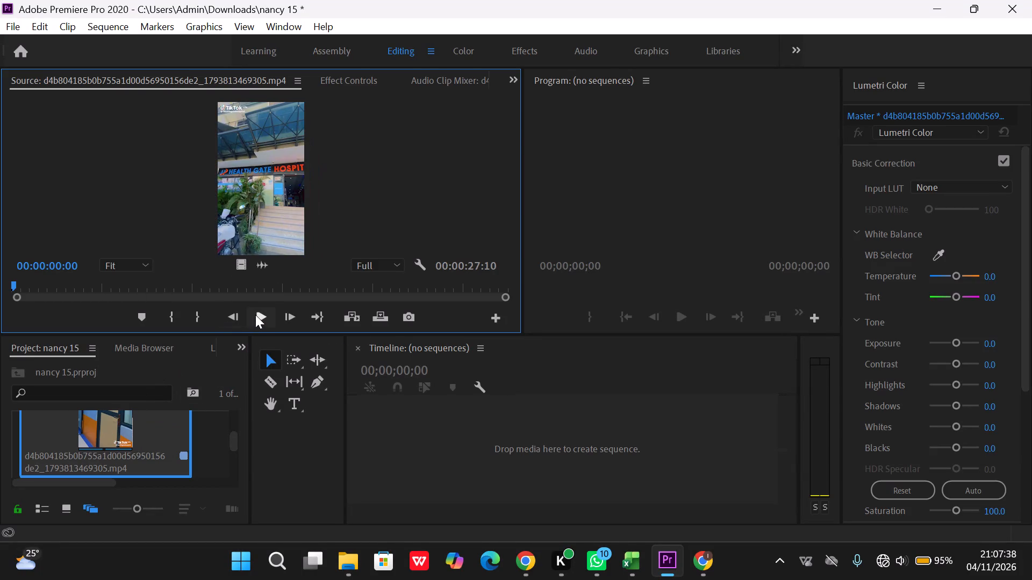
{"action": "left_click", "coordinate": [256, 316]}
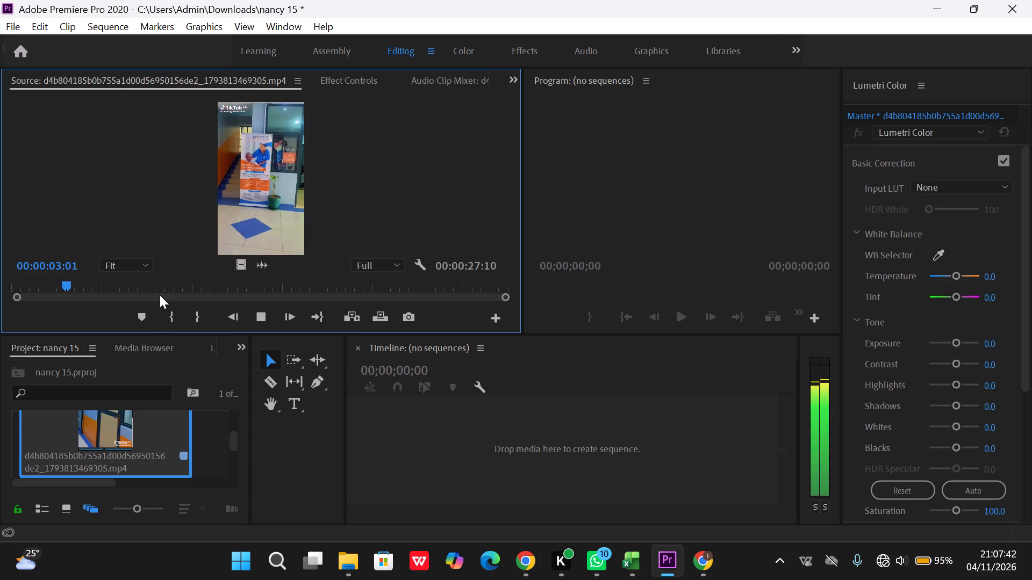
{"action": "left_click", "coordinate": [170, 310]}
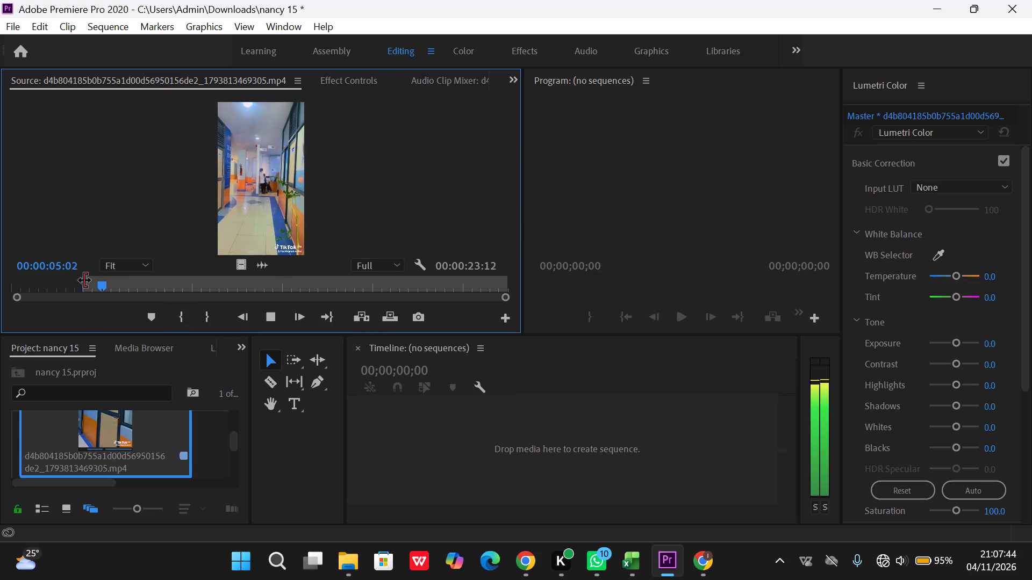
{"action": "key", "text": "VK_235"}
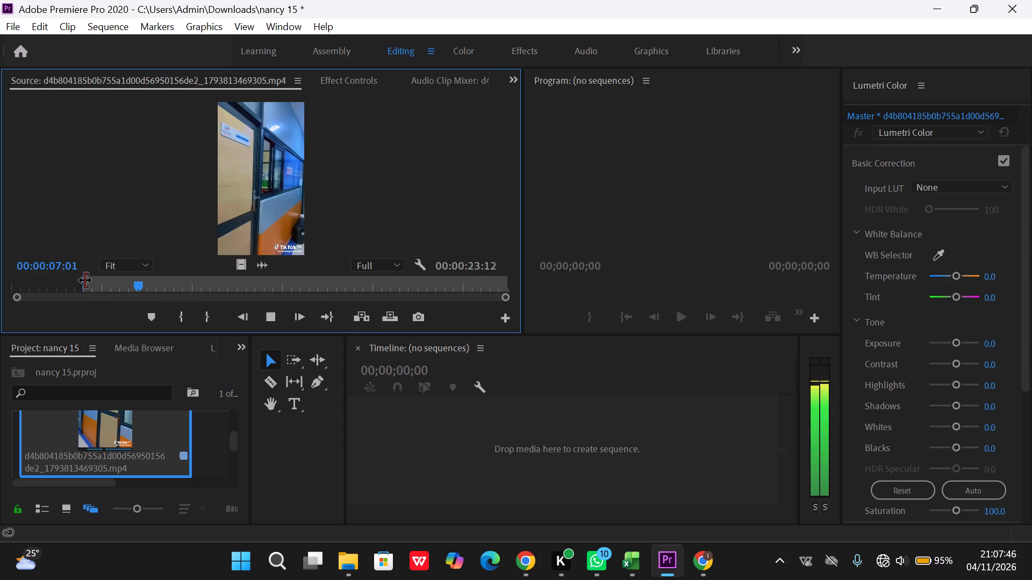
{"action": "left_click_drag", "start_coordinate": [82, 280], "coordinate": [12, 285]}
{"action": "left_click", "coordinate": [176, 316]}
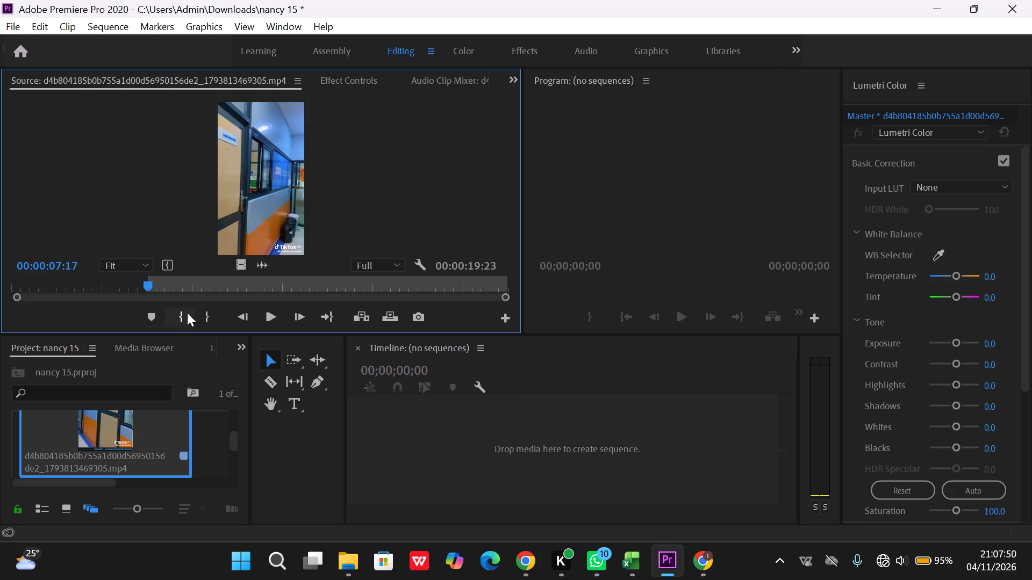
{"action": "left_click_drag", "start_coordinate": [144, 285], "coordinate": [21, 283]}
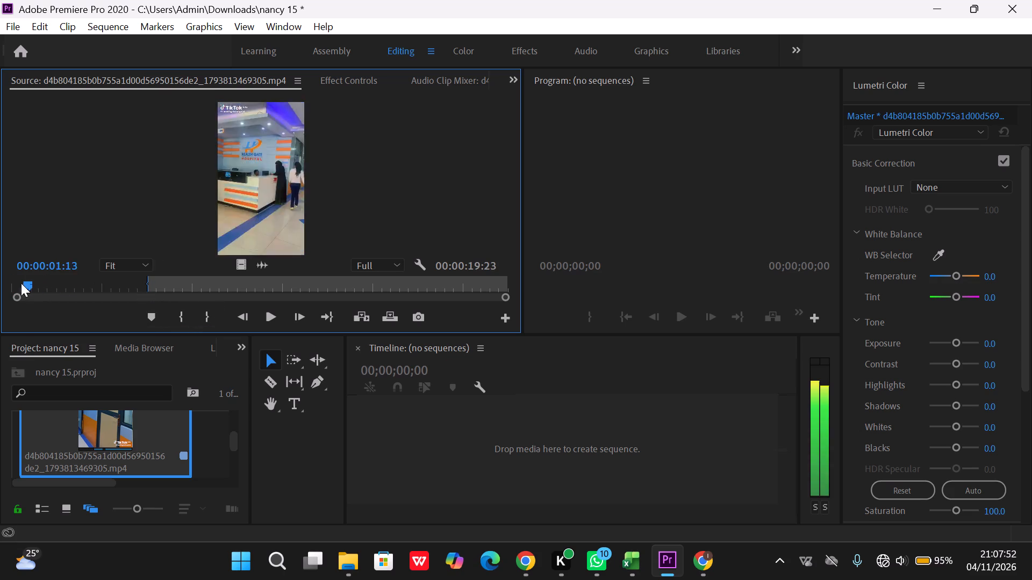
{"action": "left_click_drag", "start_coordinate": [21, 283], "coordinate": [11, 282]}
{"action": "left_click", "coordinate": [182, 315]}
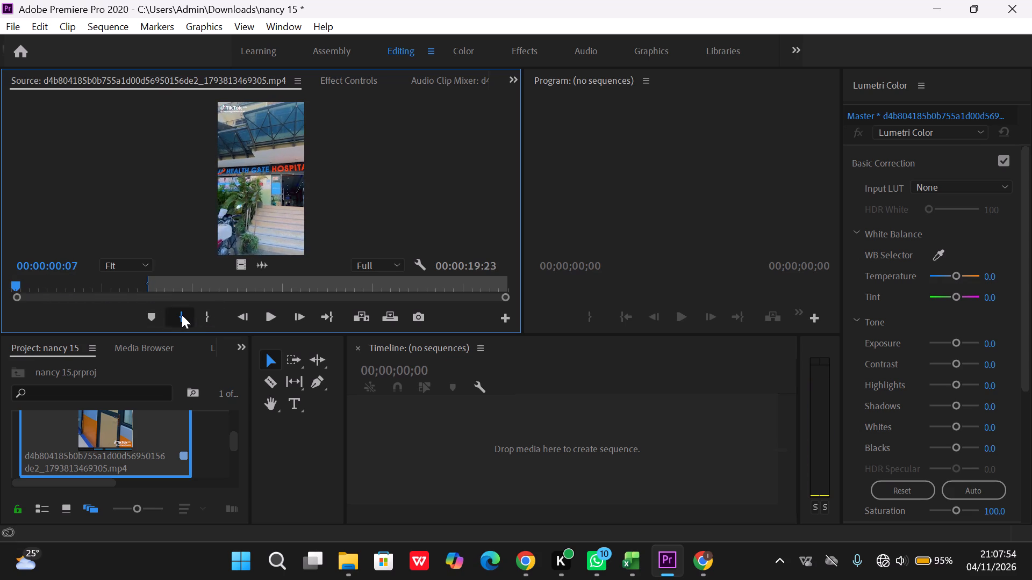
{"action": "left_click", "coordinate": [277, 314]}
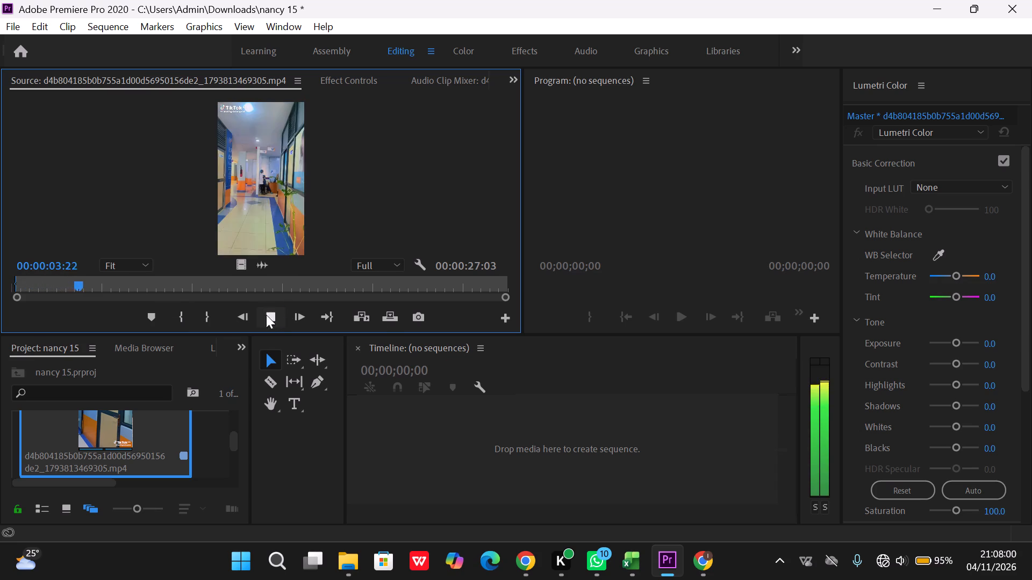
{"action": "left_click", "coordinate": [208, 312]}
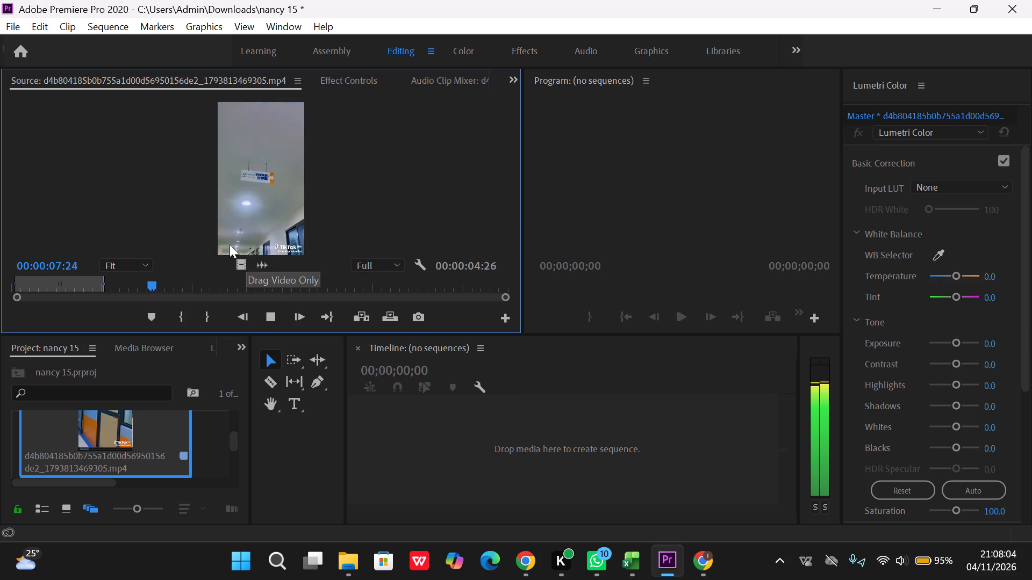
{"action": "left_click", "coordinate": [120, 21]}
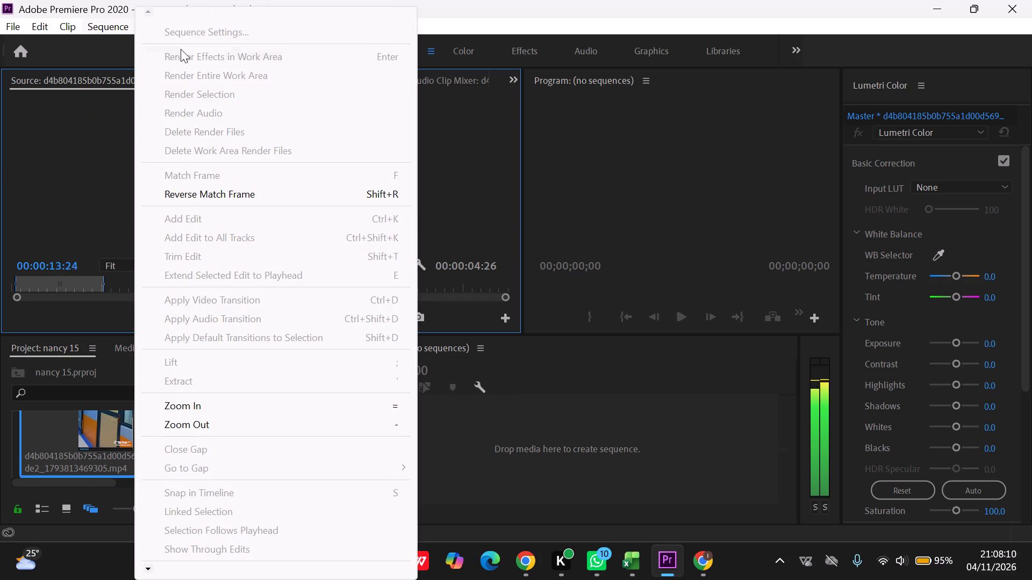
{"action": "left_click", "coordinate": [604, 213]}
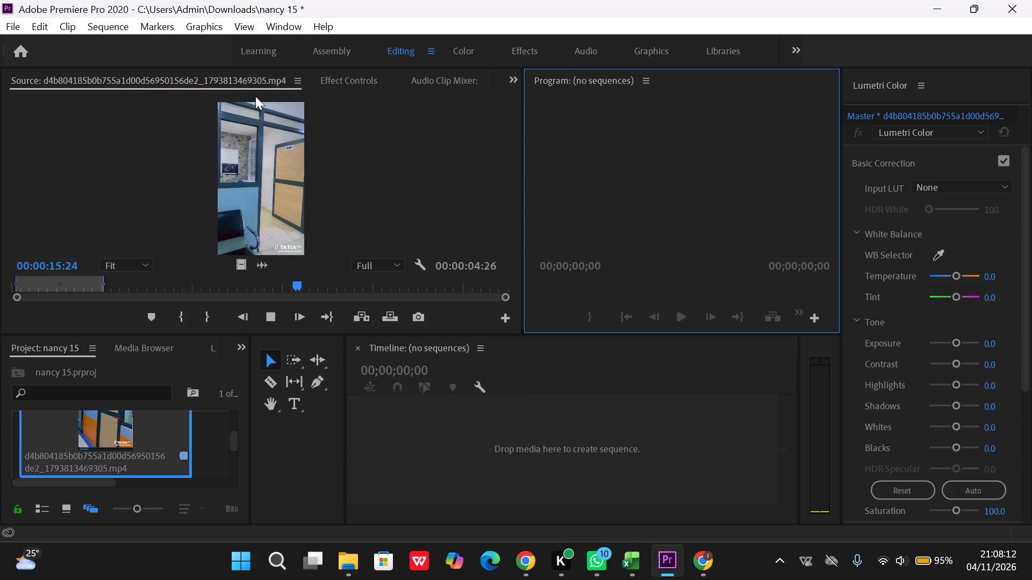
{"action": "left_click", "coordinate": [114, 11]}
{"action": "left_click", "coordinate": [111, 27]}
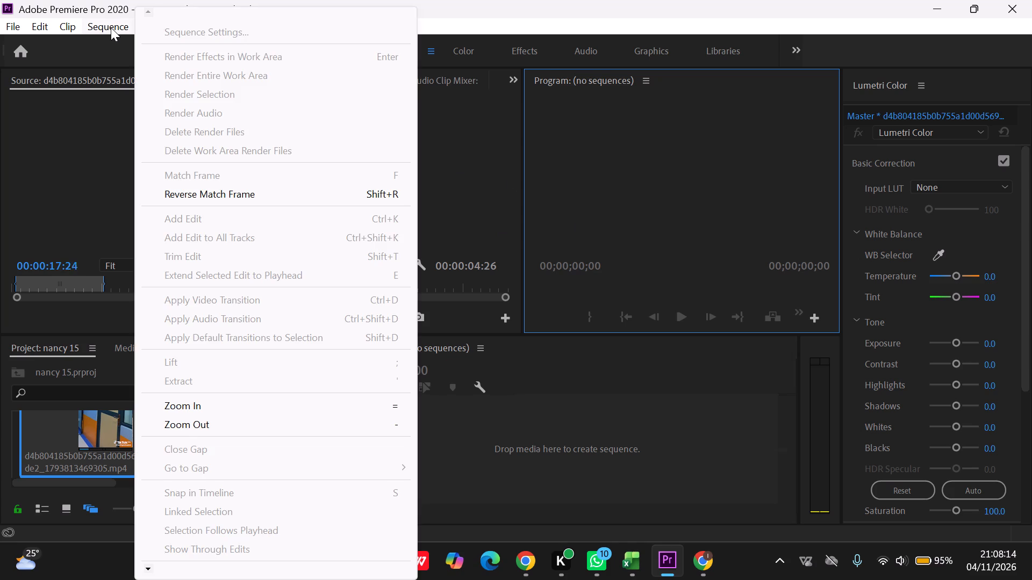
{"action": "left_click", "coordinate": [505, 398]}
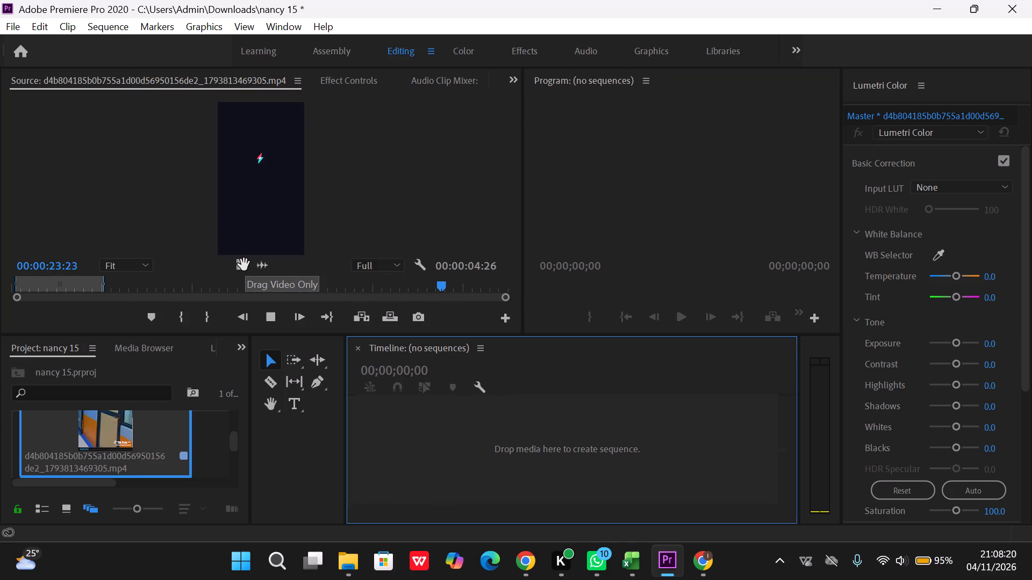
Place only the video of the marked range in the empty timeline to create a new sequence from it.
{"action": "left_click_drag", "start_coordinate": [244, 265], "coordinate": [392, 377]}
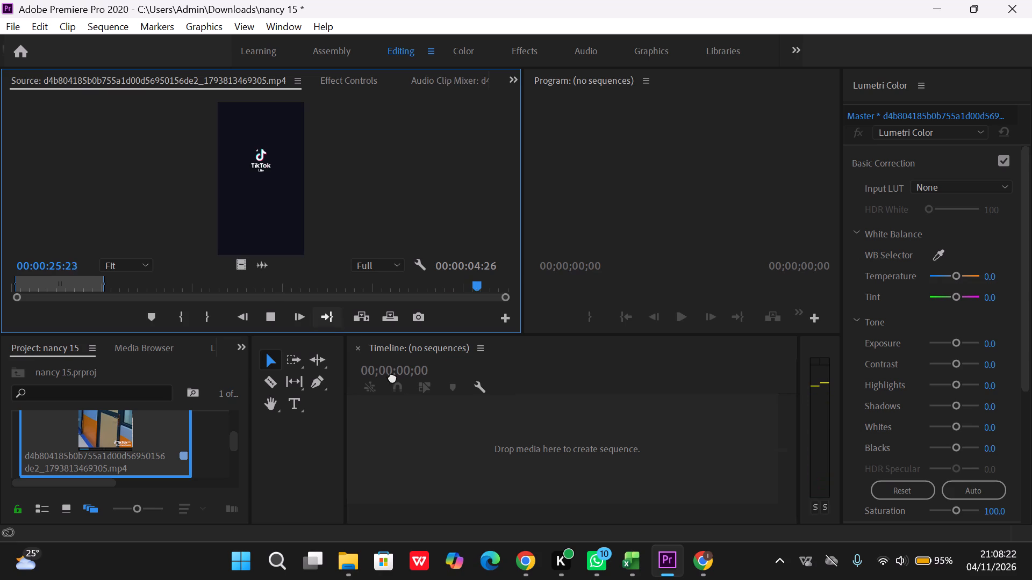
{"action": "left_click_drag", "start_coordinate": [392, 377], "coordinate": [536, 446]}
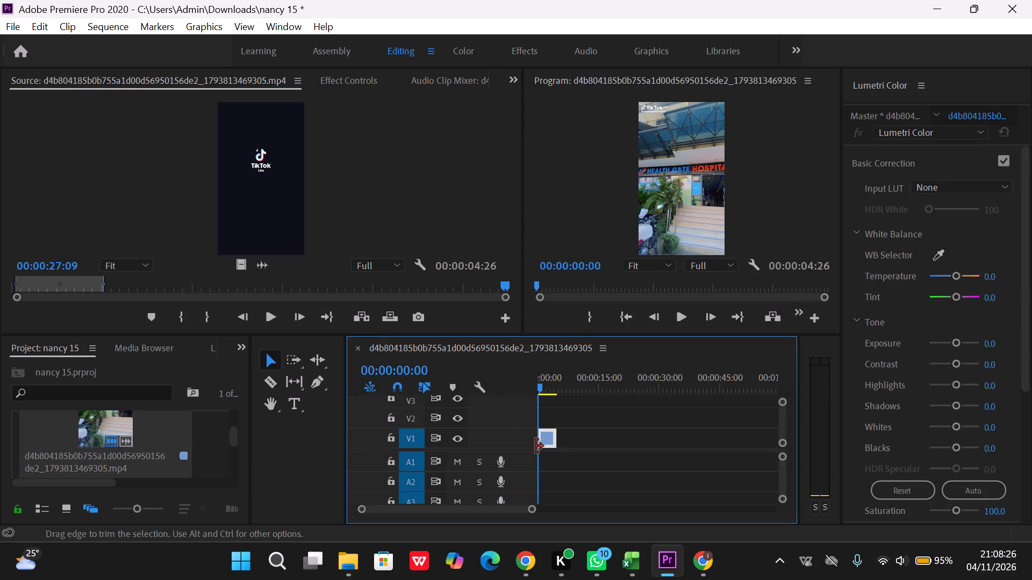
Turn off track targeting for V1, A1, A2 and A3 in the sequence.
{"action": "left_click", "coordinate": [412, 442]}
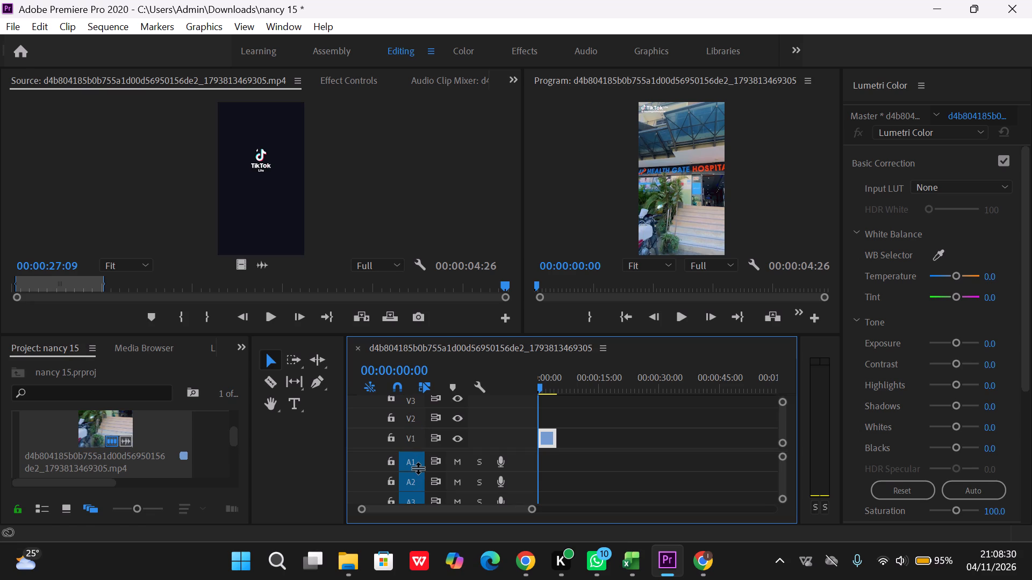
{"action": "left_click", "coordinate": [418, 468]}
{"action": "left_click", "coordinate": [418, 461]}
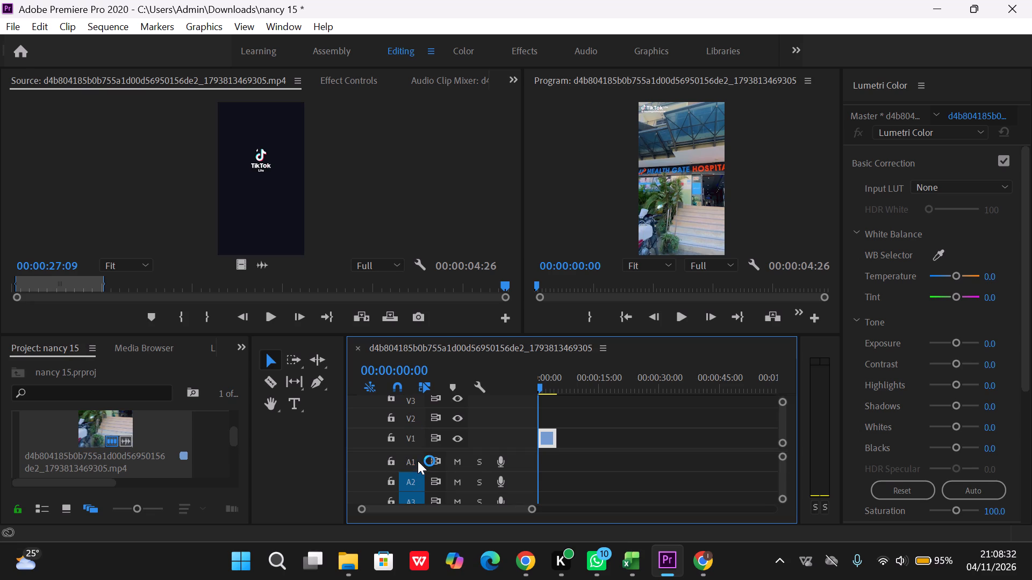
{"action": "left_click", "coordinate": [412, 480]}
{"action": "left_click", "coordinate": [414, 498]}
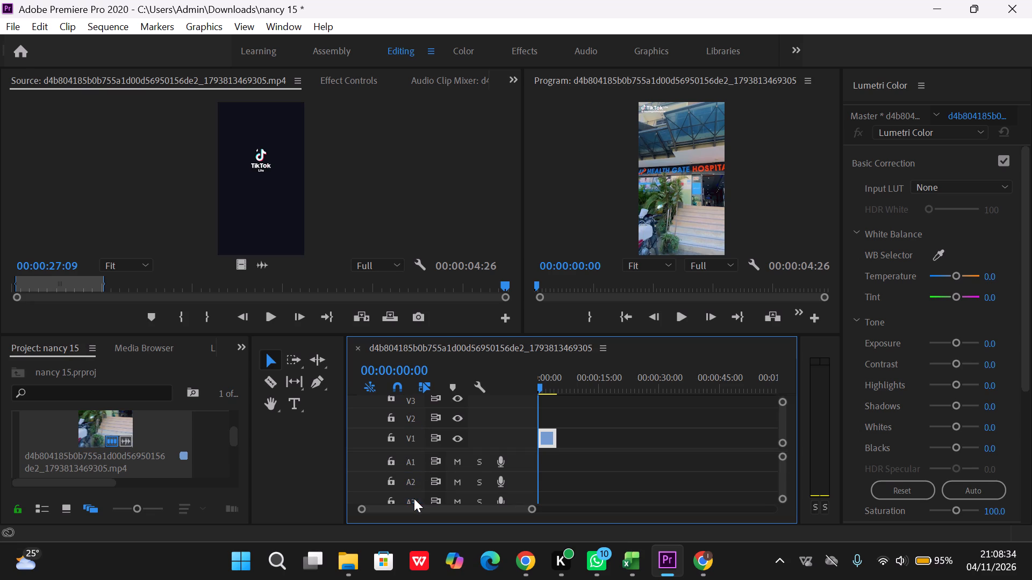
Narrow the project and tools areas to give the timeline more width.
{"action": "left_click_drag", "start_coordinate": [248, 368], "coordinate": [202, 370]}
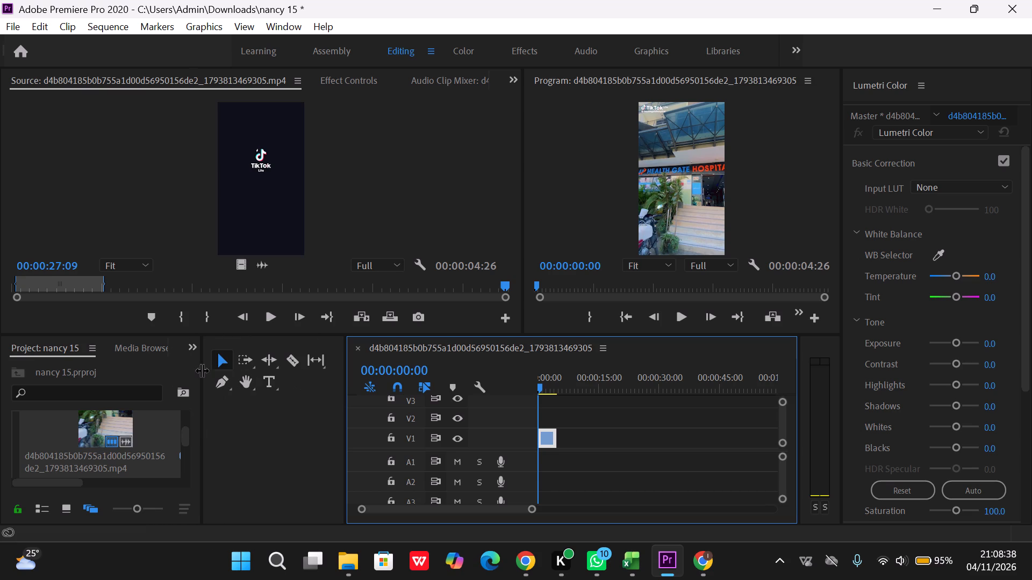
{"action": "left_click_drag", "start_coordinate": [202, 370], "coordinate": [195, 380]}
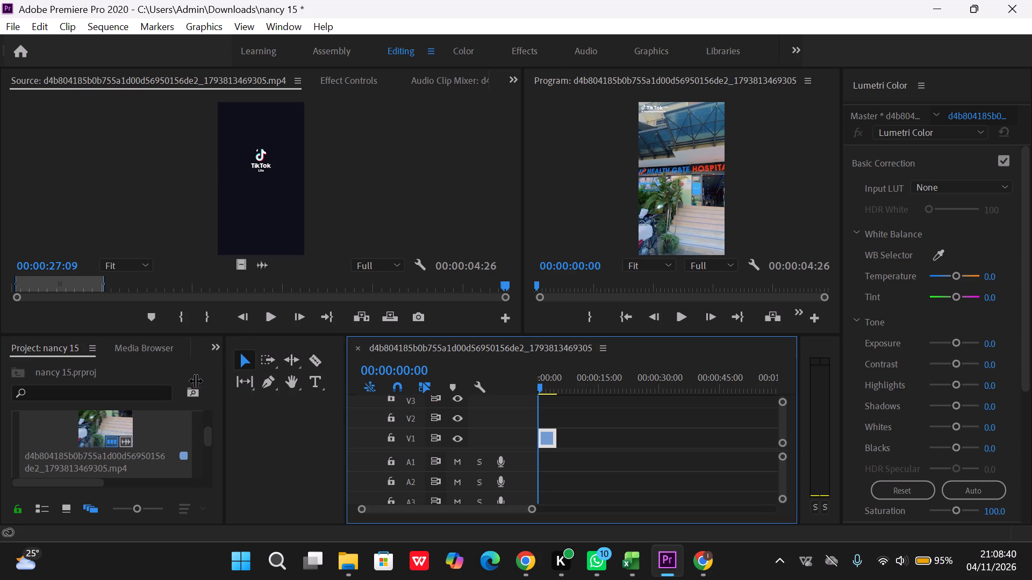
{"action": "left_click_drag", "start_coordinate": [195, 380], "coordinate": [182, 380]}
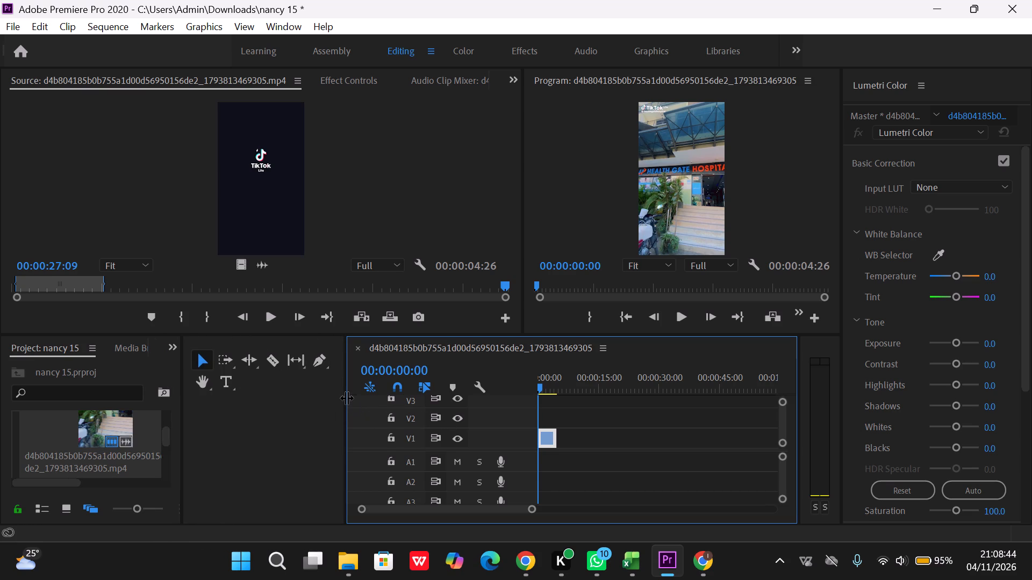
{"action": "left_click_drag", "start_coordinate": [346, 397], "coordinate": [288, 398]}
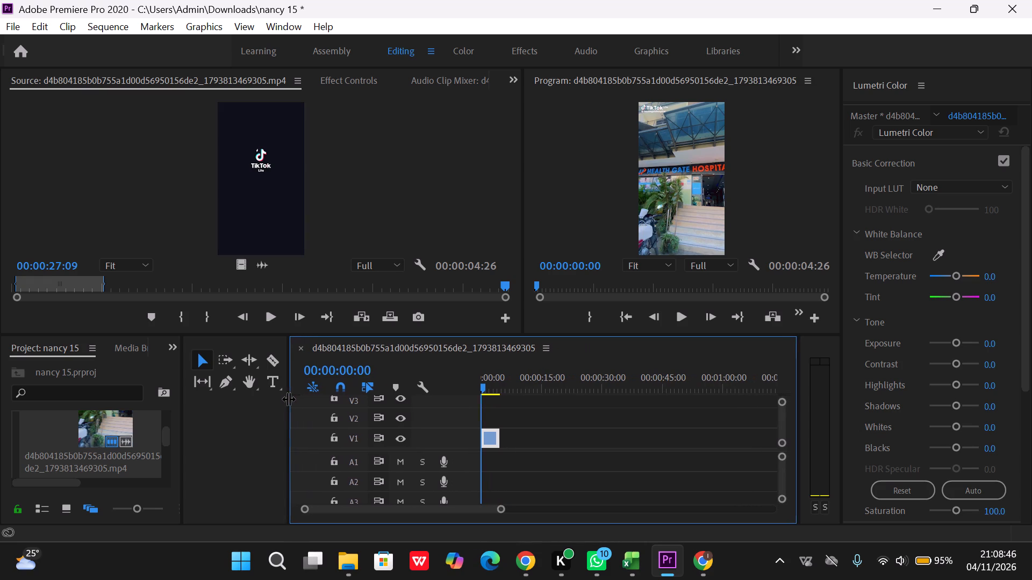
{"action": "left_click_drag", "start_coordinate": [288, 398], "coordinate": [287, 398]}
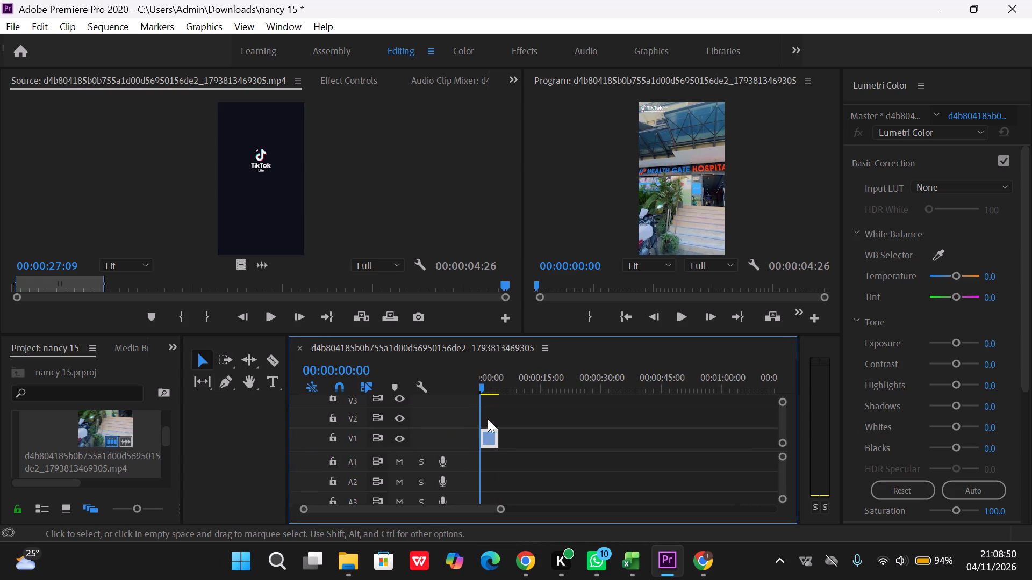
Set the sequence's frame size to 1920 horizontal by 1080 vertical and accept deleting its preview files.
{"action": "left_click", "coordinate": [103, 26]}
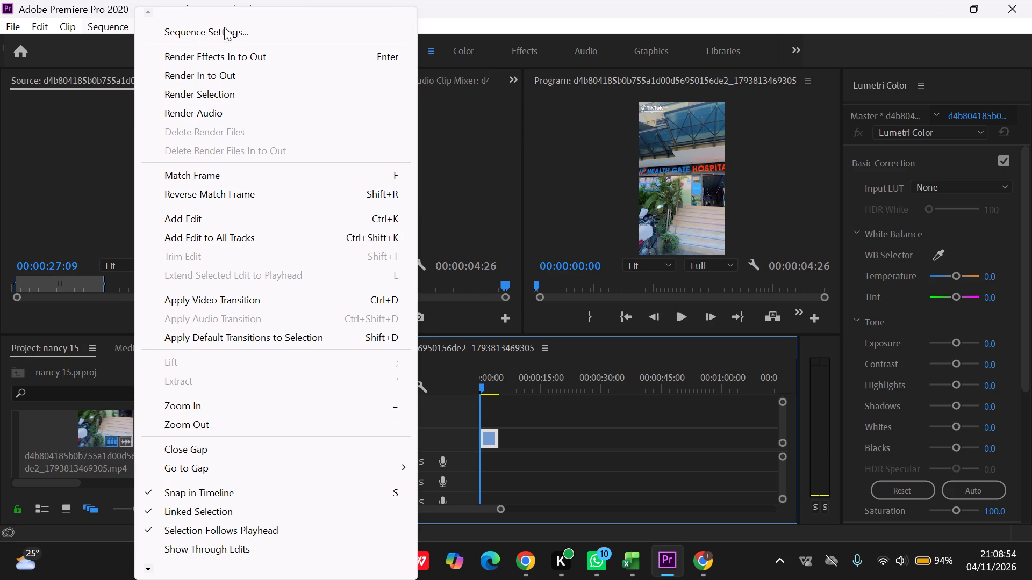
{"action": "left_click", "coordinate": [222, 30]}
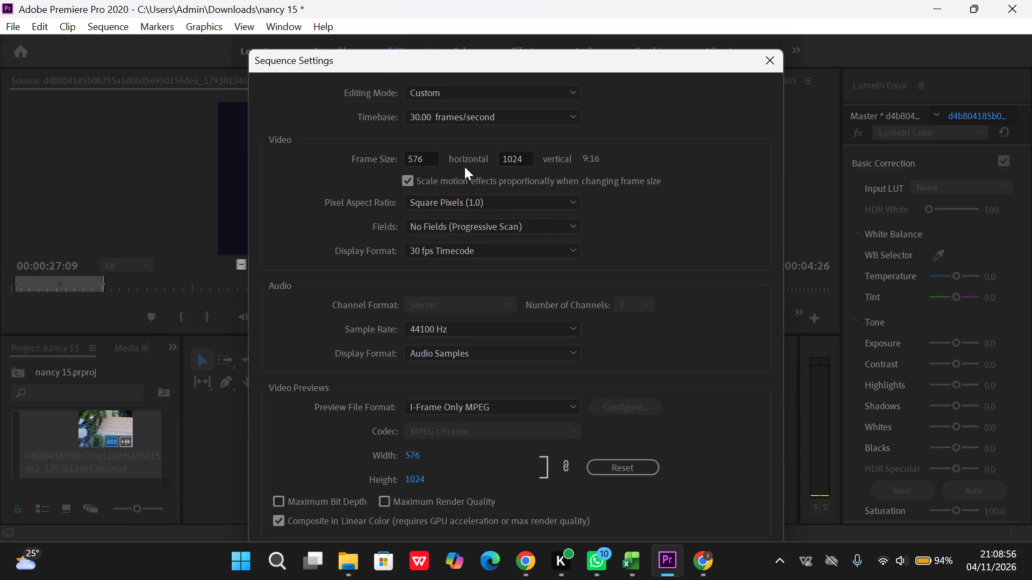
{"action": "left_click", "coordinate": [432, 160]}
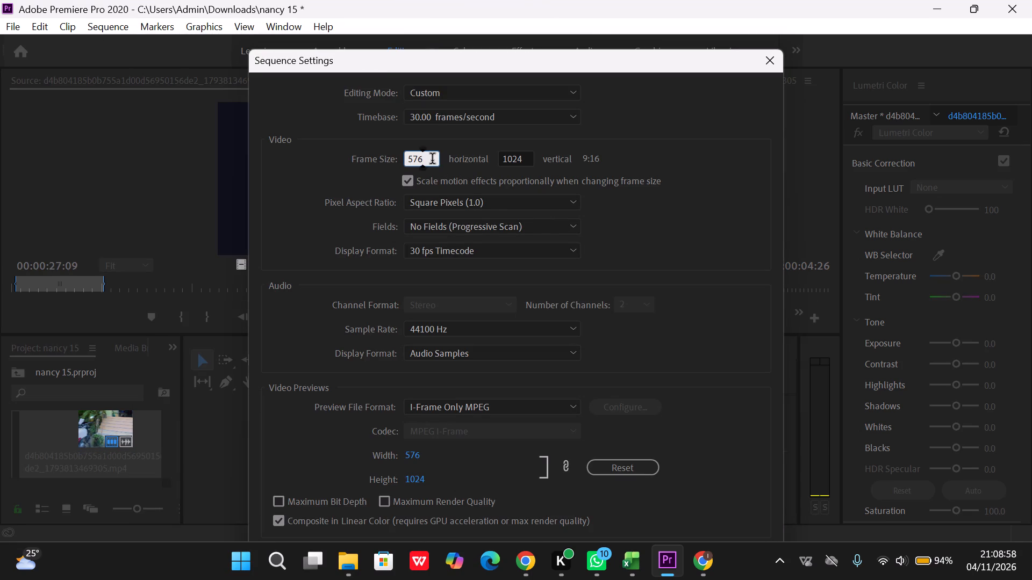
{"action": "key", "text": "BackSpace"}
{"action": "key", "text": "BackSpace"}
{"action": "key", "text": "BackSpace"}
{"action": "type", "text": "10"}
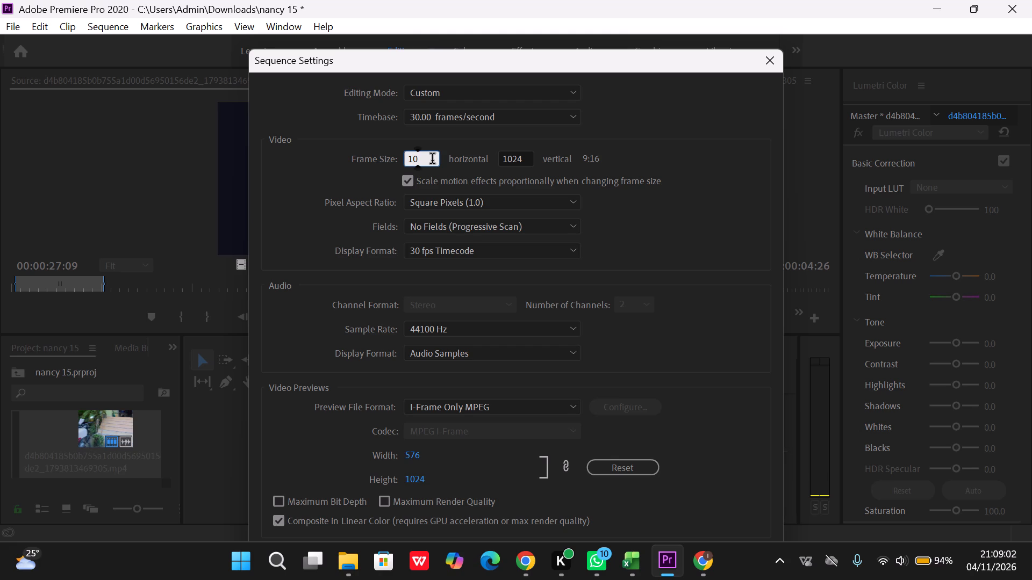
{"action": "key", "text": "BackSpace"}
{"action": "type", "text": "920"}
{"action": "left_click", "coordinate": [521, 160]}
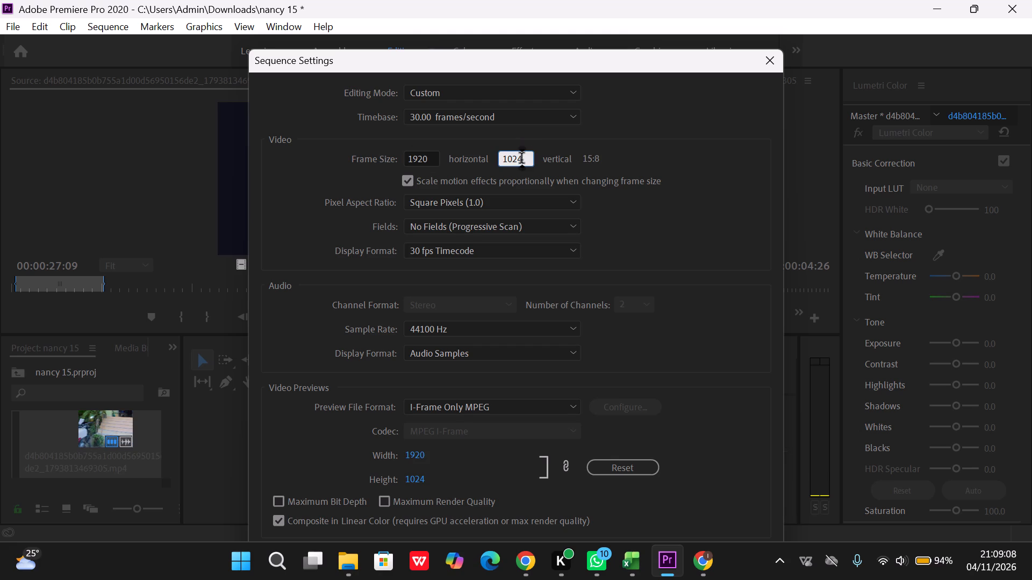
{"action": "key", "text": "BackSpace"}
{"action": "key", "text": "BackSpace"}
{"action": "key", "text": "BackSpace"}
{"action": "key", "text": "0"}
{"action": "type", "text": "80"}
{"action": "key", "text": "Return"}
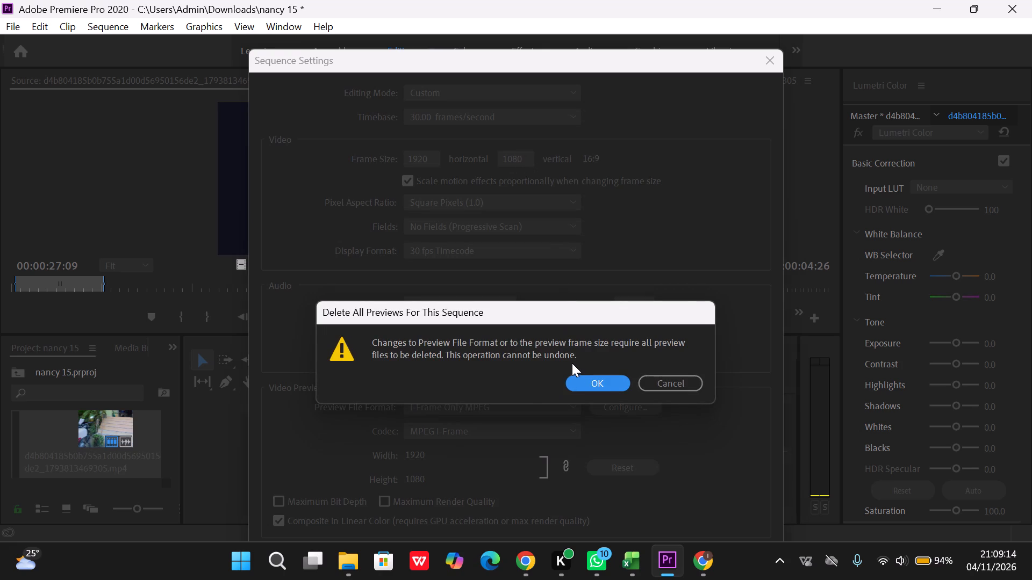
{"action": "left_click", "coordinate": [577, 372]}
{"action": "left_click", "coordinate": [582, 379]}
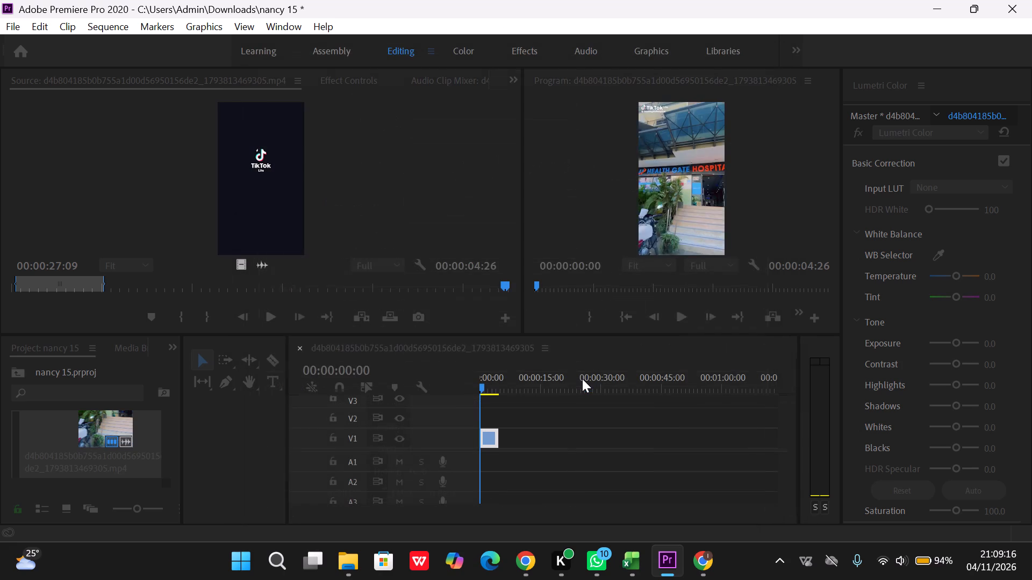
Enlarge the hospital clip to fill the width of the 1920 by 1080 frame and reposition it around the hospital sign.
{"action": "double_click", "coordinate": [682, 190]}
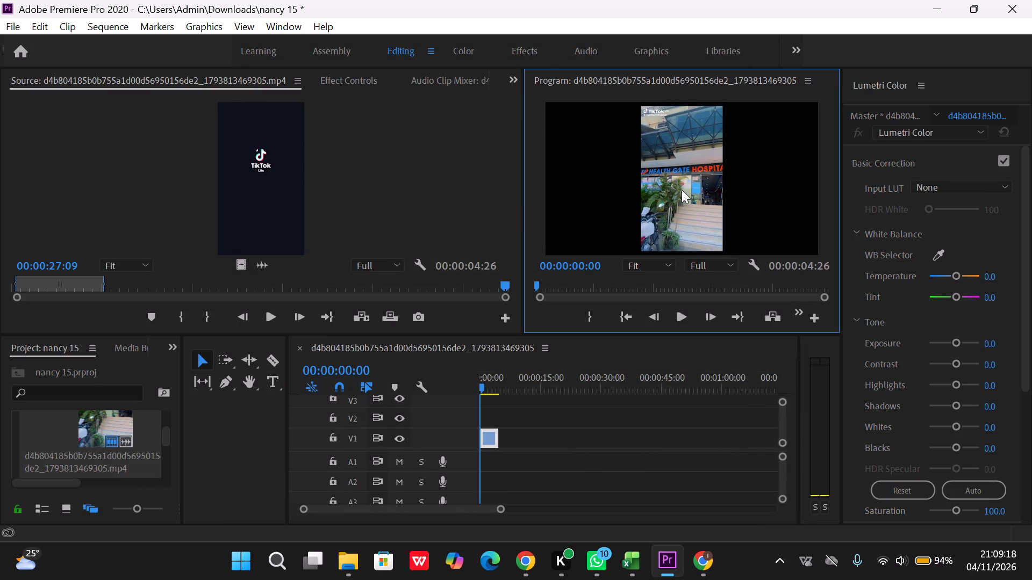
{"action": "left_click_drag", "start_coordinate": [714, 177], "coordinate": [717, 177]}
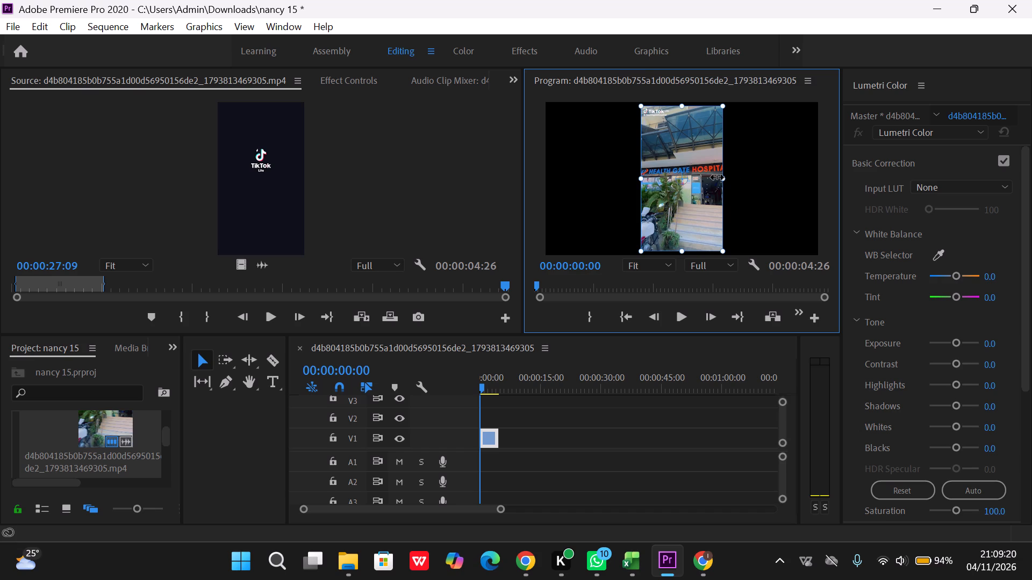
{"action": "left_click_drag", "start_coordinate": [717, 177], "coordinate": [818, 180]}
{"action": "left_click_drag", "start_coordinate": [708, 201], "coordinate": [708, 199]}
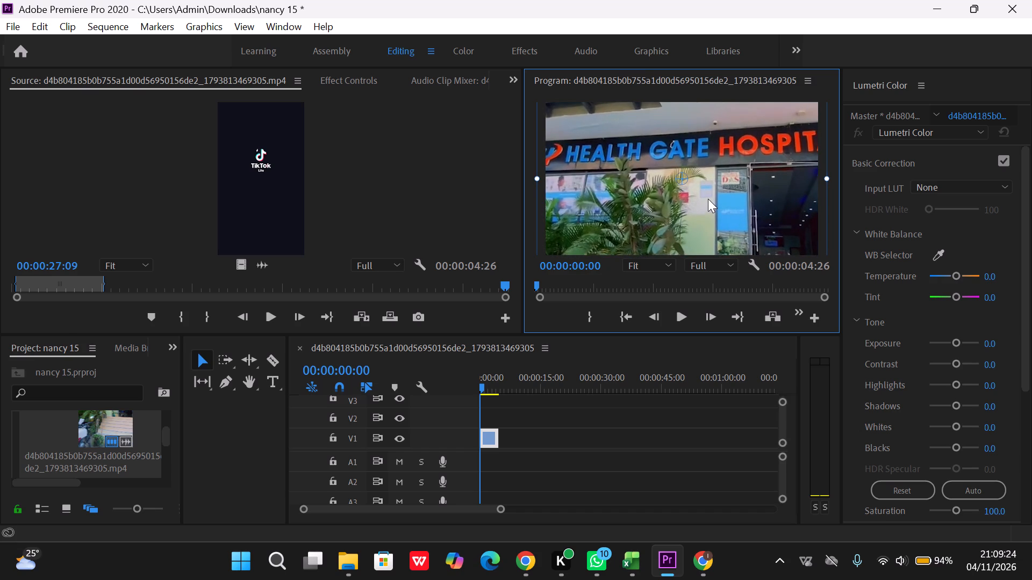
{"action": "left_click_drag", "start_coordinate": [708, 199], "coordinate": [701, 196]}
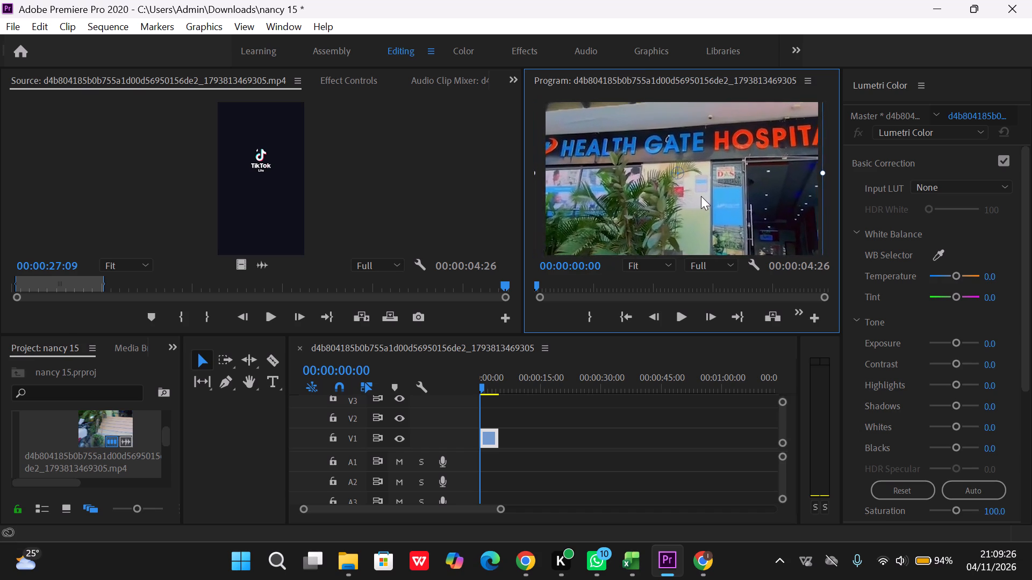
{"action": "left_click_drag", "start_coordinate": [701, 196], "coordinate": [699, 199]}
Play the sequence through to review the reframed clip, and return the playhead to the start.
{"action": "left_click", "coordinate": [677, 316]}
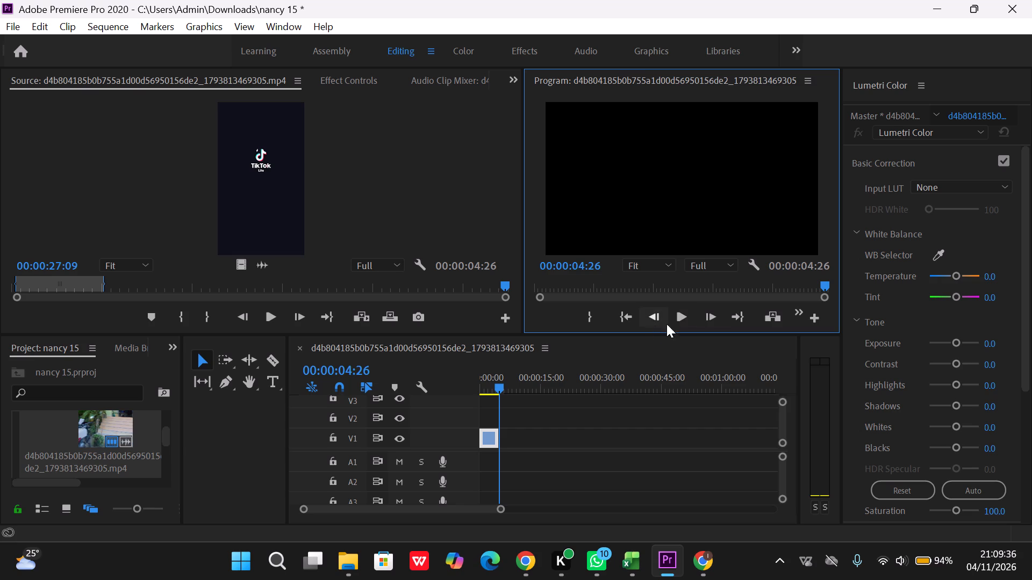
{"action": "left_click_drag", "start_coordinate": [498, 386], "coordinate": [459, 387]}
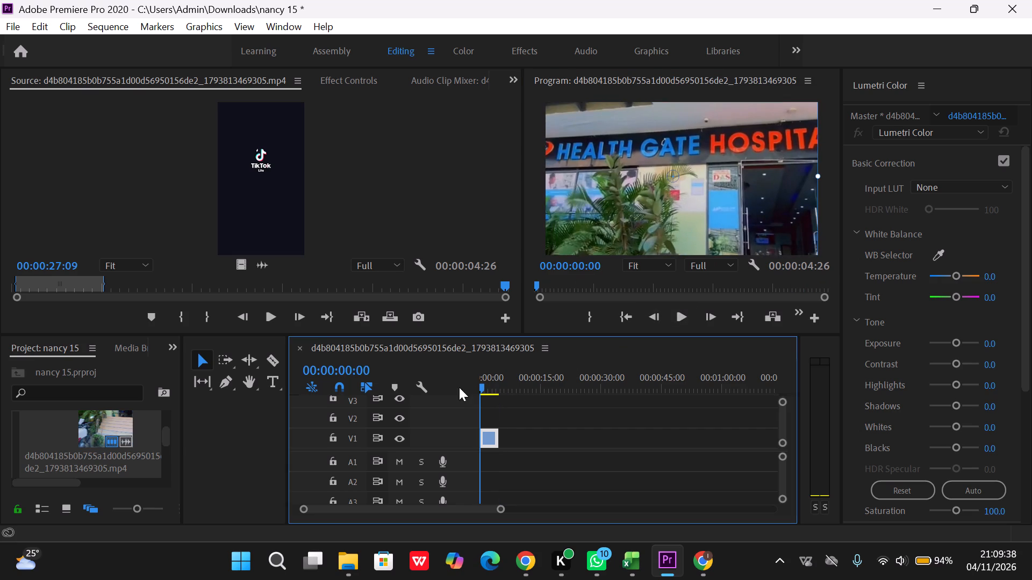
{"action": "left_click_drag", "start_coordinate": [459, 387], "coordinate": [457, 387]}
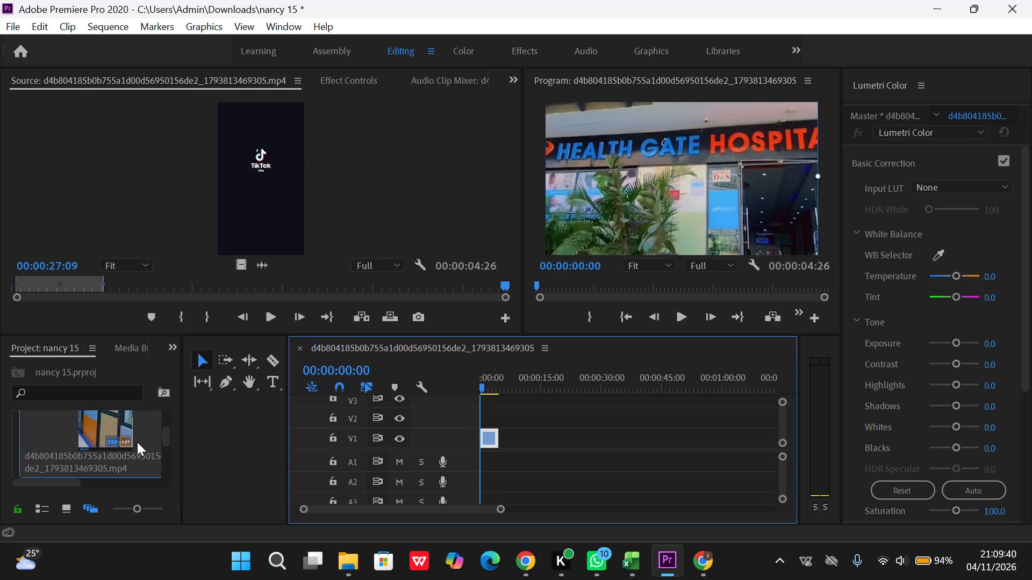
Open save 1.mp3 as the source, play its beginning, and mark its In point about one second in.
{"action": "scroll", "coordinate": [137, 442], "scroll_direction": "down", "scroll_amount": 1}
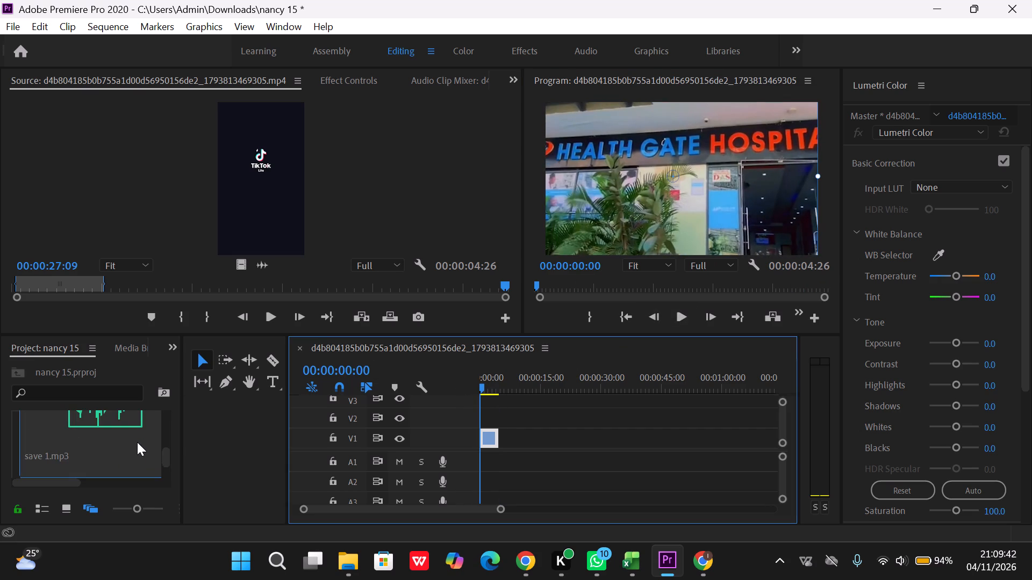
{"action": "double_click", "coordinate": [137, 442]}
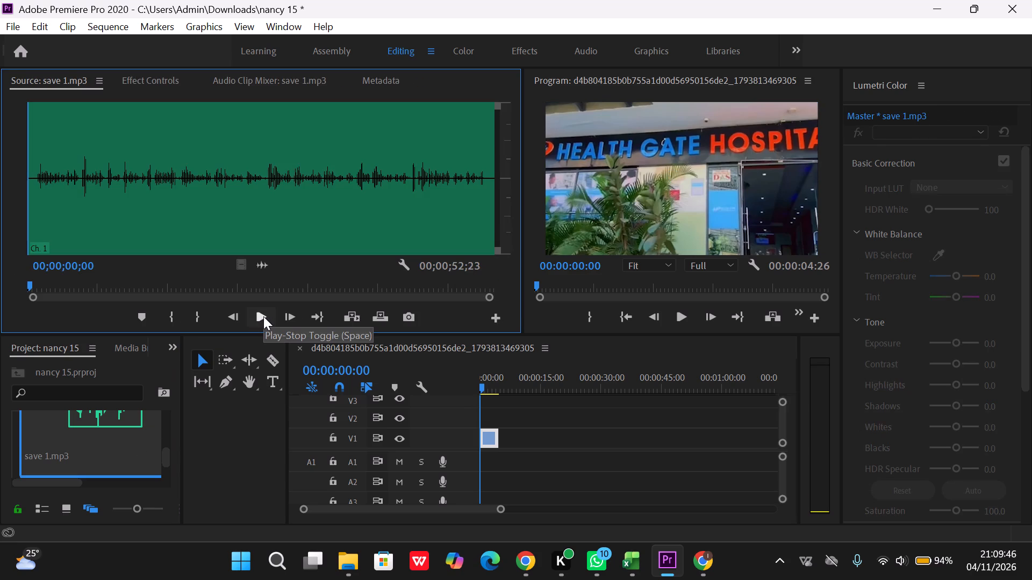
{"action": "left_click_drag", "start_coordinate": [263, 316], "coordinate": [253, 322]}
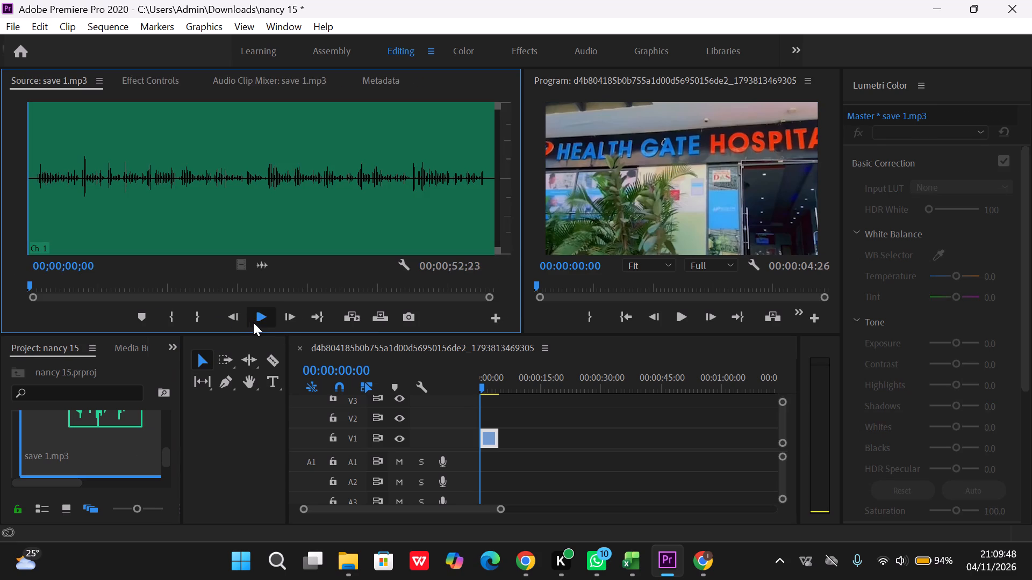
{"action": "left_click_drag", "start_coordinate": [253, 322], "coordinate": [254, 322]}
{"action": "left_click", "coordinate": [254, 322]}
{"action": "left_click", "coordinate": [259, 322]}
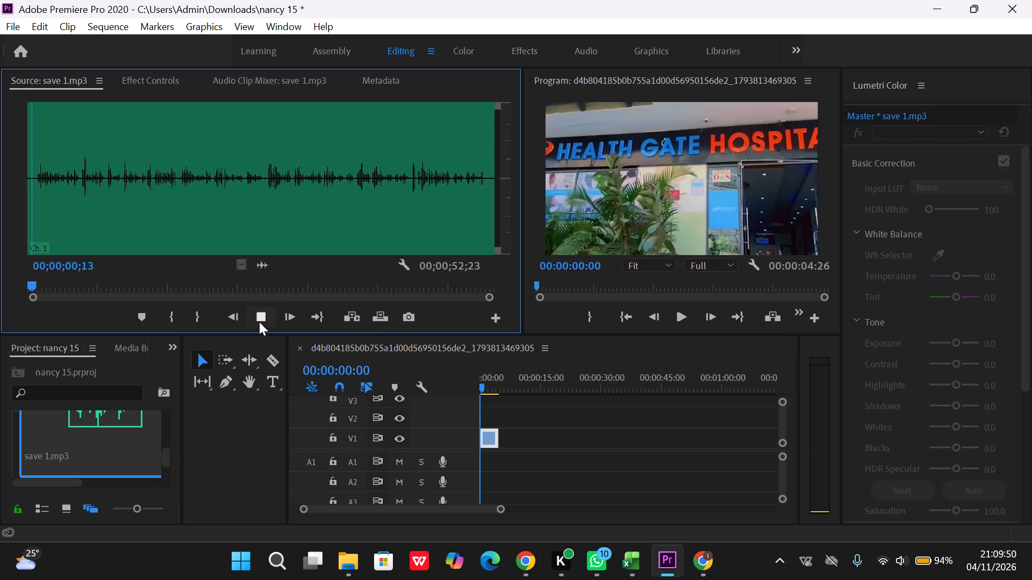
{"action": "left_click", "coordinate": [175, 323]}
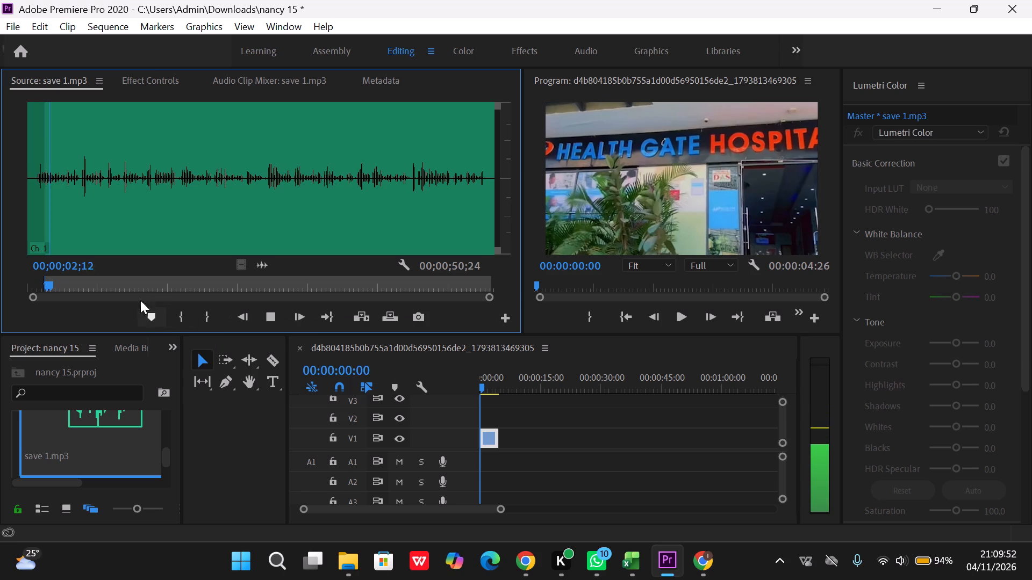
{"action": "left_click_drag", "start_coordinate": [44, 281], "coordinate": [38, 281]}
{"action": "left_click", "coordinate": [38, 281]}
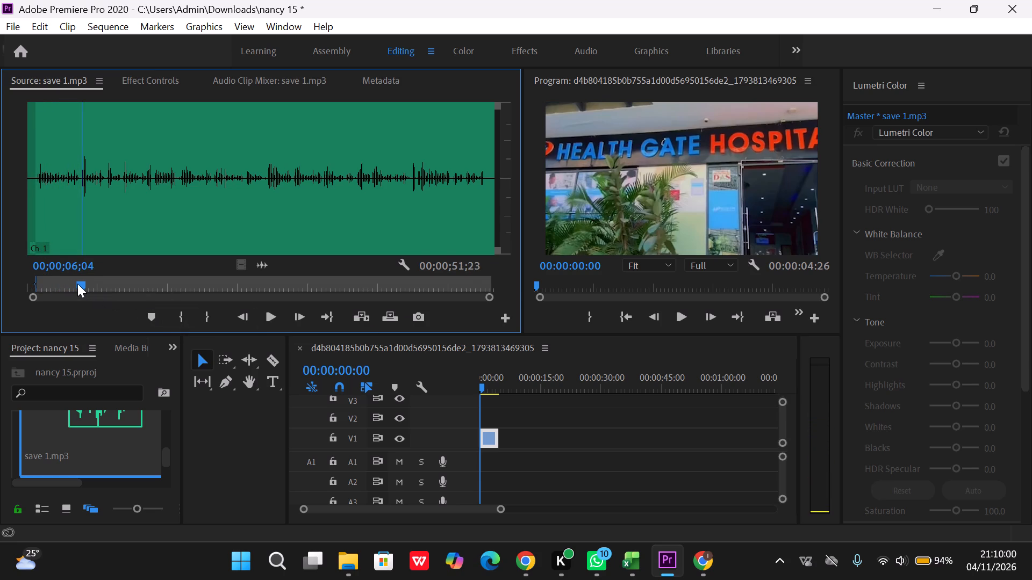
Replay the opening of save 1.mp3 from its In point to check where the speech starts.
{"action": "left_click_drag", "start_coordinate": [77, 284], "coordinate": [36, 283]}
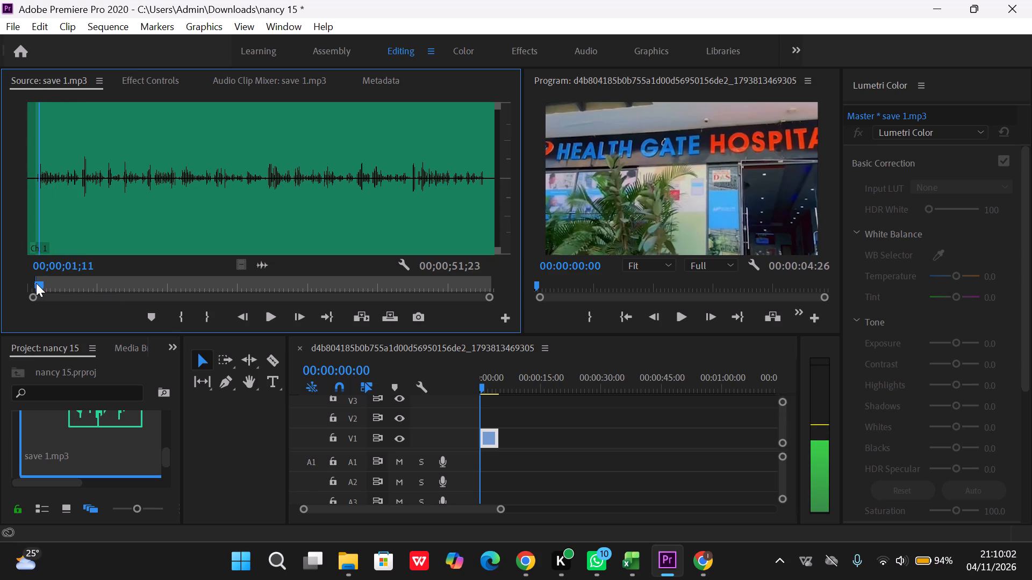
{"action": "left_click_drag", "start_coordinate": [36, 283], "coordinate": [32, 282]}
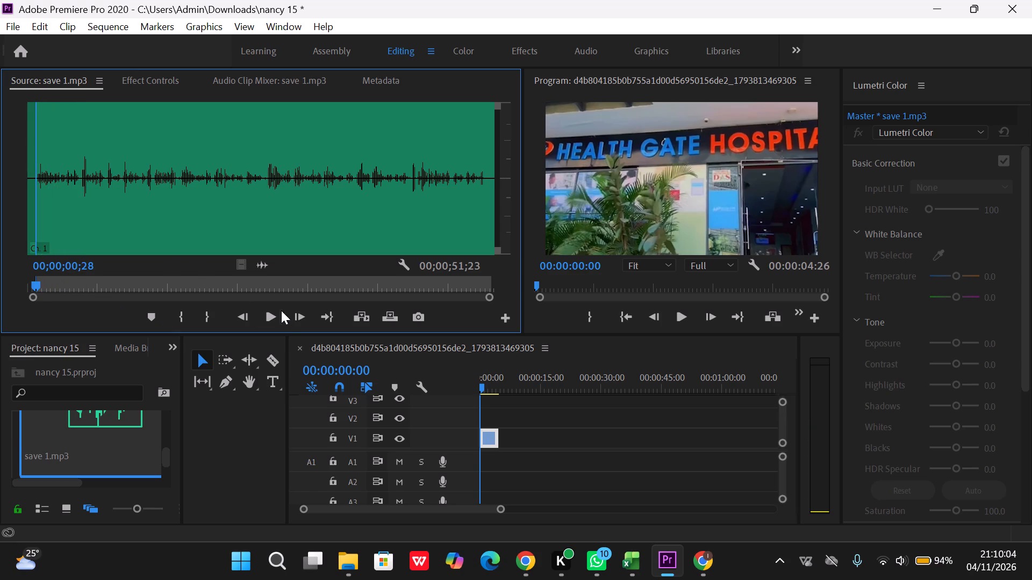
{"action": "left_click", "coordinate": [269, 318]}
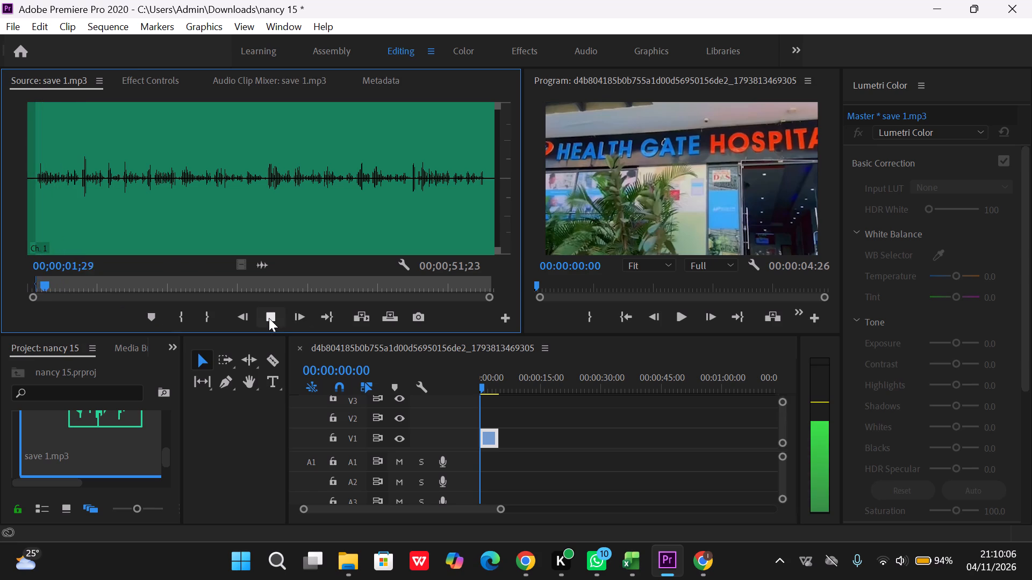
{"action": "left_click", "coordinate": [269, 318]}
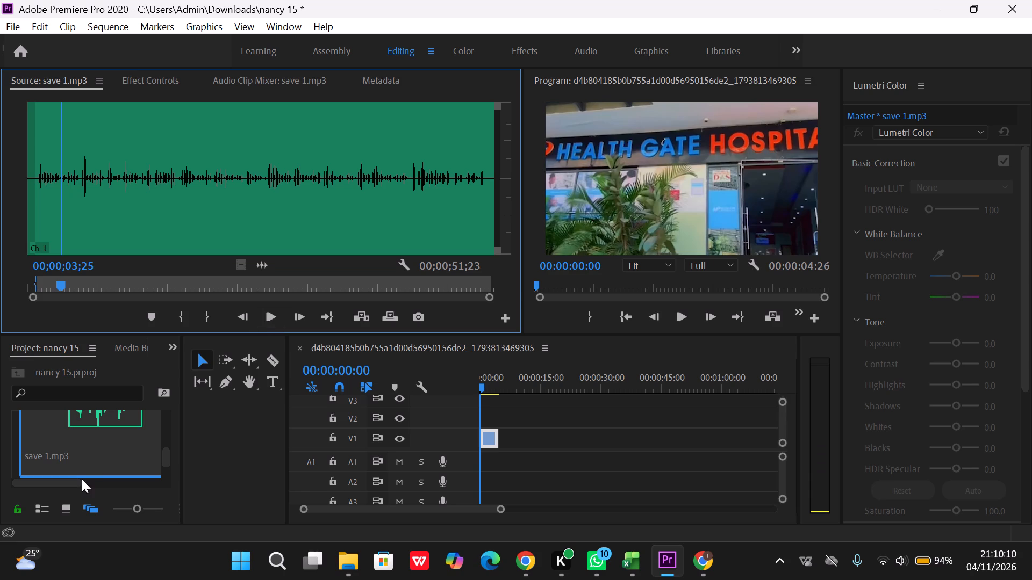
Open save 2.mp3 from the project as the source clip.
{"action": "scroll", "coordinate": [91, 442], "scroll_direction": "down", "scroll_amount": 1}
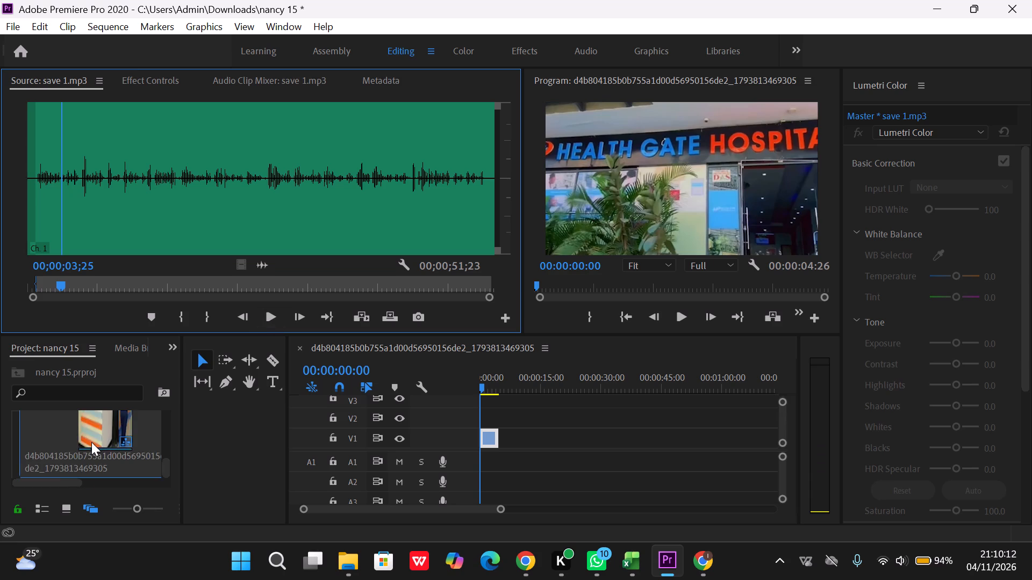
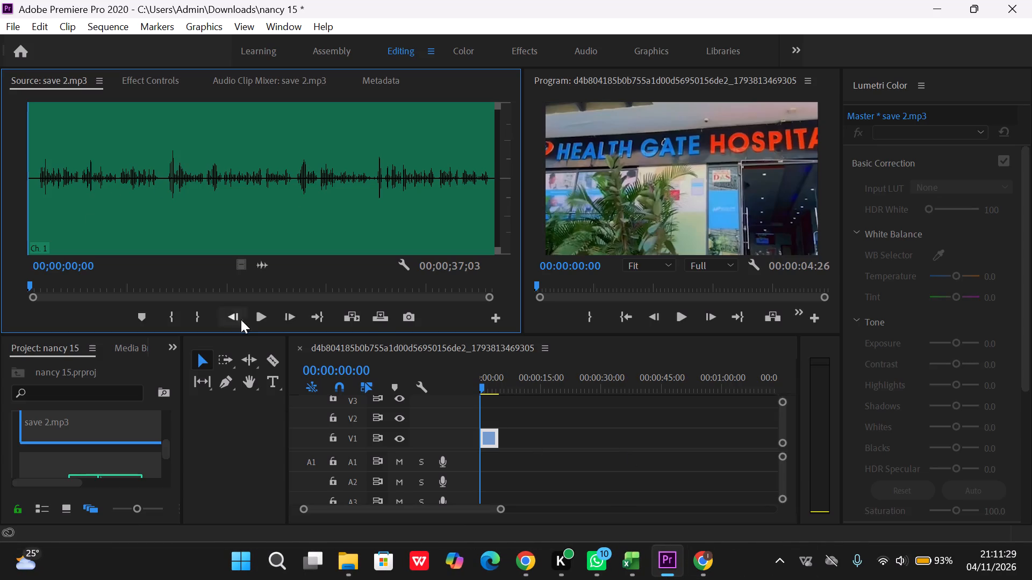
{"action": "left_click", "coordinate": [261, 318]}
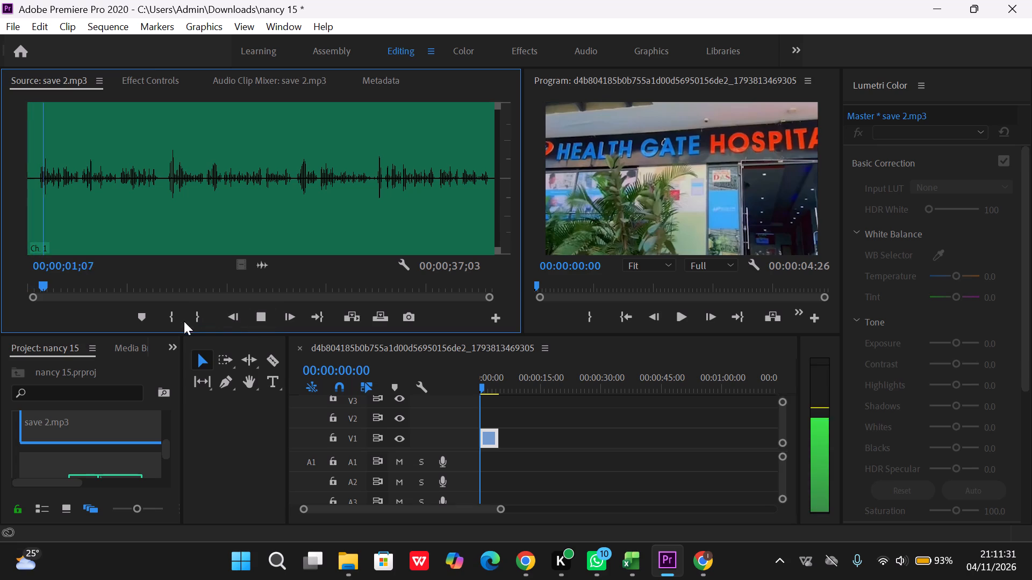
{"action": "left_click", "coordinate": [173, 312]}
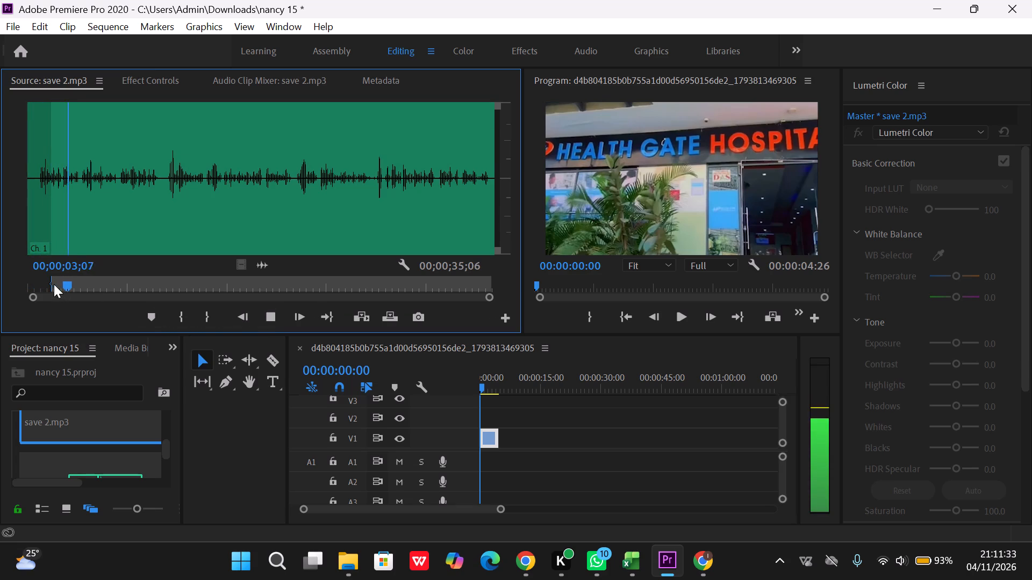
{"action": "left_click_drag", "start_coordinate": [52, 279], "coordinate": [48, 280]}
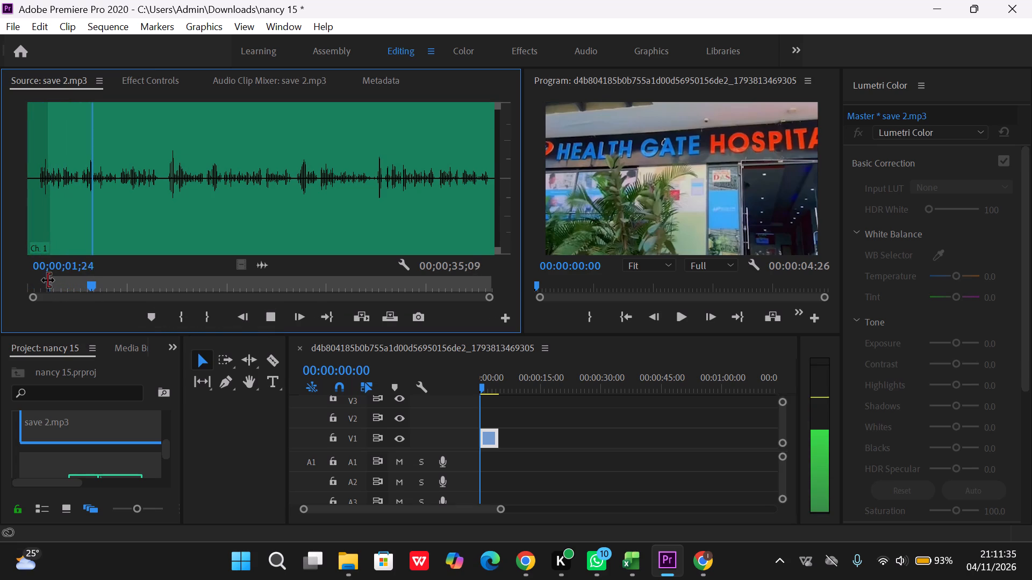
{"action": "left_click_drag", "start_coordinate": [48, 280], "coordinate": [40, 278]}
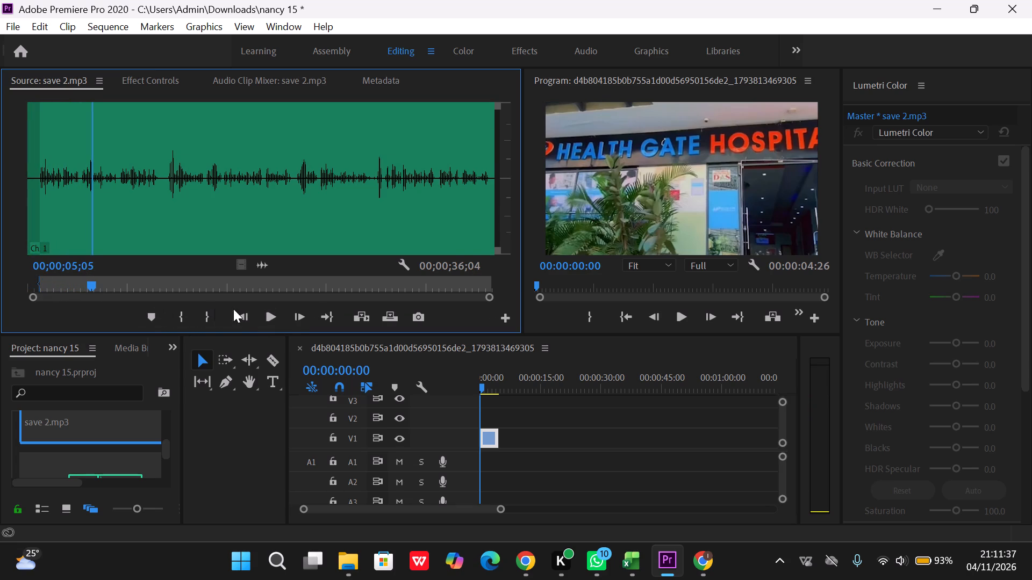
Play save 2.mp3 from about 5 to 12 seconds and go back over that passage to check the spoken lines.
{"action": "left_click", "coordinate": [274, 317]}
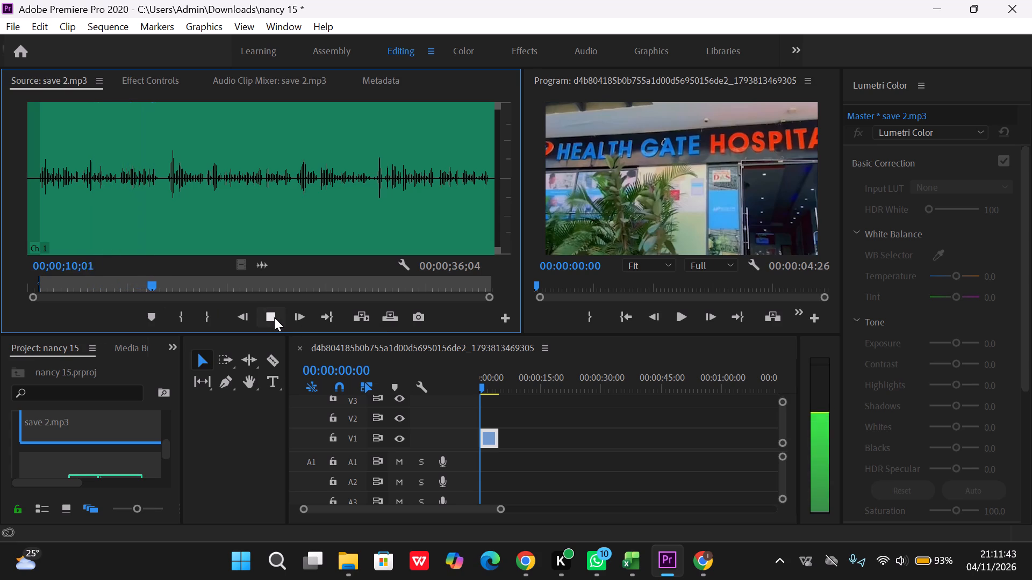
{"action": "left_click", "coordinate": [271, 317]}
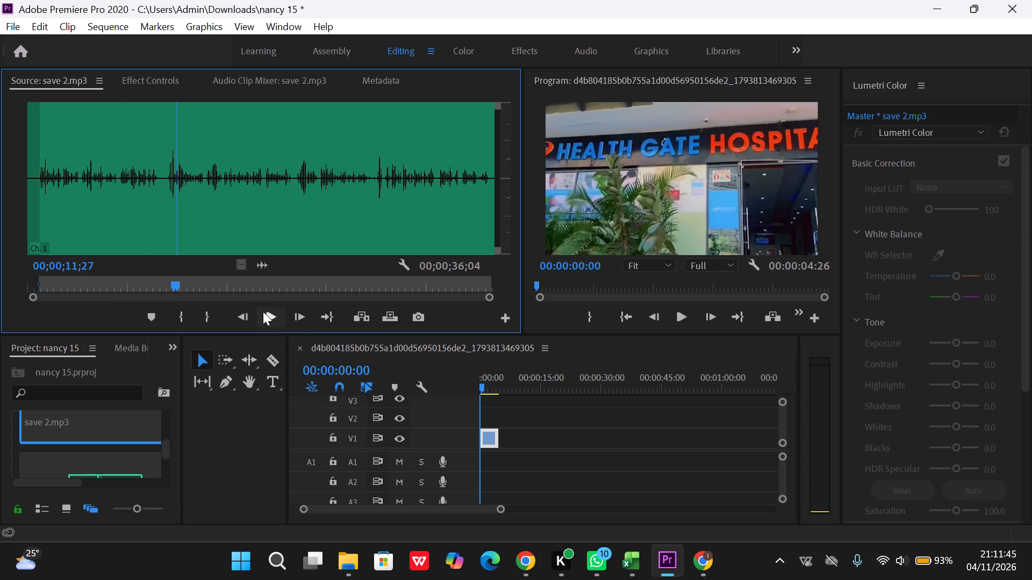
{"action": "left_click_drag", "start_coordinate": [175, 281], "coordinate": [168, 280]}
{"action": "left_click_drag", "start_coordinate": [168, 280], "coordinate": [94, 279]}
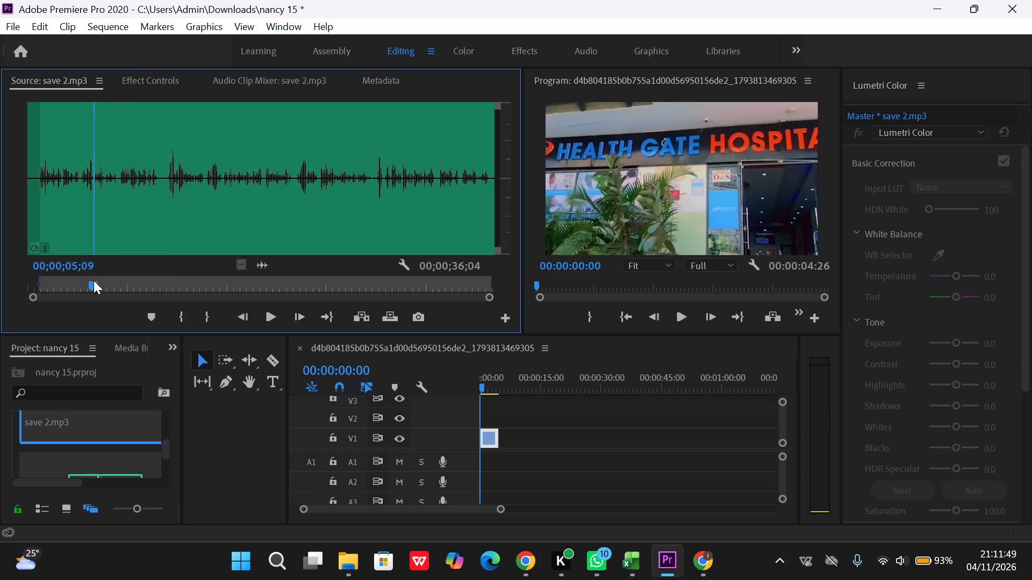
{"action": "left_click", "coordinate": [277, 323]}
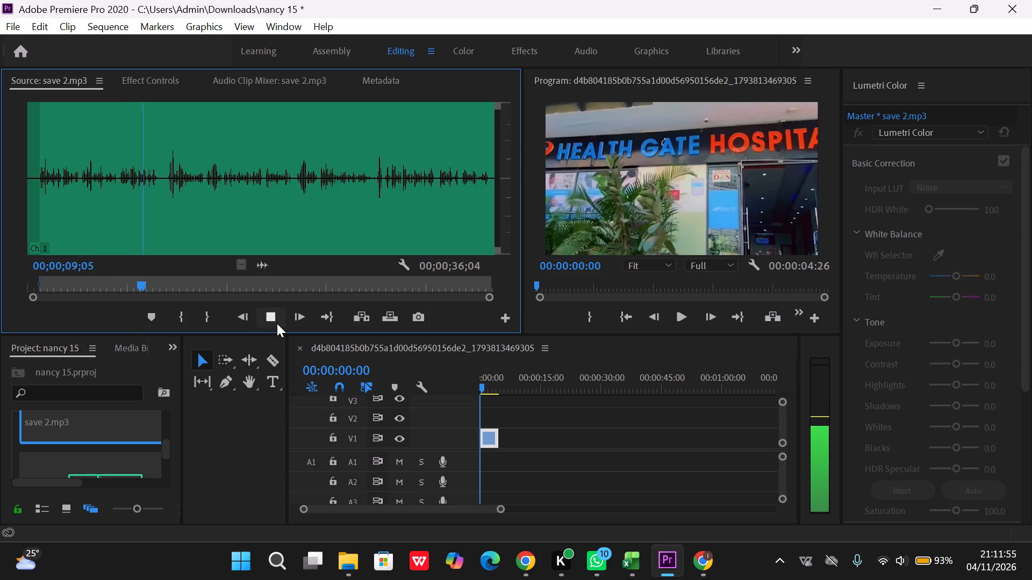
{"action": "left_click", "coordinate": [277, 323]}
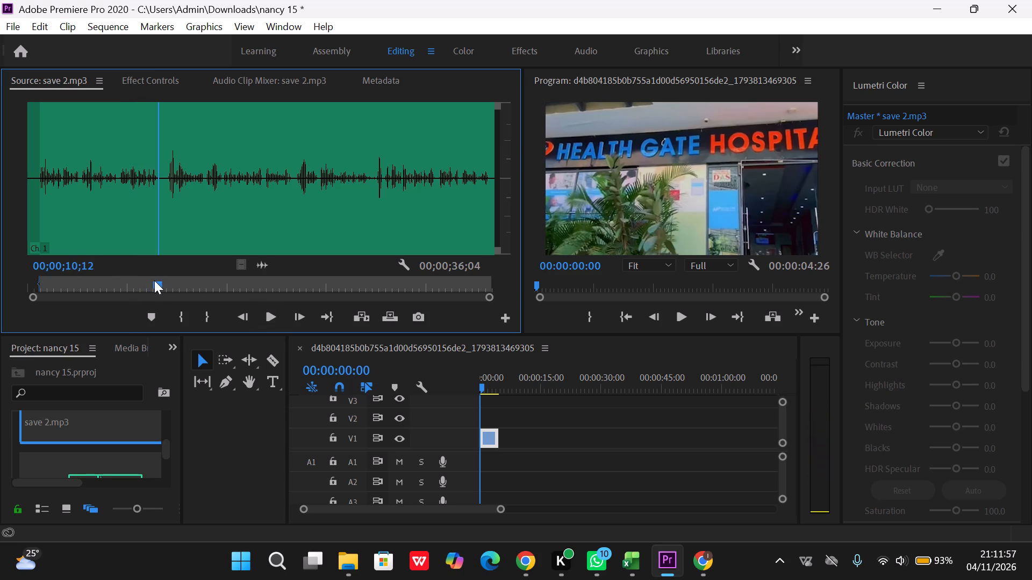
{"action": "left_click_drag", "start_coordinate": [154, 281], "coordinate": [85, 275]}
{"action": "scroll", "coordinate": [103, 278], "scroll_direction": "right", "scroll_amount": 1}
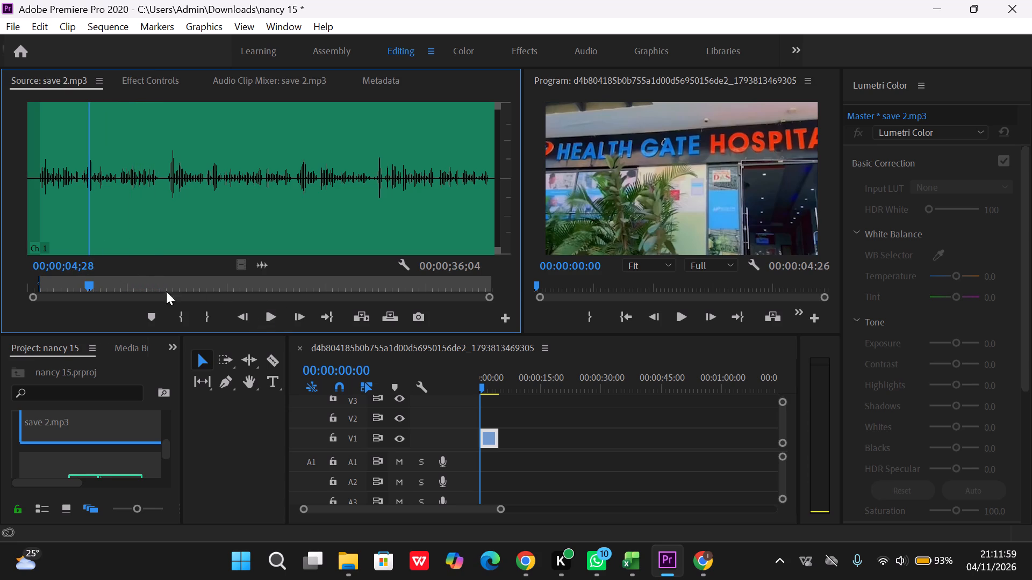
Replay save 2.mp3 from about 5 seconds and stop at about 7 seconds to check the spoken line.
{"action": "scroll", "coordinate": [166, 291], "scroll_direction": "right", "scroll_amount": 1}
{"action": "left_click", "coordinate": [271, 315]}
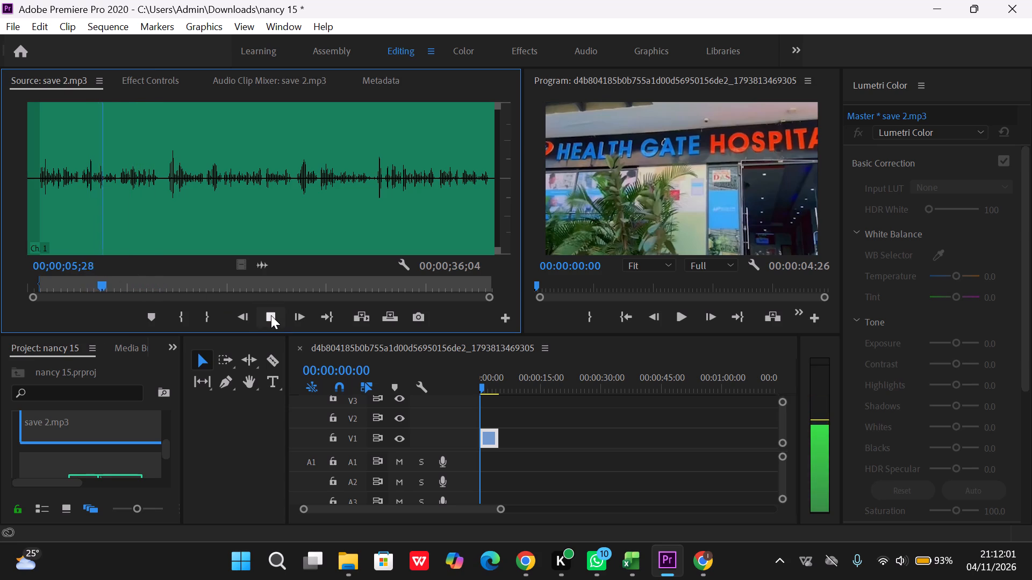
{"action": "left_click", "coordinate": [271, 315]}
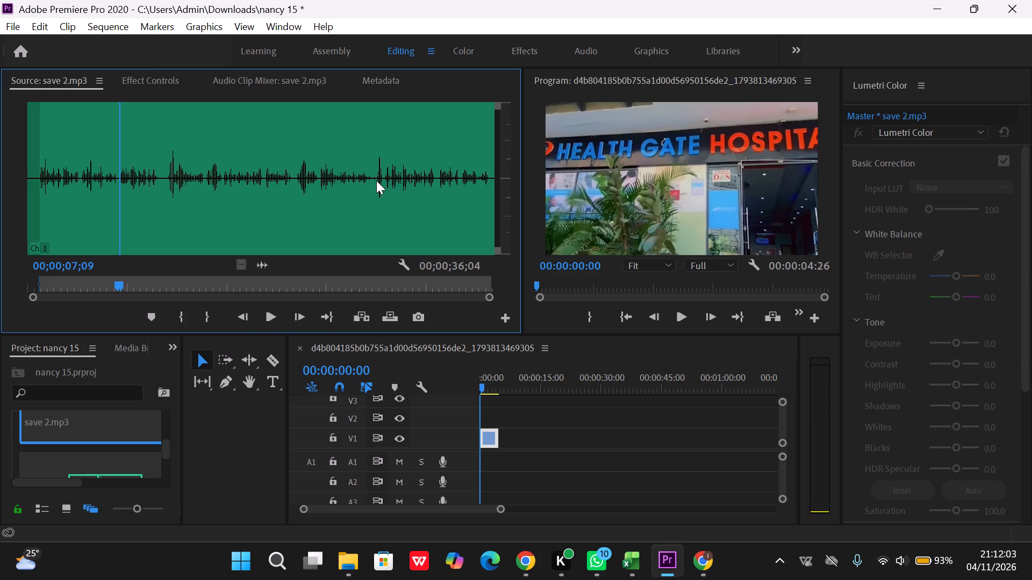
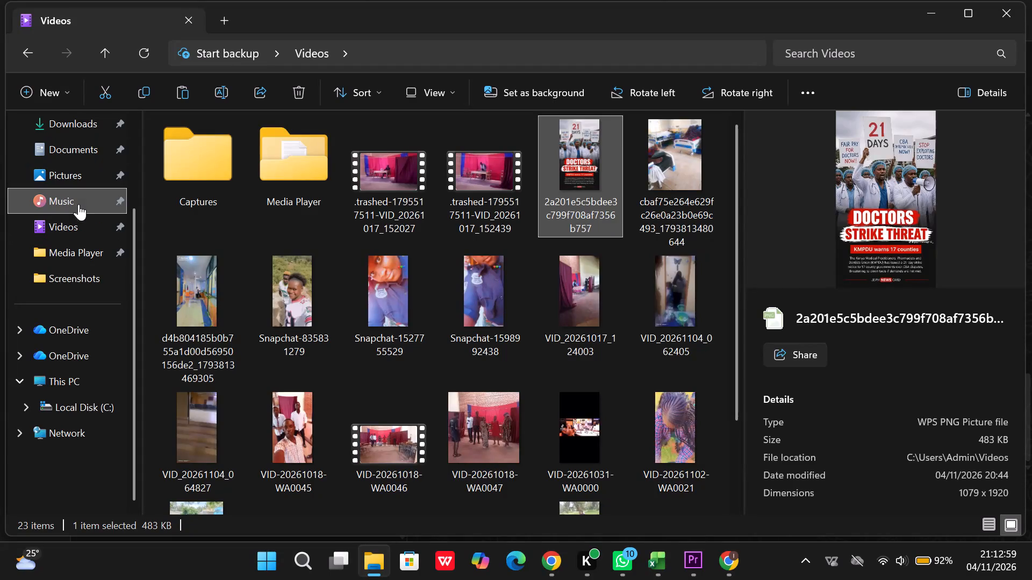
Paste the copied WhatsApp audio recording into the Music folder.
{"action": "right_click", "coordinate": [78, 204]}
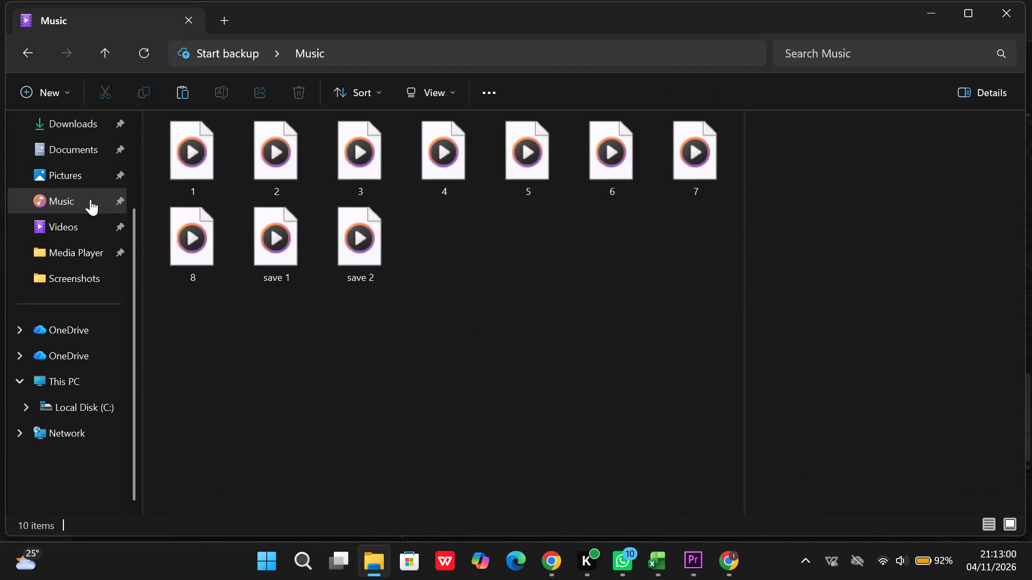
{"action": "left_click", "coordinate": [160, 120]}
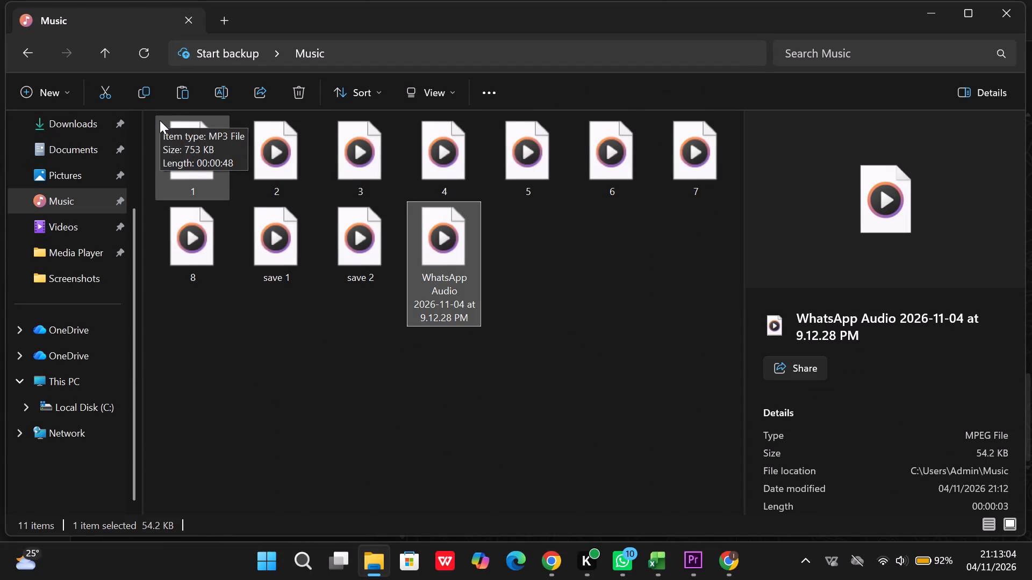
Switch to Premiere Pro and import the WhatsApp audio from the Music folder, with the file filter set to All Supported Media.
{"action": "left_click", "coordinate": [689, 564]}
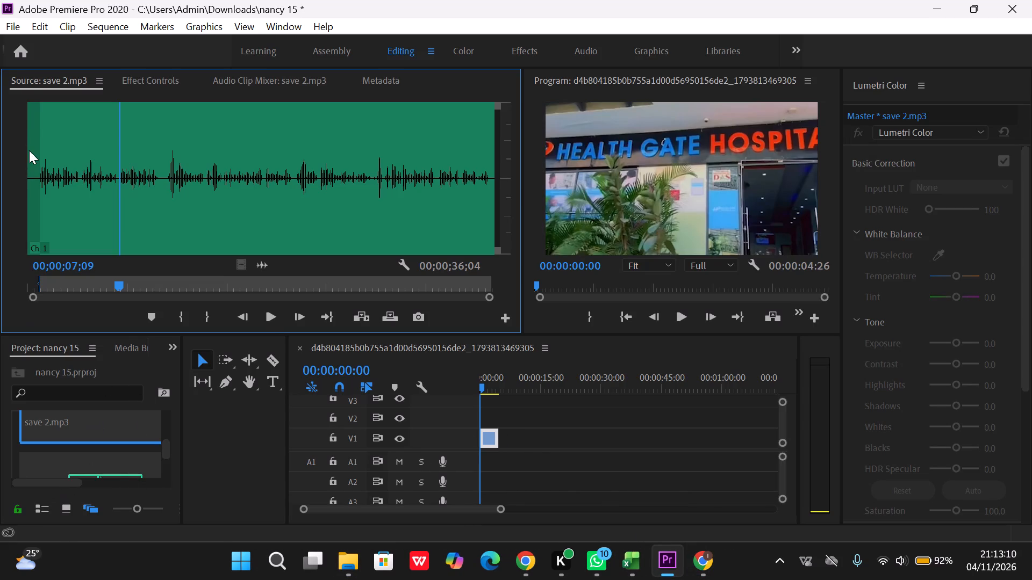
{"action": "left_click", "coordinate": [17, 26]}
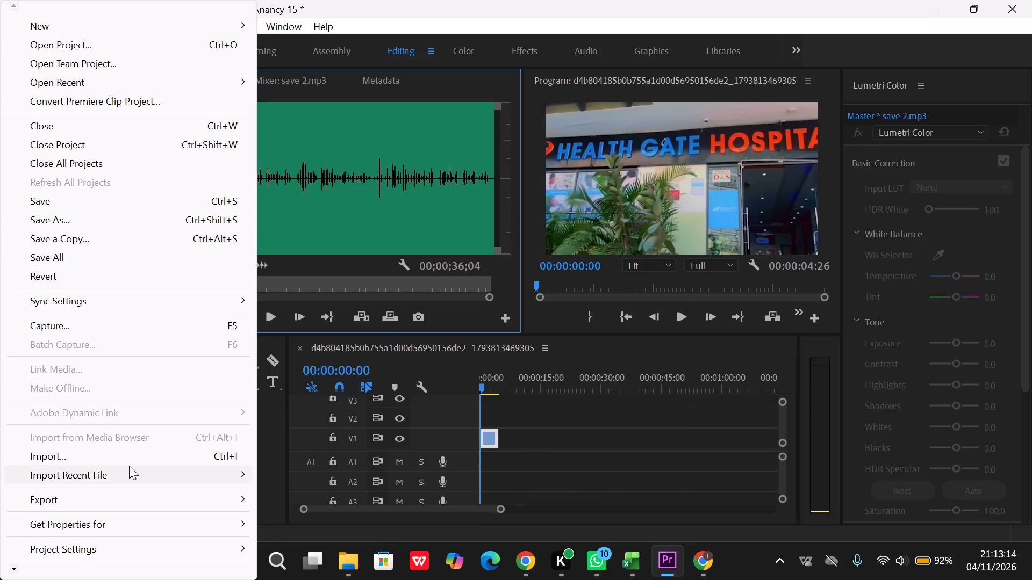
{"action": "left_click", "coordinate": [136, 452]}
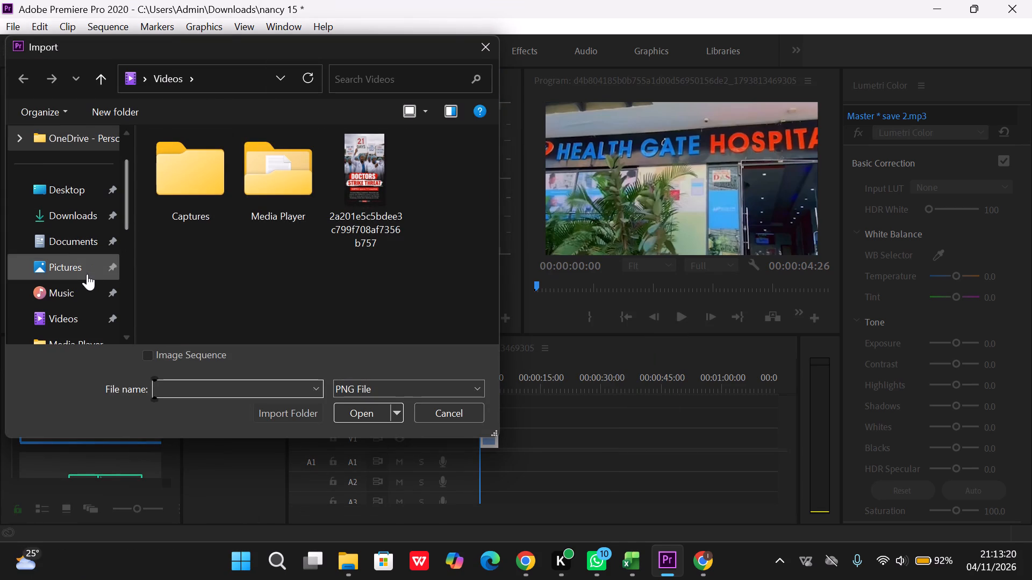
{"action": "double_click", "coordinate": [82, 292]}
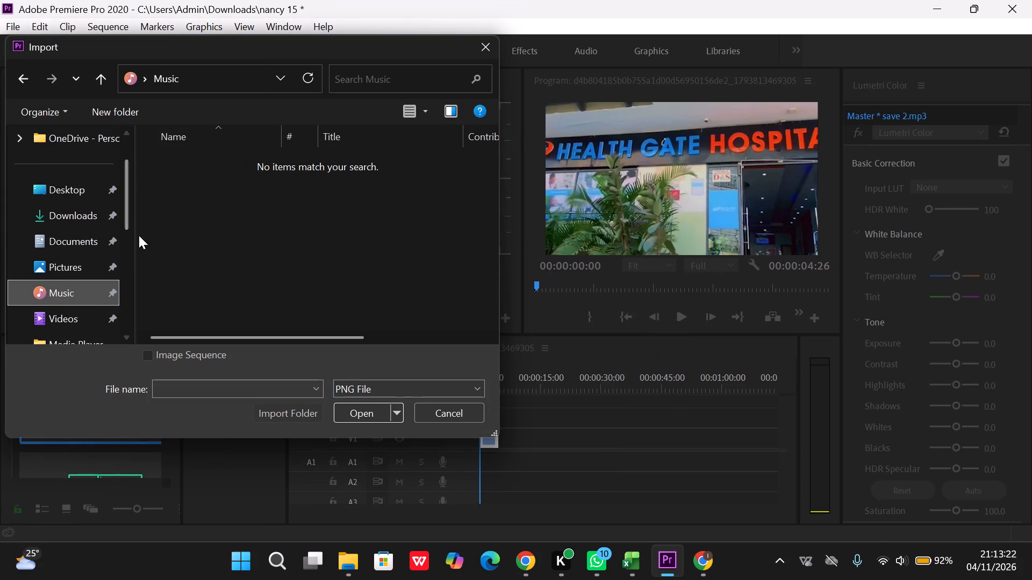
{"action": "left_click", "coordinate": [475, 385]}
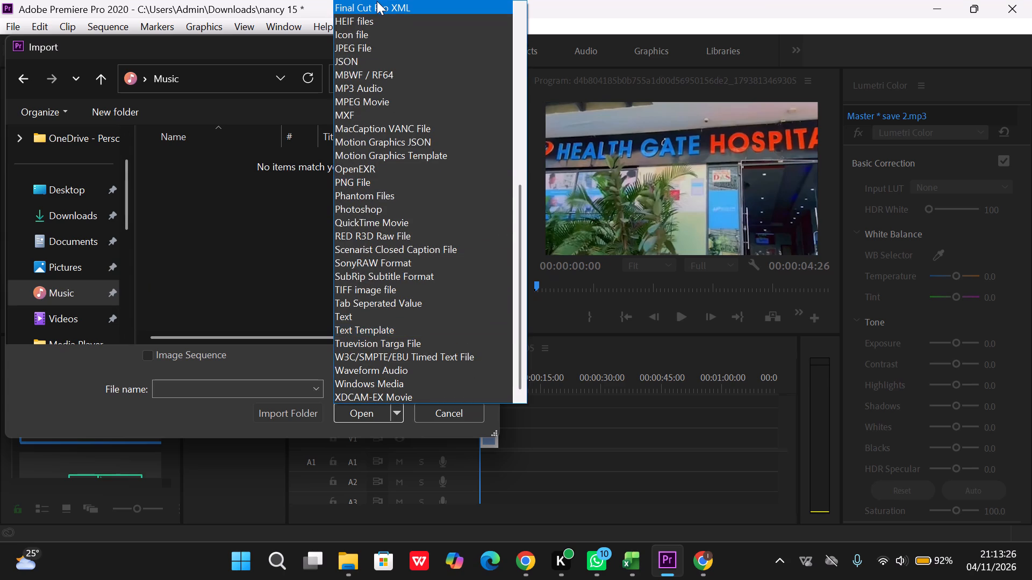
{"action": "scroll", "coordinate": [377, 1], "scroll_direction": "up", "scroll_amount": 20}
{"action": "scroll", "coordinate": [377, 1], "scroll_direction": "up", "scroll_amount": 20}
{"action": "scroll", "coordinate": [377, 1], "scroll_direction": "up", "scroll_amount": 20}
{"action": "left_click", "coordinate": [377, 1]}
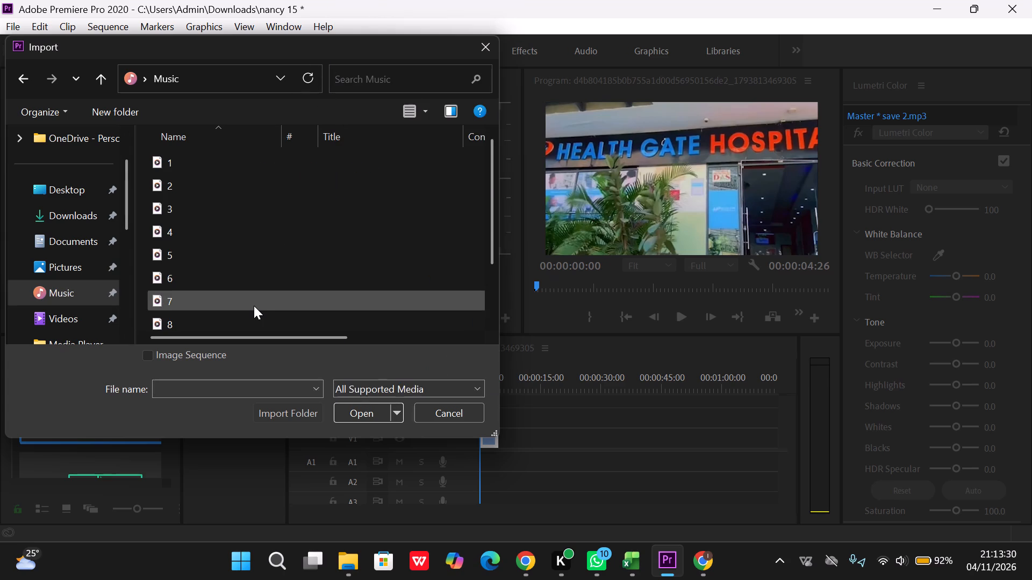
{"action": "scroll", "coordinate": [254, 306], "scroll_direction": "down", "scroll_amount": 2}
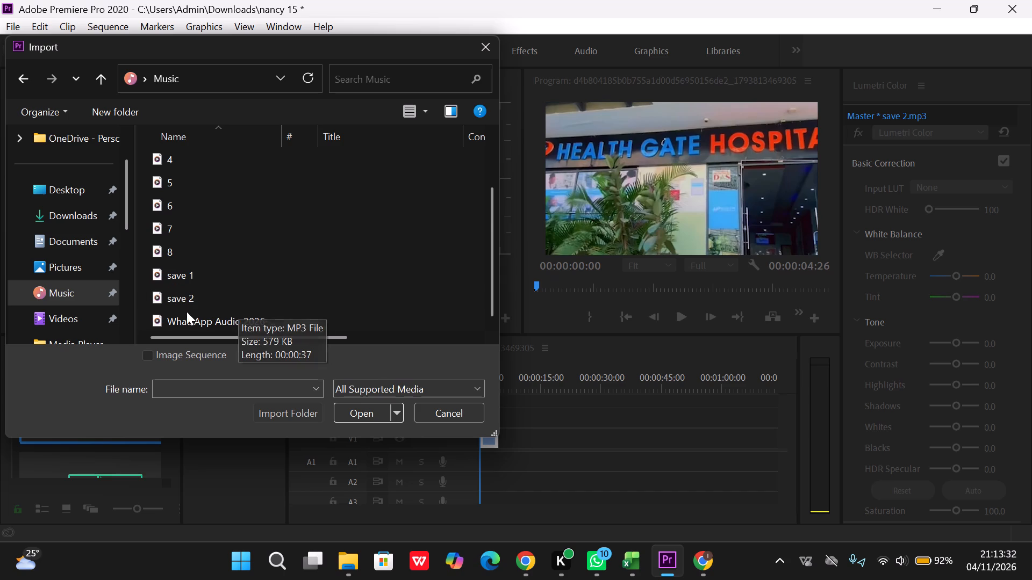
{"action": "double_click", "coordinate": [187, 321]}
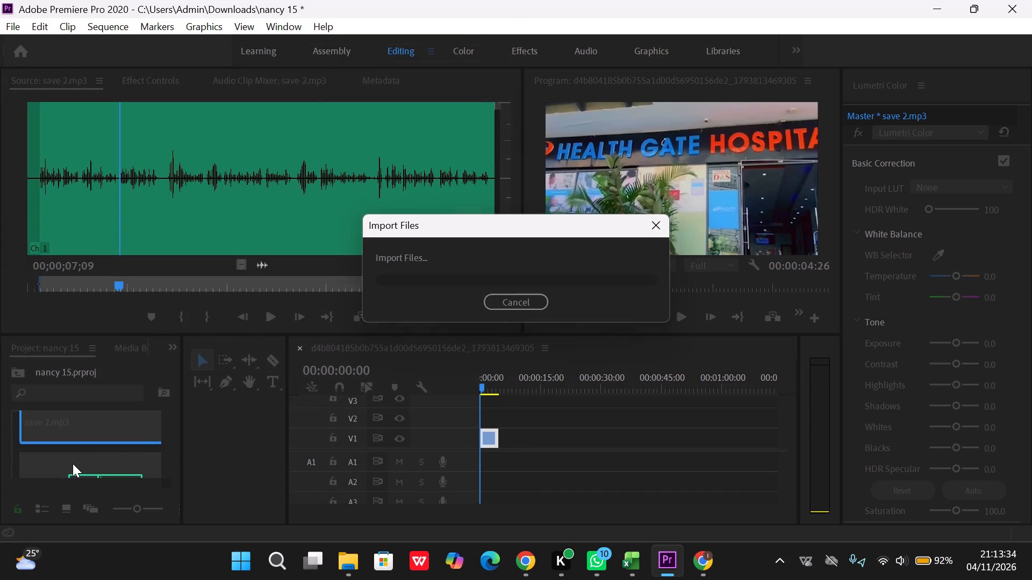
Open the imported WhatsApp audio as the source clip, play it, and set its In point at about 00;00;01;02.
{"action": "scroll", "coordinate": [73, 463], "scroll_direction": "down", "scroll_amount": 5}
{"action": "double_click", "coordinate": [85, 423]}
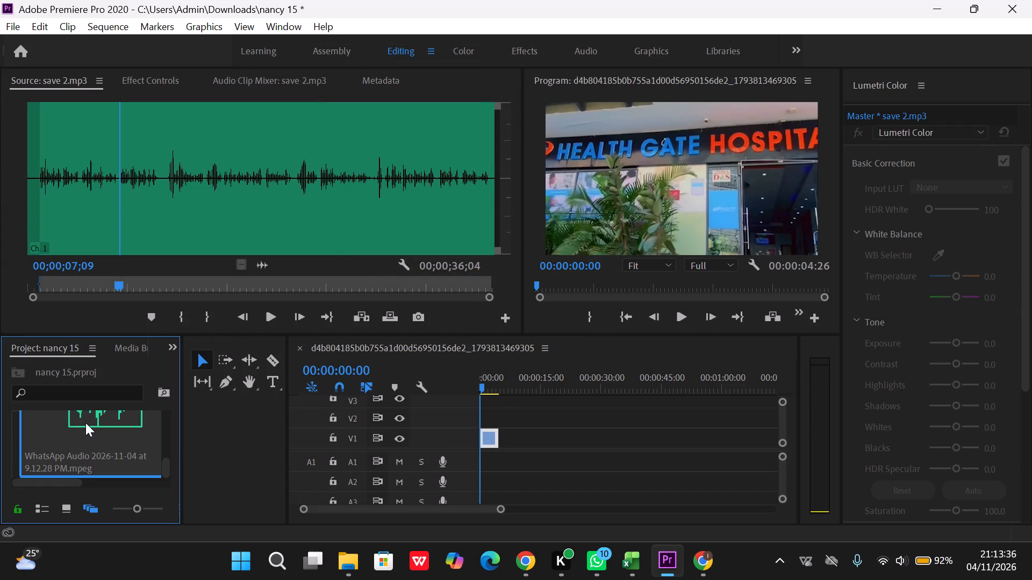
{"action": "left_click", "coordinate": [259, 316]}
{"action": "left_click", "coordinate": [173, 316]}
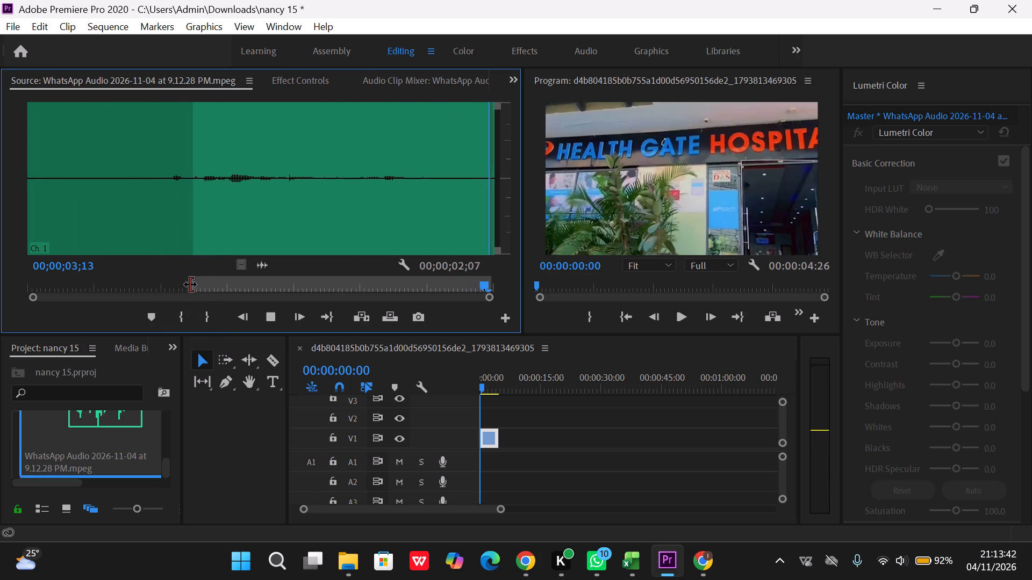
{"action": "left_click_drag", "start_coordinate": [190, 284], "coordinate": [170, 286]}
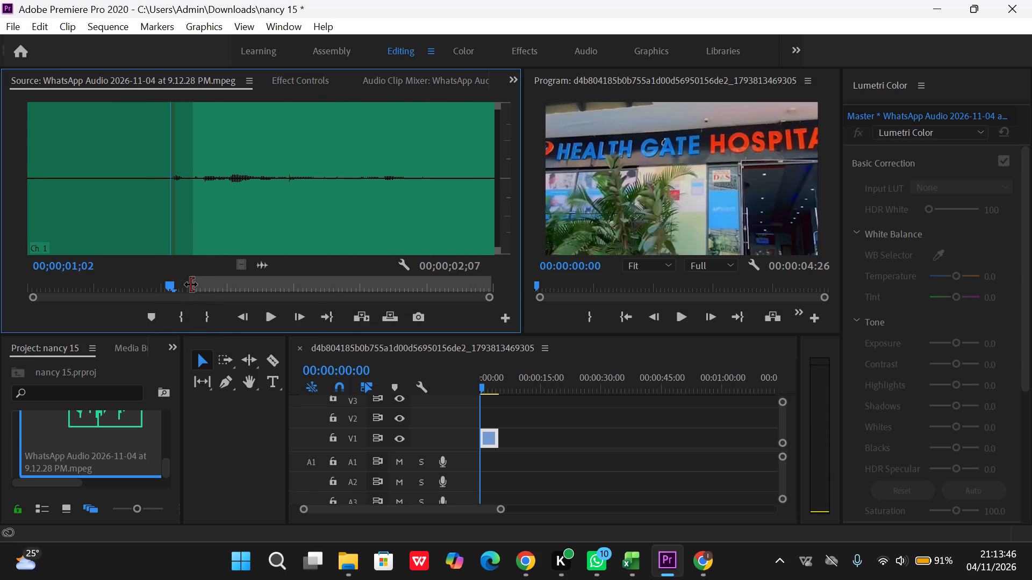
{"action": "left_click_drag", "start_coordinate": [191, 284], "coordinate": [165, 284]}
{"action": "left_click_drag", "start_coordinate": [169, 287], "coordinate": [142, 288]}
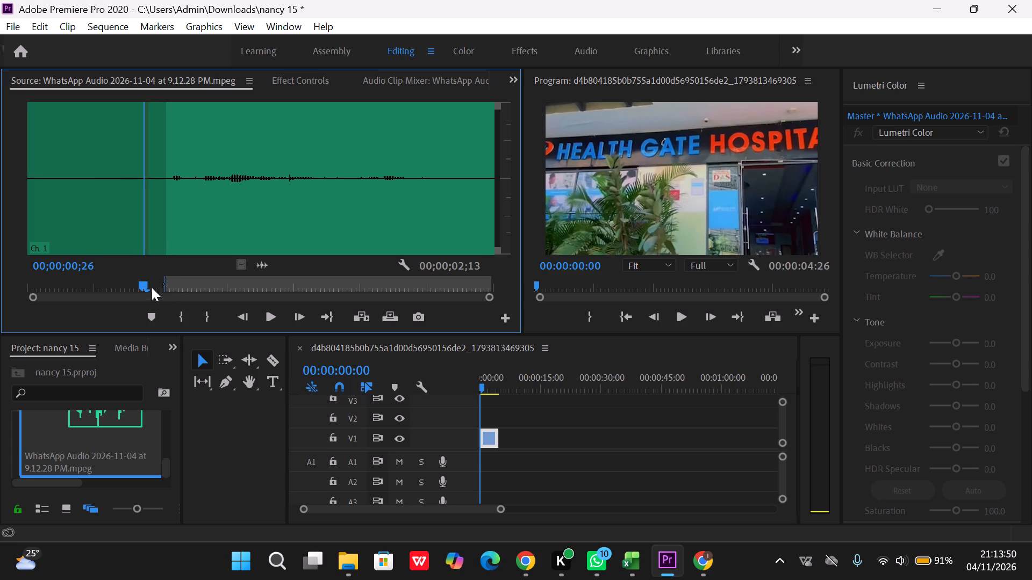
{"action": "left_click", "coordinate": [164, 286]}
Play the WhatsApp audio from about one second to its end, then replay it with pauses to check the words.
{"action": "left_click", "coordinate": [268, 312]}
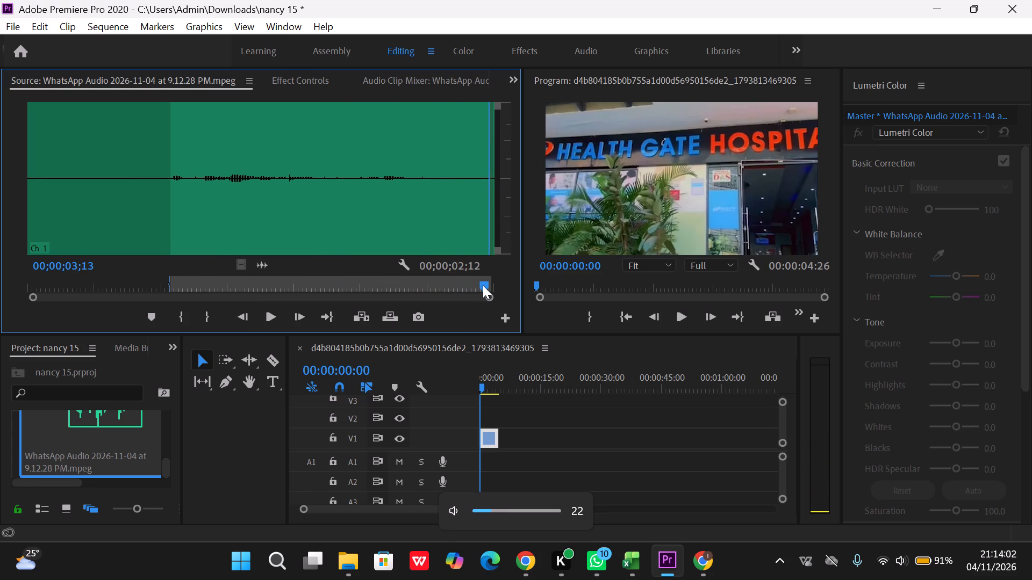
{"action": "left_click_drag", "start_coordinate": [483, 285], "coordinate": [171, 277]}
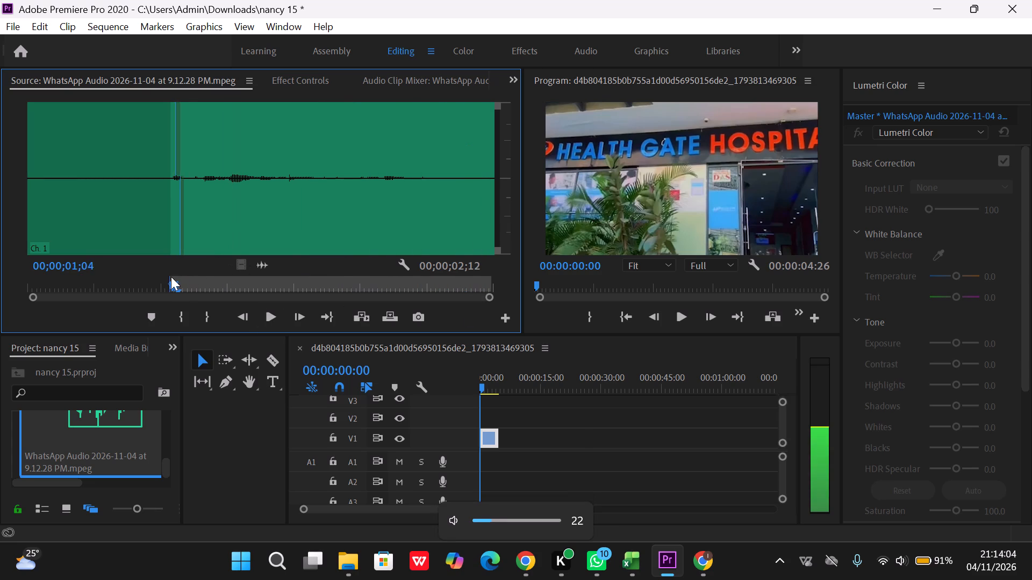
{"action": "left_click_drag", "start_coordinate": [171, 277], "coordinate": [163, 274]}
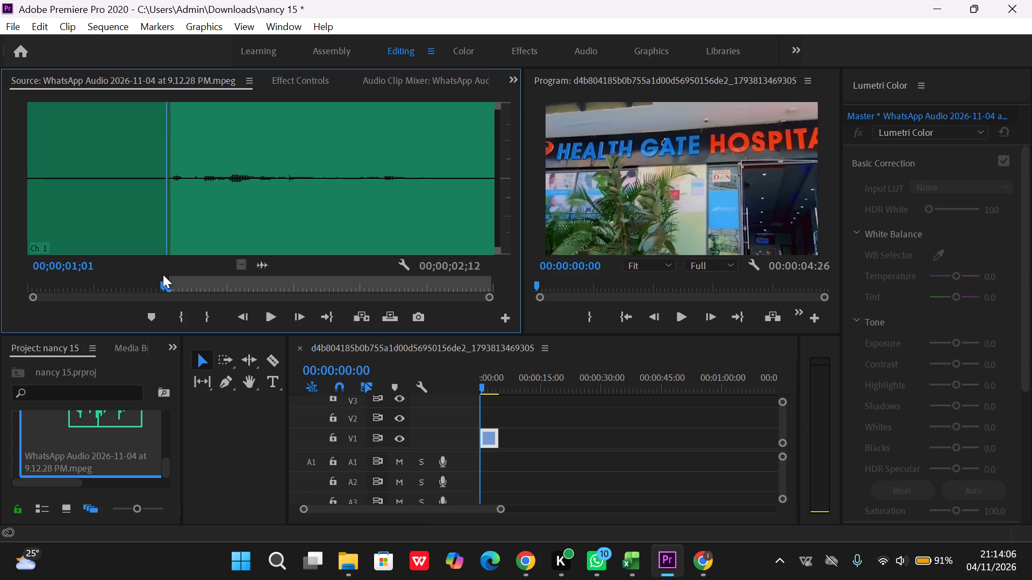
{"action": "left_click", "coordinate": [273, 321]}
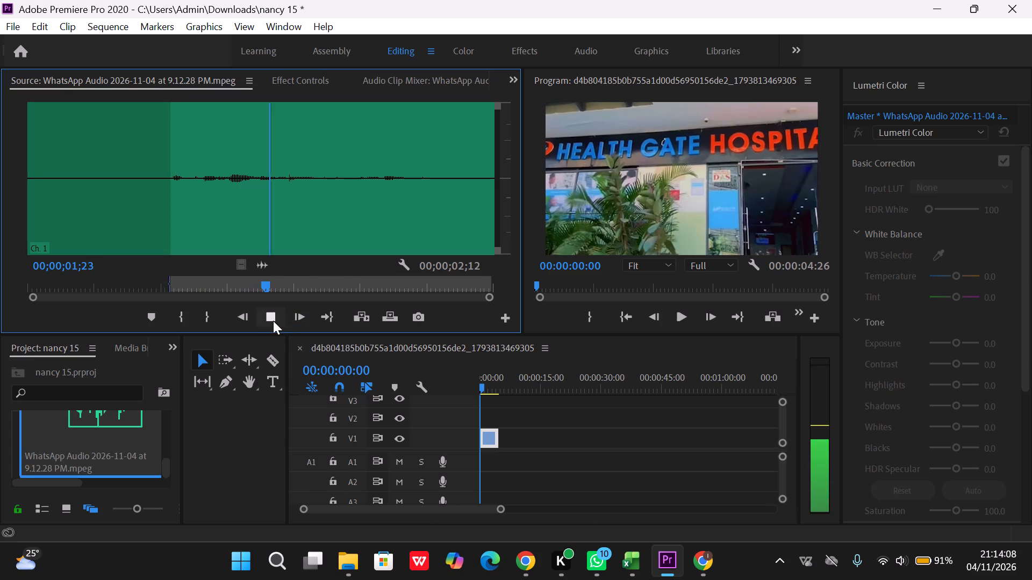
{"action": "left_click", "coordinate": [273, 321]}
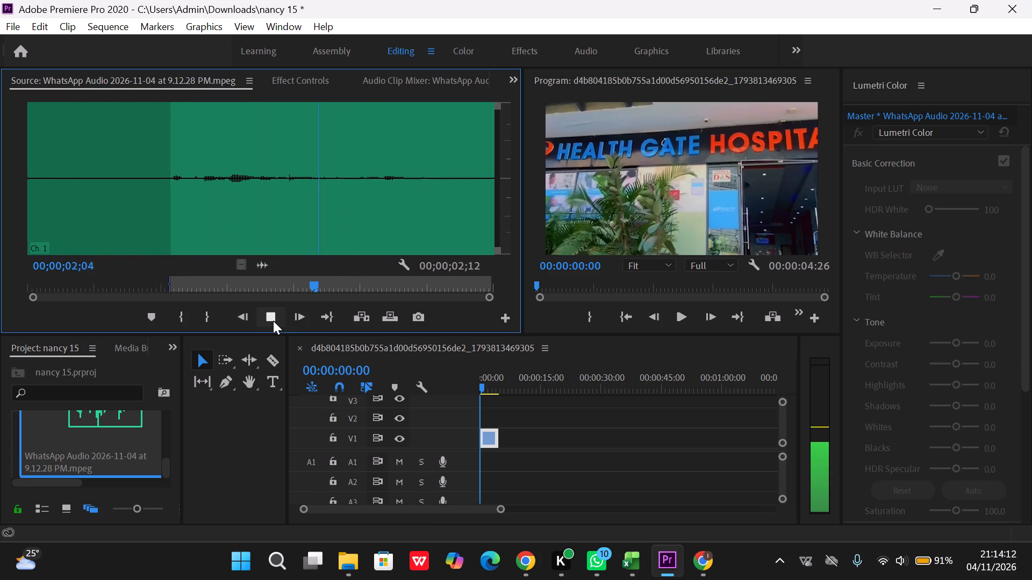
{"action": "left_click", "coordinate": [273, 321]}
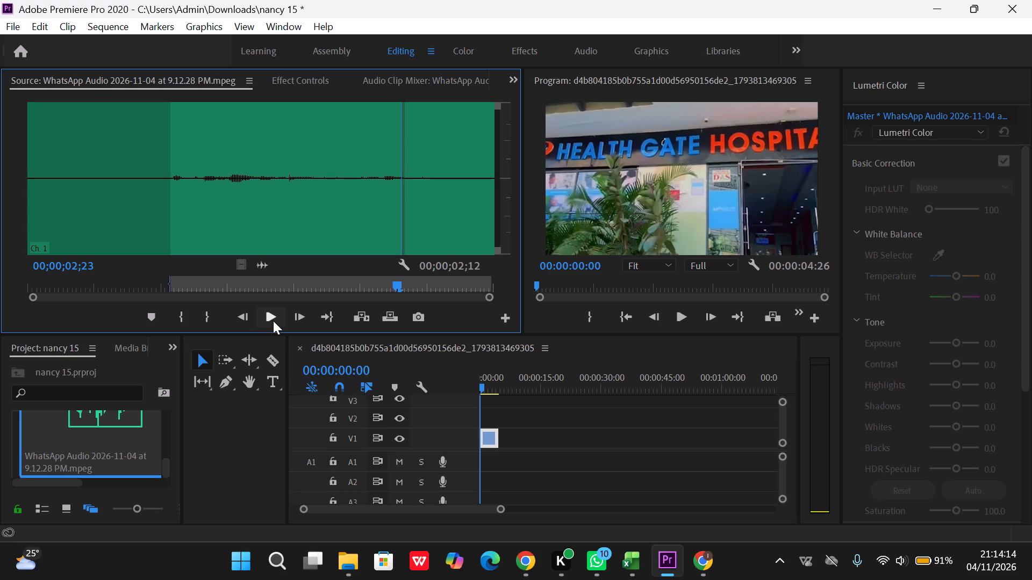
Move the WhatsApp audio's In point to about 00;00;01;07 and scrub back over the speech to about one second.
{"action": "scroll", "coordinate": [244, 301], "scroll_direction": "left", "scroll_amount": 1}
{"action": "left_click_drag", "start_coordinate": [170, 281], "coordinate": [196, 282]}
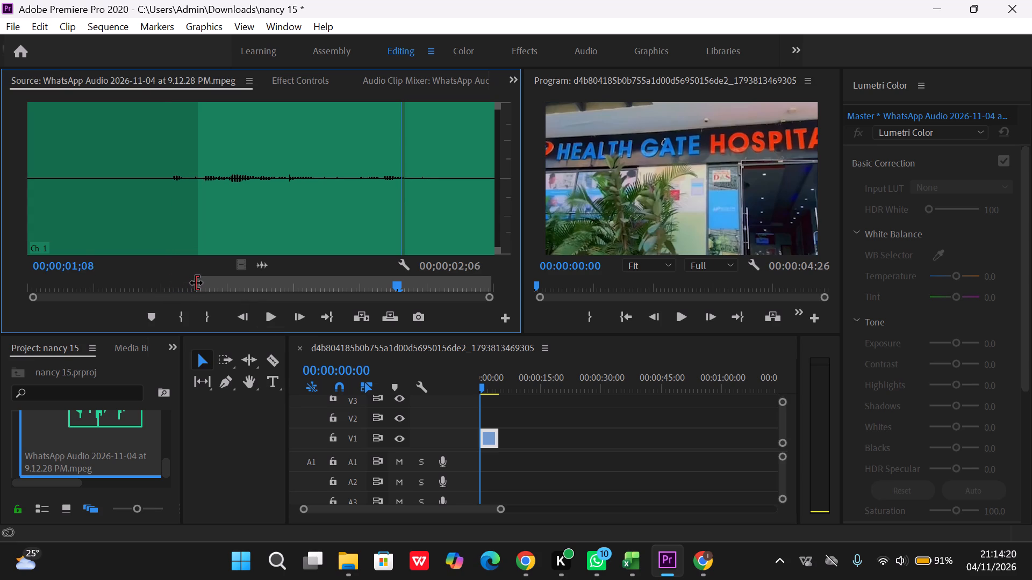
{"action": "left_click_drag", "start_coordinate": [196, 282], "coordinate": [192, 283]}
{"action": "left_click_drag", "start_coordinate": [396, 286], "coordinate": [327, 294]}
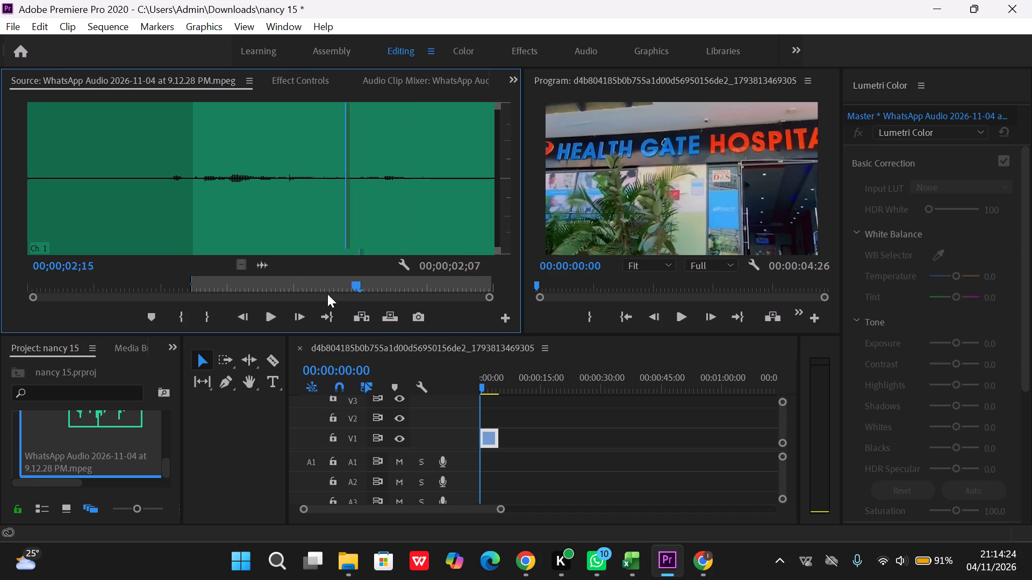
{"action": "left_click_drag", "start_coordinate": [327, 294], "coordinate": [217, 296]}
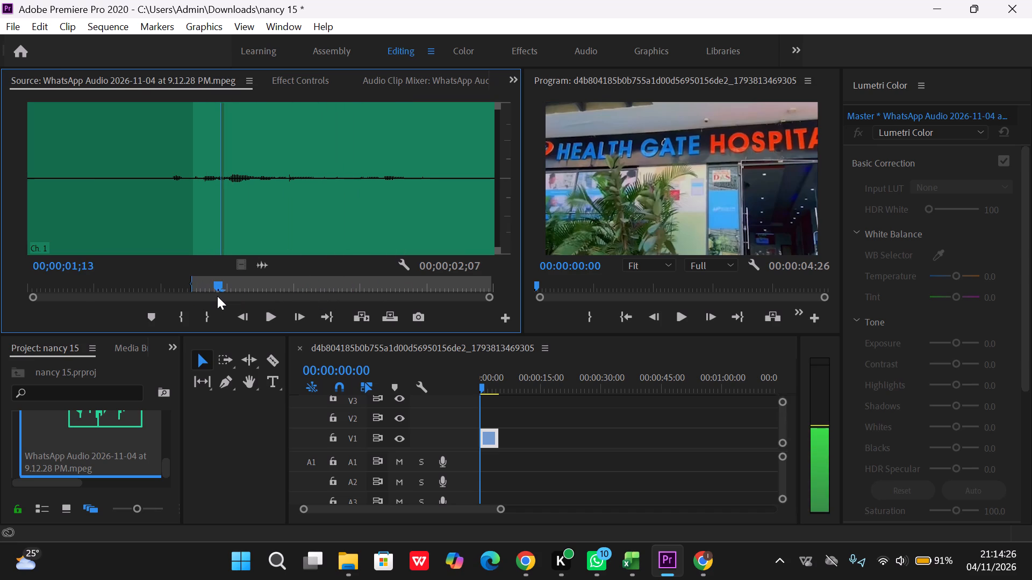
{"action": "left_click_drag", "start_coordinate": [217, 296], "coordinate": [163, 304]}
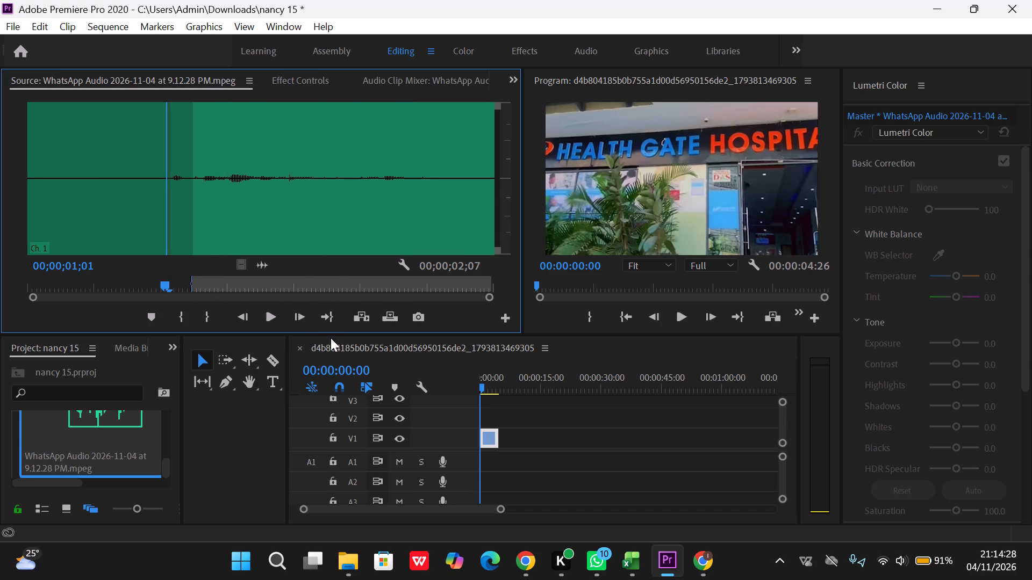
Open save 1.mp3 as the source clip and play it from about 4 to 11 seconds.
{"action": "scroll", "coordinate": [116, 415], "scroll_direction": "up", "scroll_amount": 1}
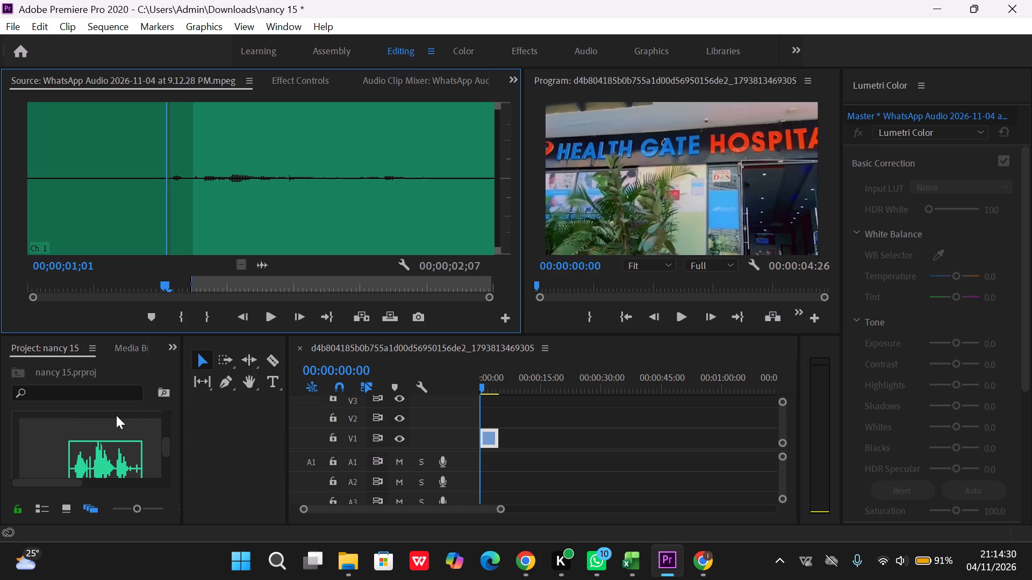
{"action": "double_click", "coordinate": [116, 415]}
{"action": "double_click", "coordinate": [115, 434]}
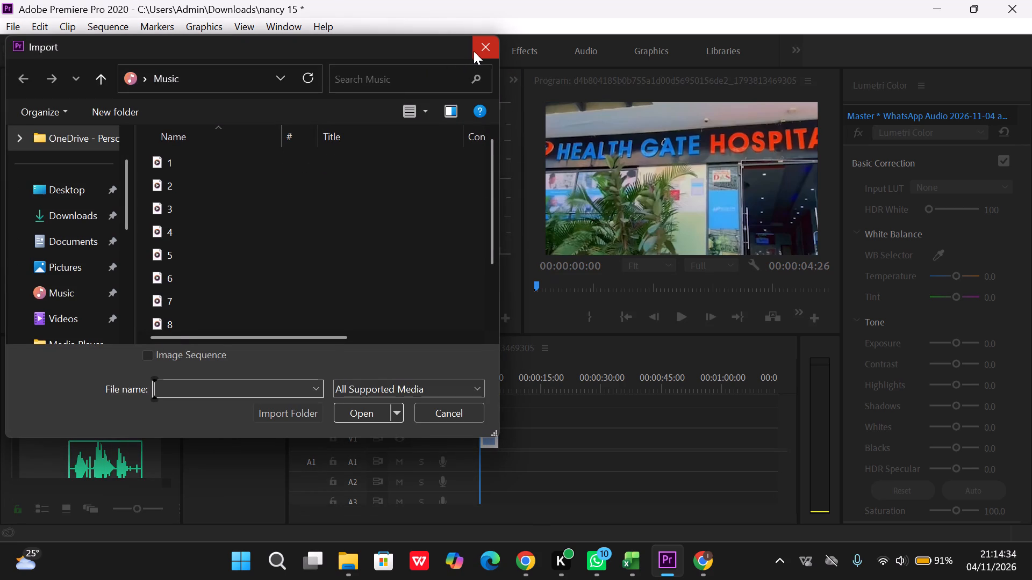
{"action": "left_click", "coordinate": [476, 49]}
{"action": "double_click", "coordinate": [88, 423]}
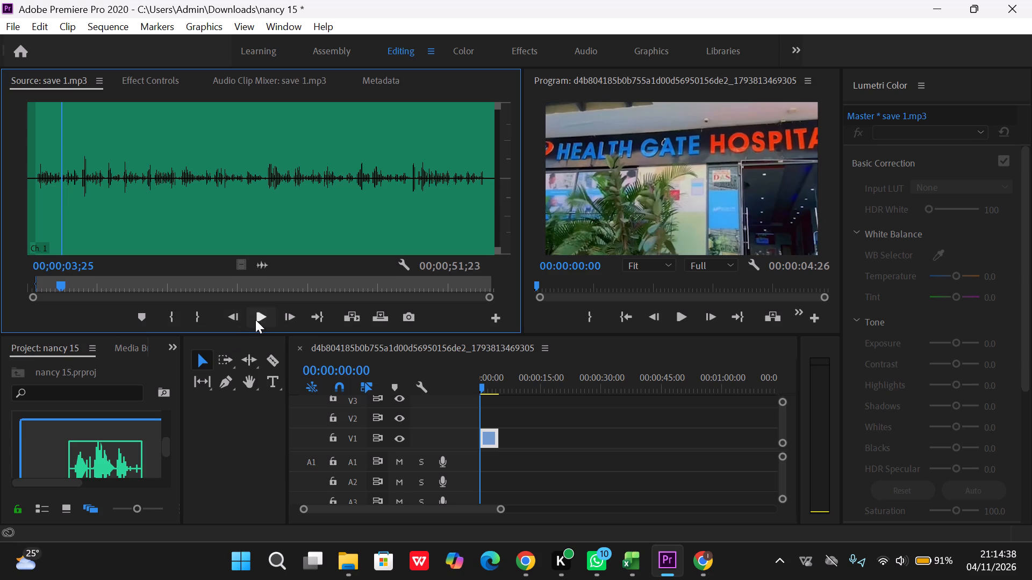
{"action": "left_click", "coordinate": [255, 320]}
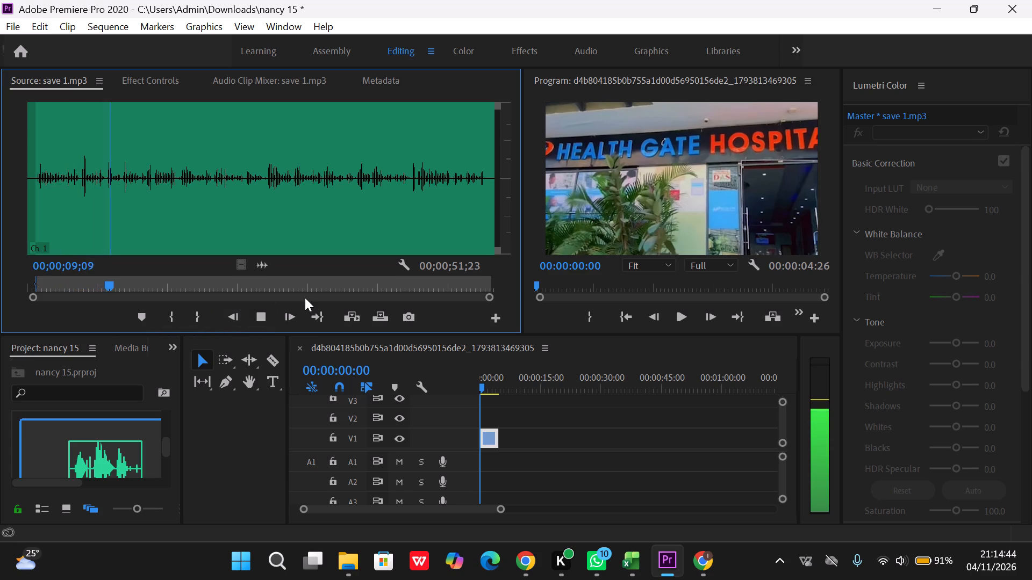
{"action": "left_click", "coordinate": [264, 318]}
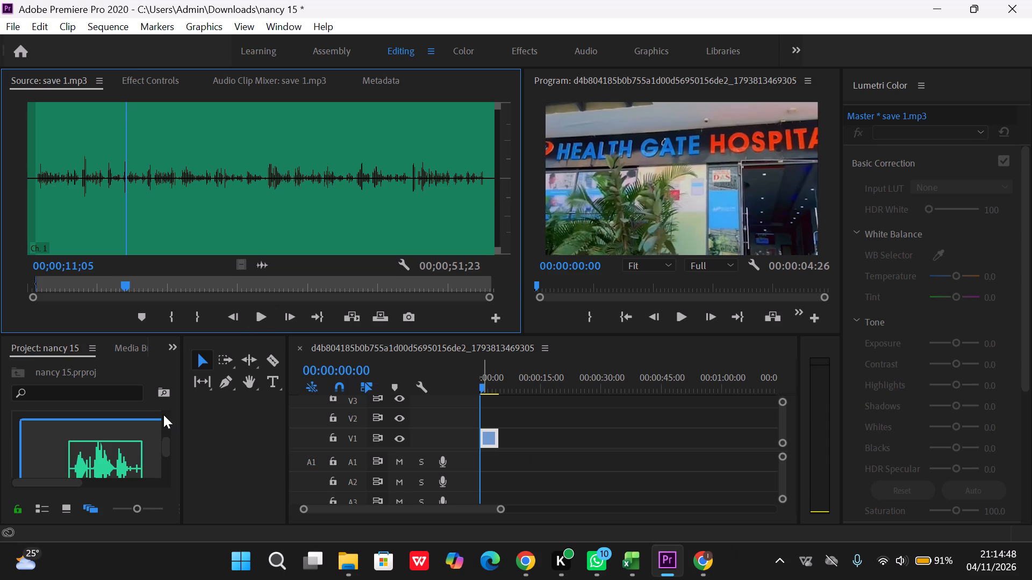
Reopen the WhatsApp audio as the source clip and play it from about one second to its end.
{"action": "scroll", "coordinate": [109, 444], "scroll_direction": "up", "scroll_amount": 1}
{"action": "scroll", "coordinate": [109, 444], "scroll_direction": "down", "scroll_amount": 1}
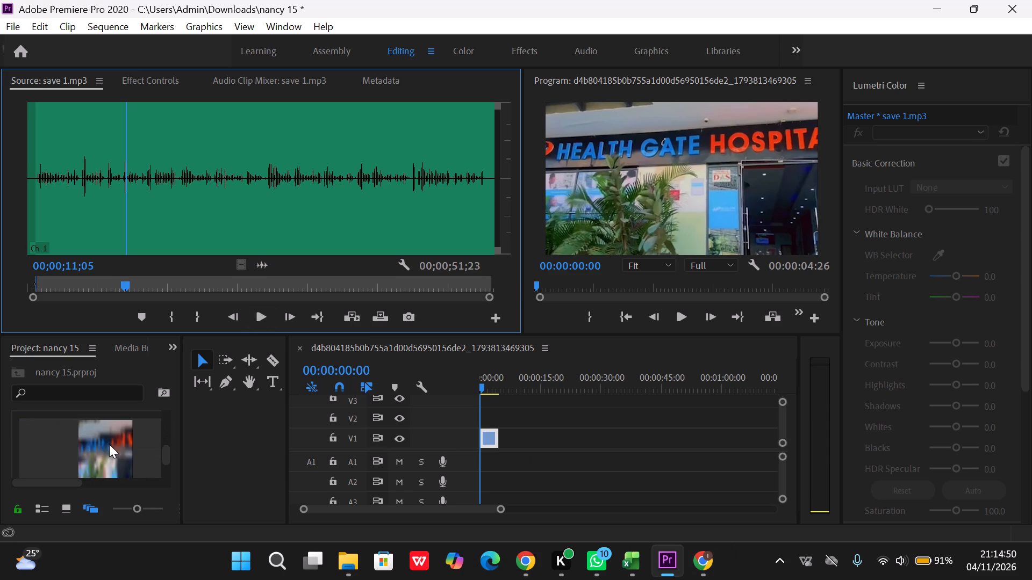
{"action": "scroll", "coordinate": [109, 444], "scroll_direction": "down", "scroll_amount": 1}
{"action": "double_click", "coordinate": [109, 444]}
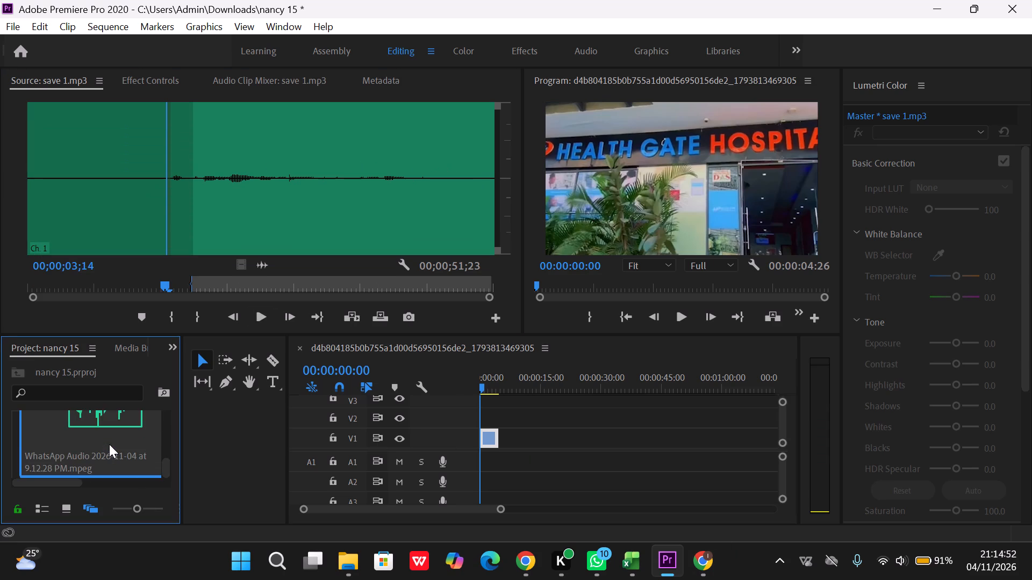
{"action": "left_click", "coordinate": [256, 314]}
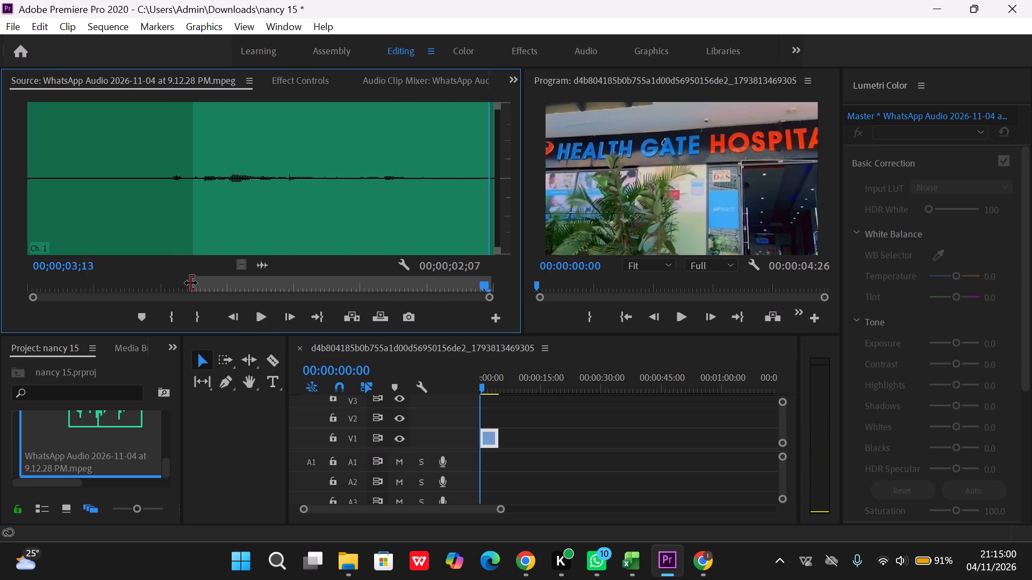
Trim the WhatsApp audio with its In point at about 00;00;01;02 and its Out point at 00;00;01;26.
{"action": "left_click_drag", "start_coordinate": [191, 282], "coordinate": [201, 282]}
{"action": "left_click_drag", "start_coordinate": [201, 282], "coordinate": [173, 282]}
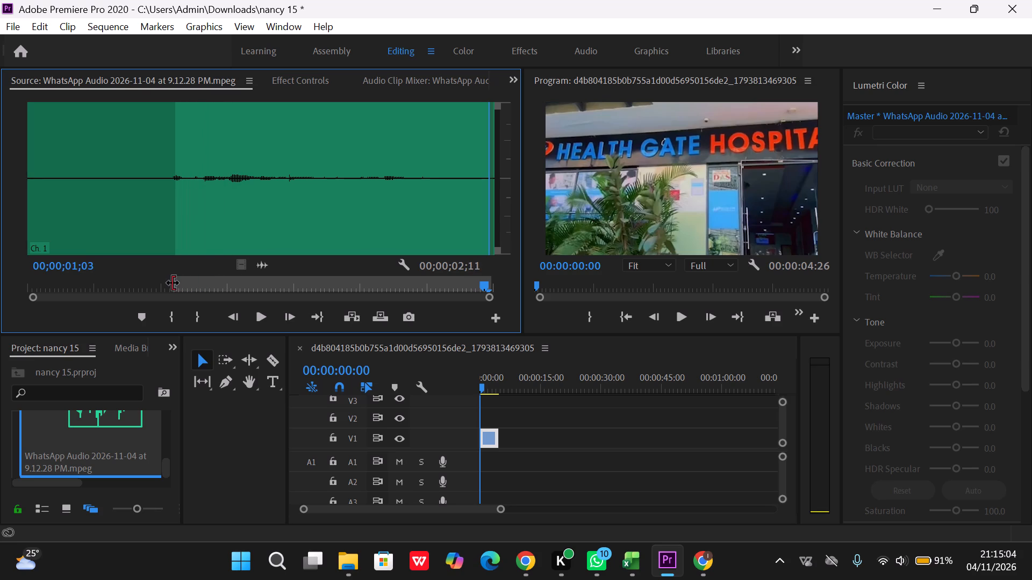
{"action": "left_click_drag", "start_coordinate": [173, 282], "coordinate": [171, 280]}
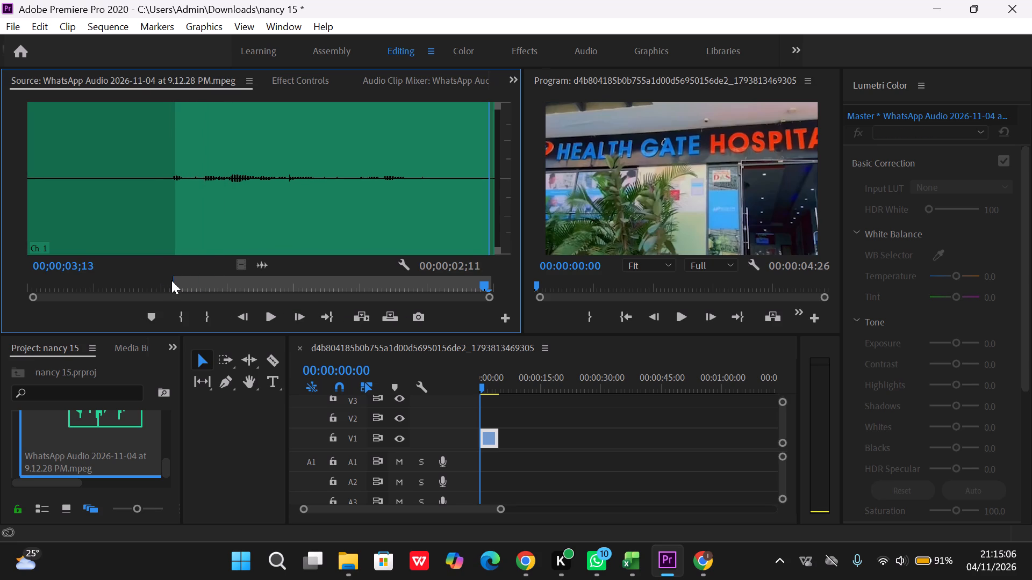
{"action": "left_click", "coordinate": [173, 283]}
{"action": "left_click_drag", "start_coordinate": [483, 285], "coordinate": [273, 279]}
{"action": "left_click", "coordinate": [214, 321]}
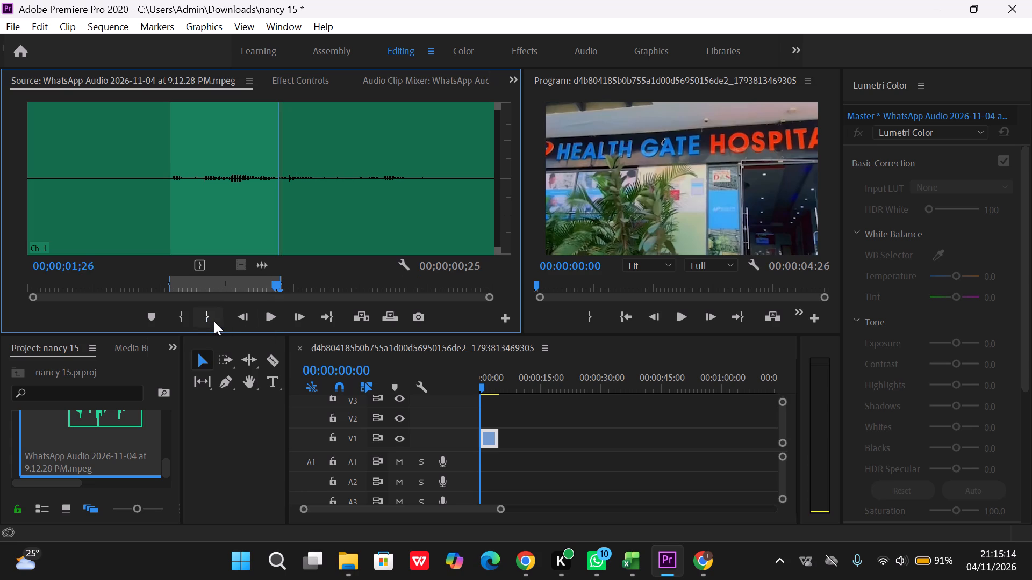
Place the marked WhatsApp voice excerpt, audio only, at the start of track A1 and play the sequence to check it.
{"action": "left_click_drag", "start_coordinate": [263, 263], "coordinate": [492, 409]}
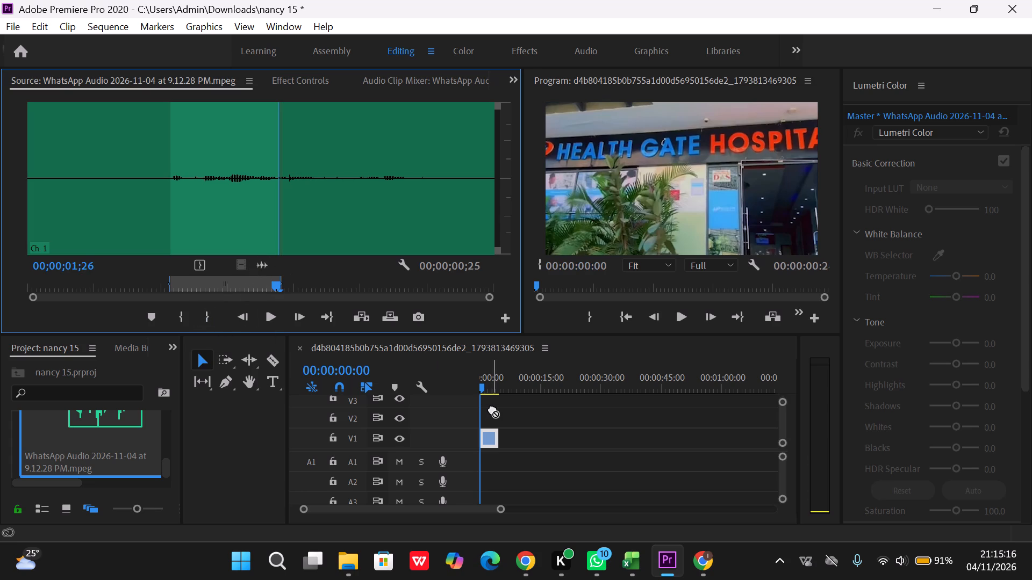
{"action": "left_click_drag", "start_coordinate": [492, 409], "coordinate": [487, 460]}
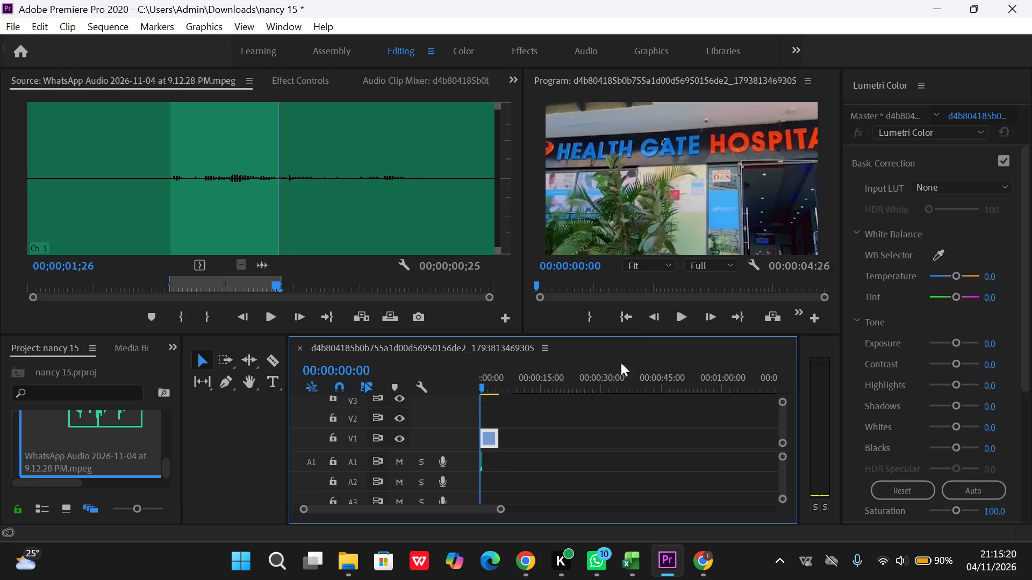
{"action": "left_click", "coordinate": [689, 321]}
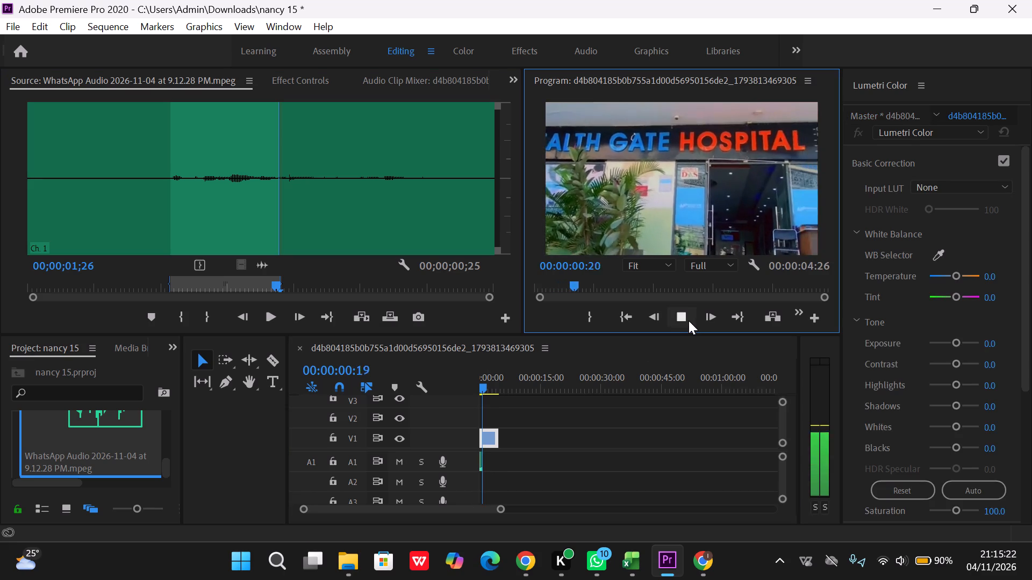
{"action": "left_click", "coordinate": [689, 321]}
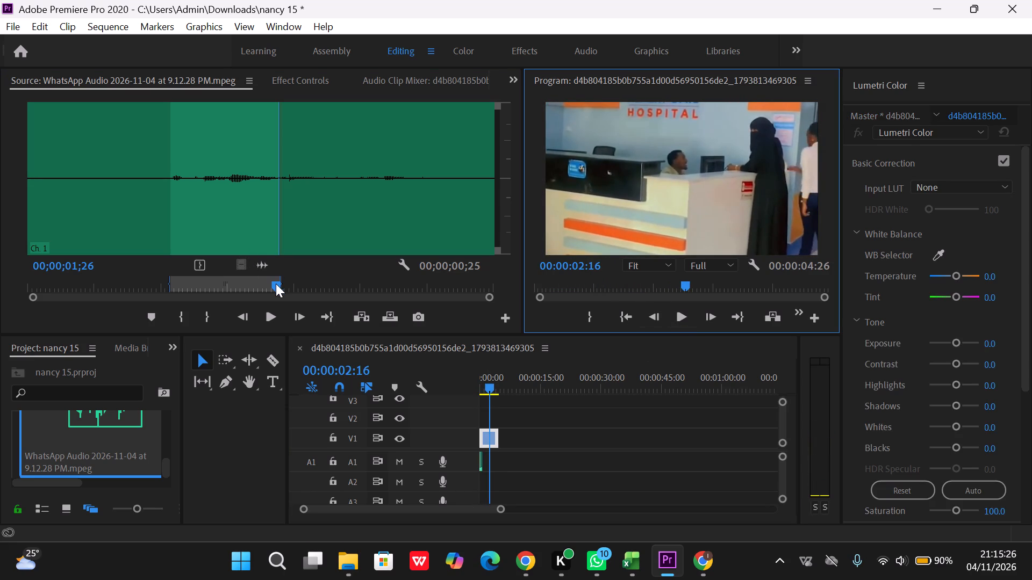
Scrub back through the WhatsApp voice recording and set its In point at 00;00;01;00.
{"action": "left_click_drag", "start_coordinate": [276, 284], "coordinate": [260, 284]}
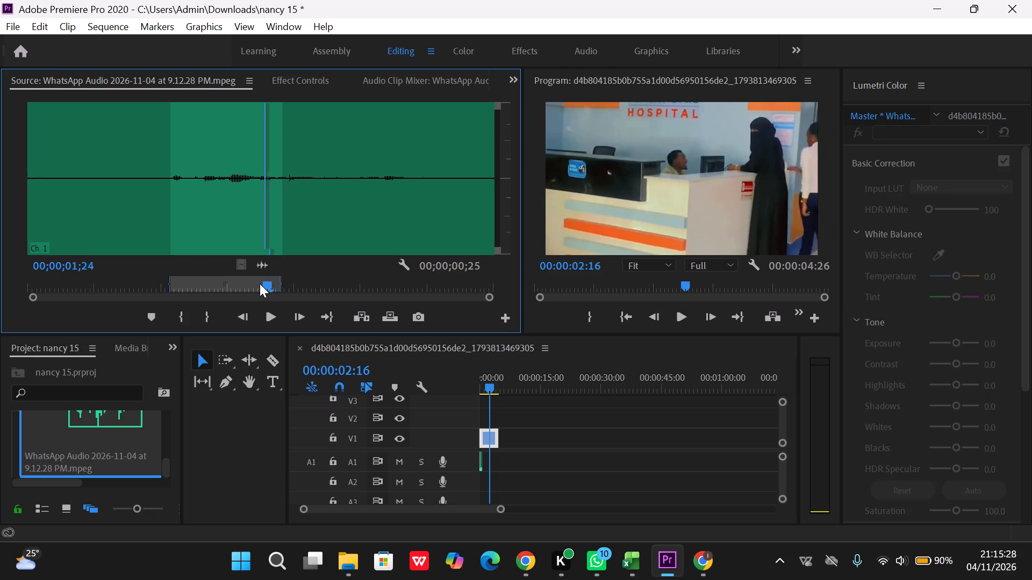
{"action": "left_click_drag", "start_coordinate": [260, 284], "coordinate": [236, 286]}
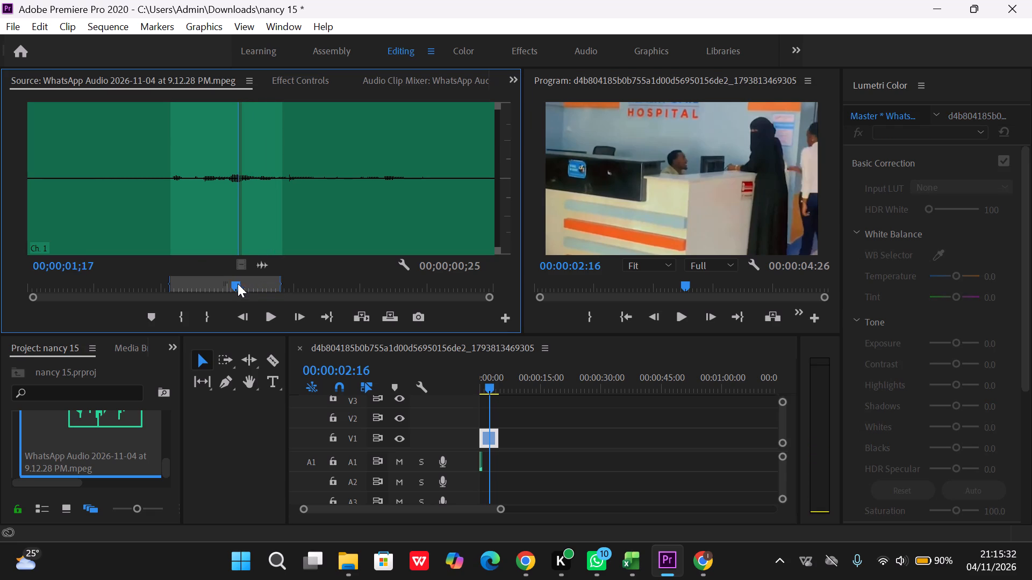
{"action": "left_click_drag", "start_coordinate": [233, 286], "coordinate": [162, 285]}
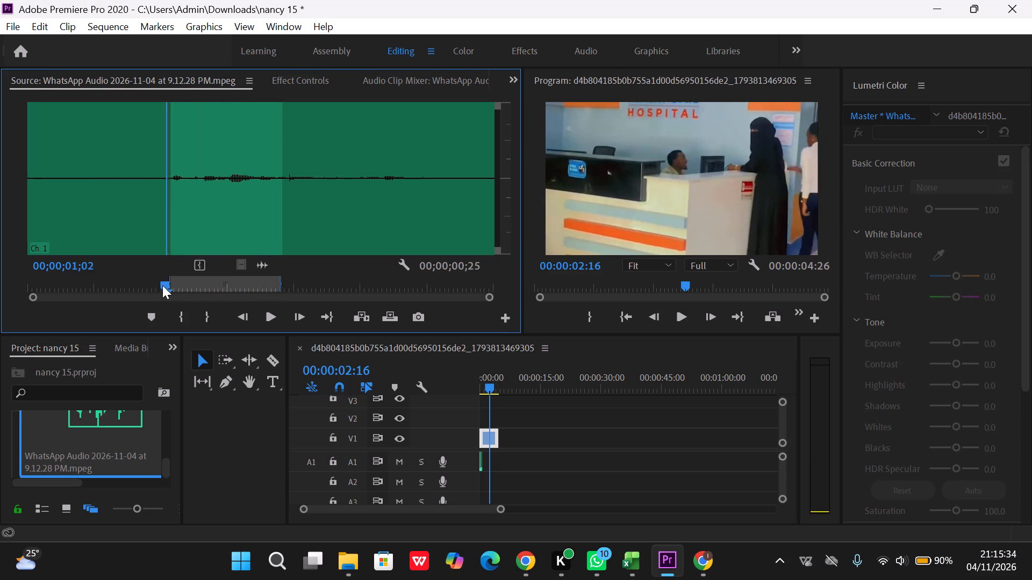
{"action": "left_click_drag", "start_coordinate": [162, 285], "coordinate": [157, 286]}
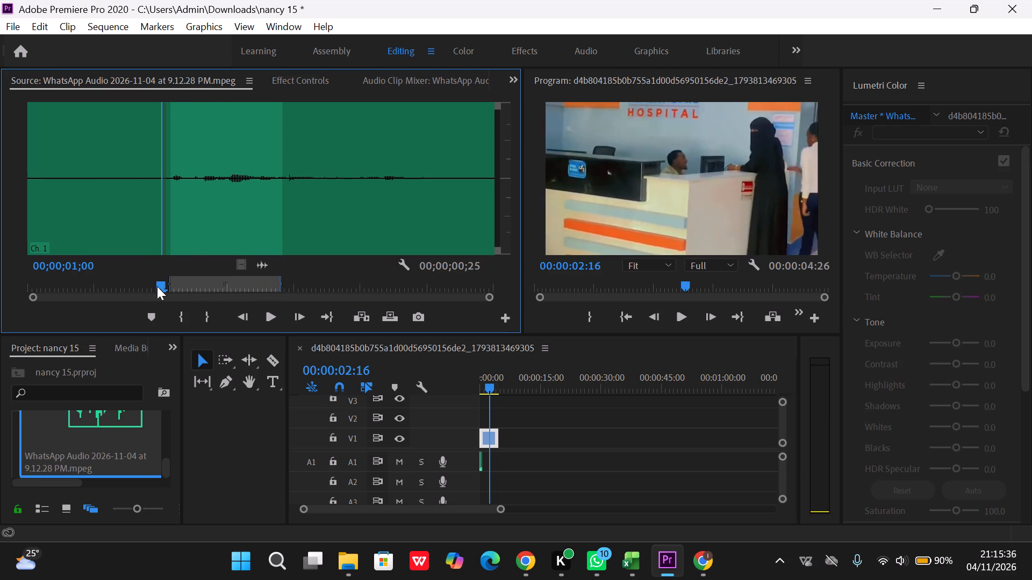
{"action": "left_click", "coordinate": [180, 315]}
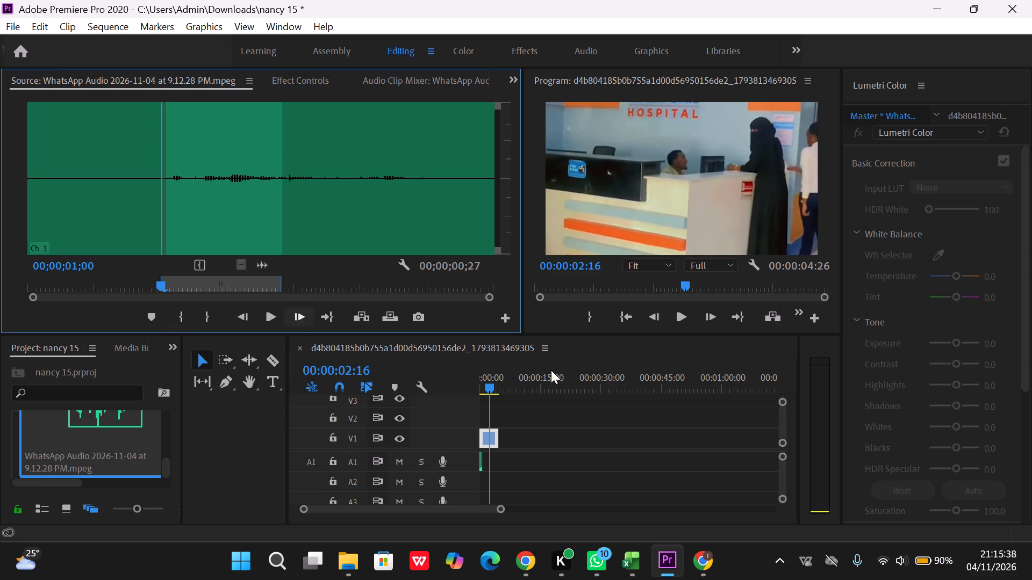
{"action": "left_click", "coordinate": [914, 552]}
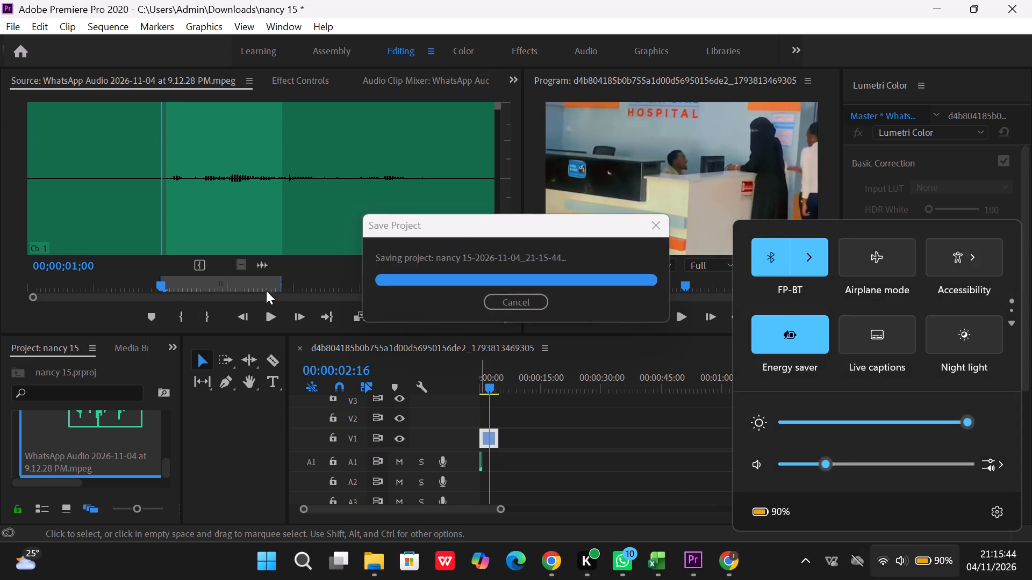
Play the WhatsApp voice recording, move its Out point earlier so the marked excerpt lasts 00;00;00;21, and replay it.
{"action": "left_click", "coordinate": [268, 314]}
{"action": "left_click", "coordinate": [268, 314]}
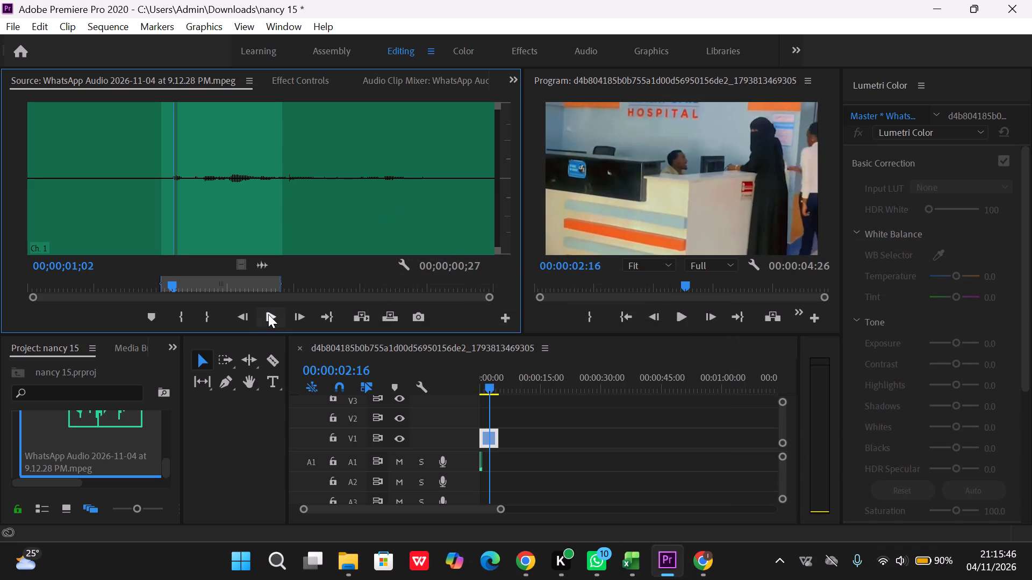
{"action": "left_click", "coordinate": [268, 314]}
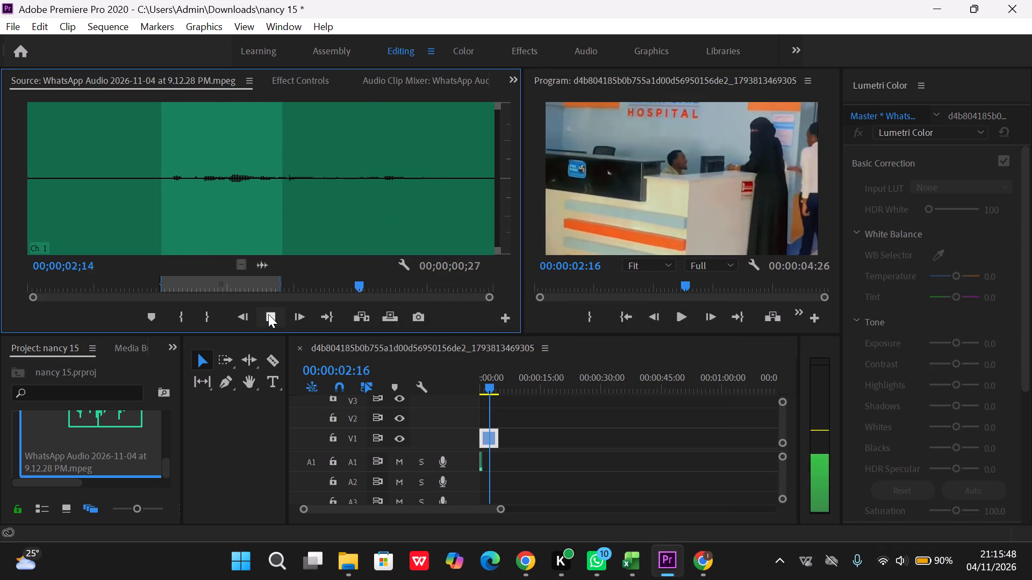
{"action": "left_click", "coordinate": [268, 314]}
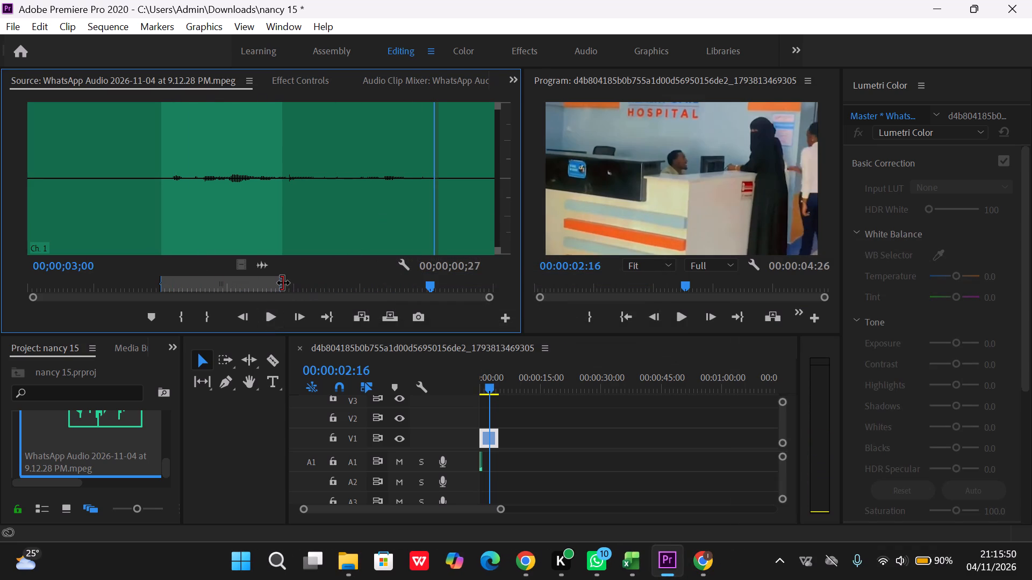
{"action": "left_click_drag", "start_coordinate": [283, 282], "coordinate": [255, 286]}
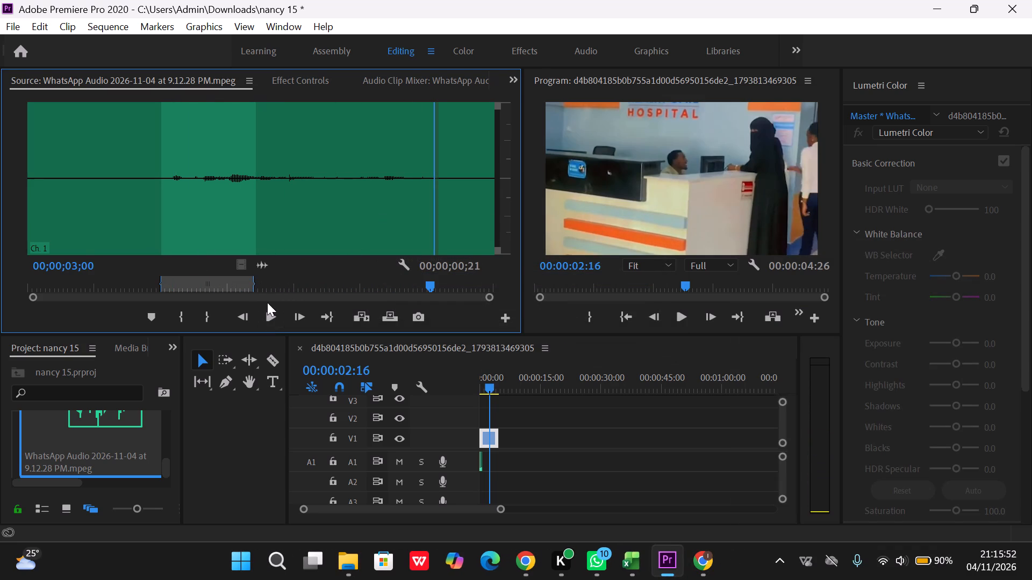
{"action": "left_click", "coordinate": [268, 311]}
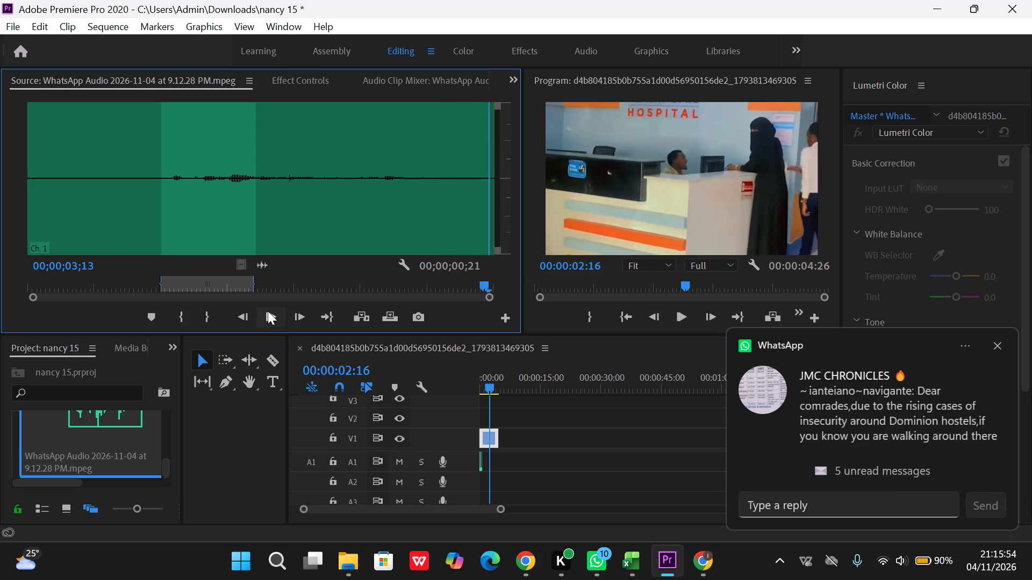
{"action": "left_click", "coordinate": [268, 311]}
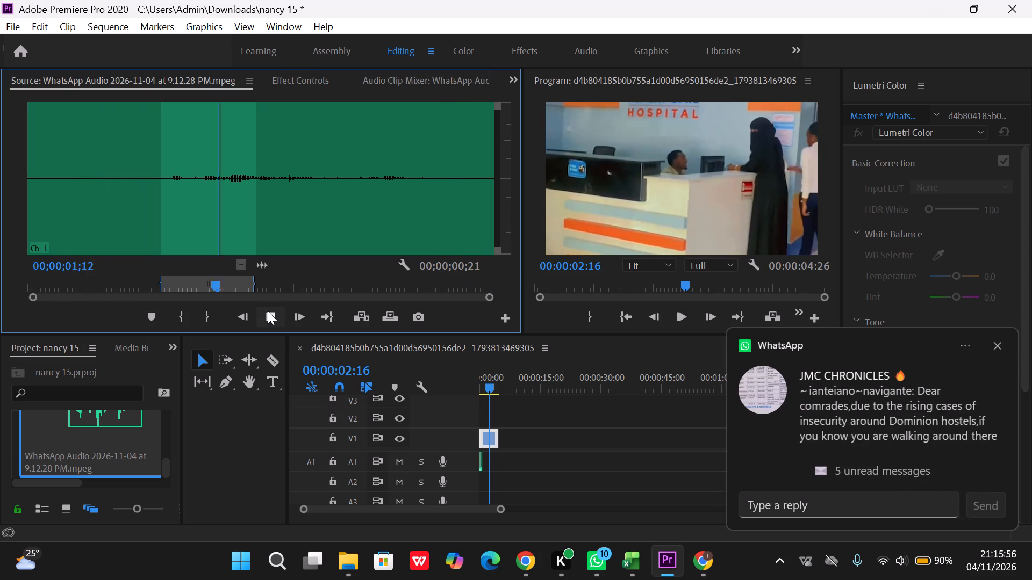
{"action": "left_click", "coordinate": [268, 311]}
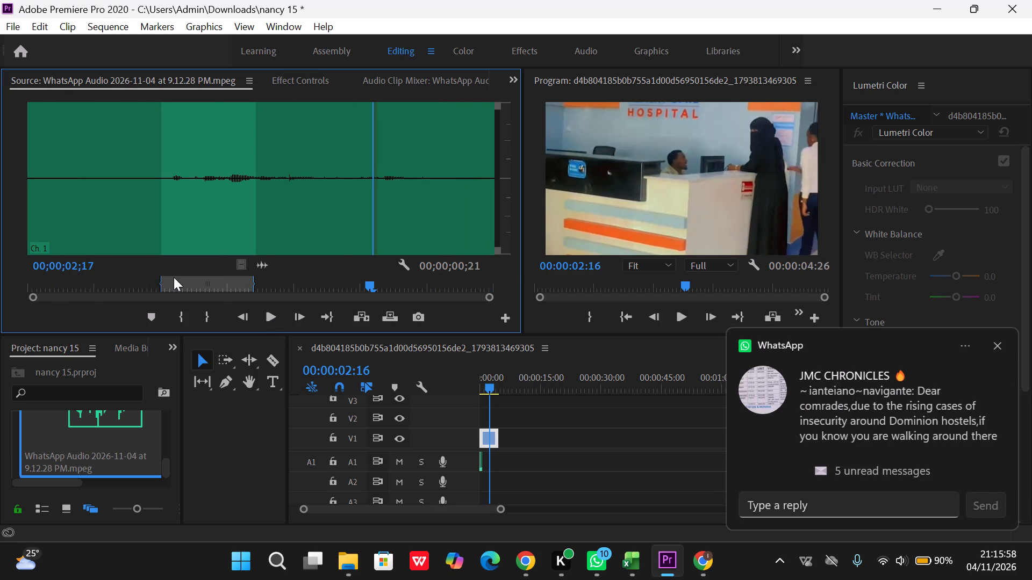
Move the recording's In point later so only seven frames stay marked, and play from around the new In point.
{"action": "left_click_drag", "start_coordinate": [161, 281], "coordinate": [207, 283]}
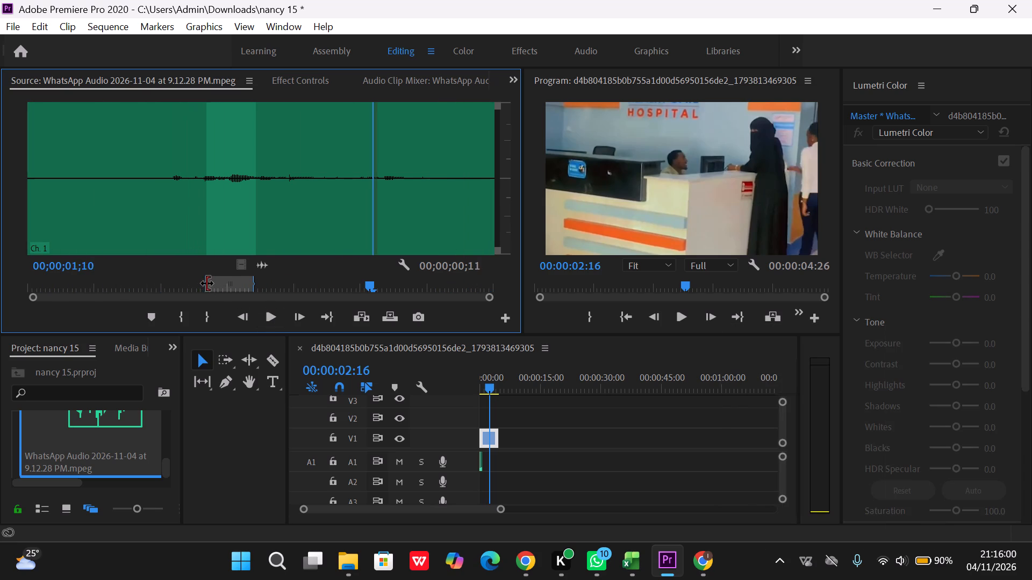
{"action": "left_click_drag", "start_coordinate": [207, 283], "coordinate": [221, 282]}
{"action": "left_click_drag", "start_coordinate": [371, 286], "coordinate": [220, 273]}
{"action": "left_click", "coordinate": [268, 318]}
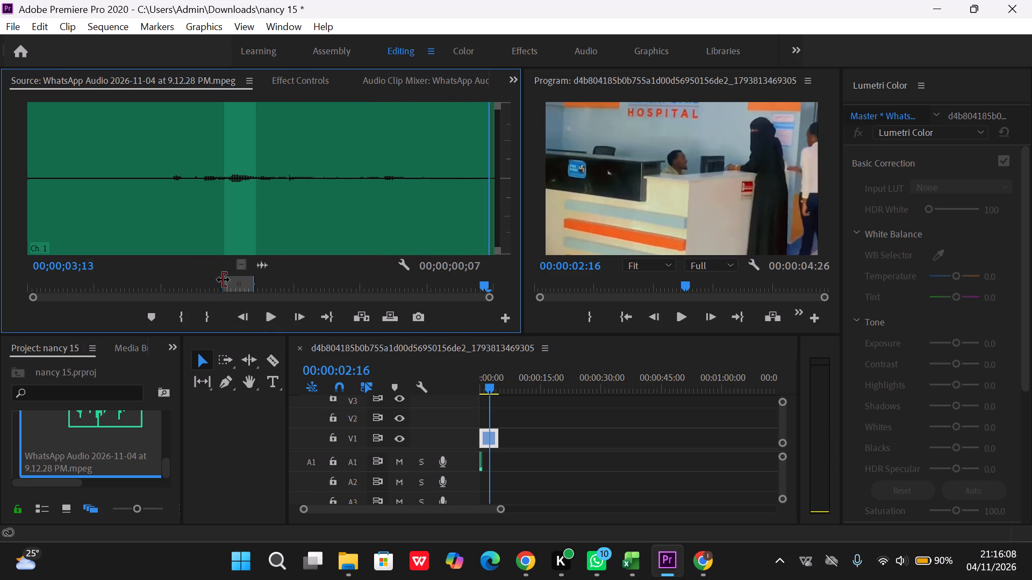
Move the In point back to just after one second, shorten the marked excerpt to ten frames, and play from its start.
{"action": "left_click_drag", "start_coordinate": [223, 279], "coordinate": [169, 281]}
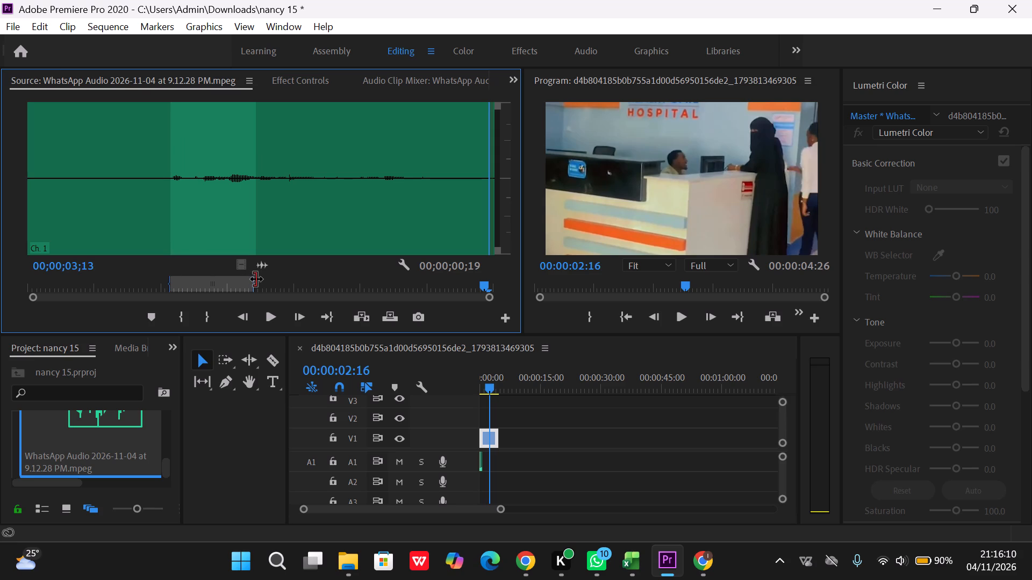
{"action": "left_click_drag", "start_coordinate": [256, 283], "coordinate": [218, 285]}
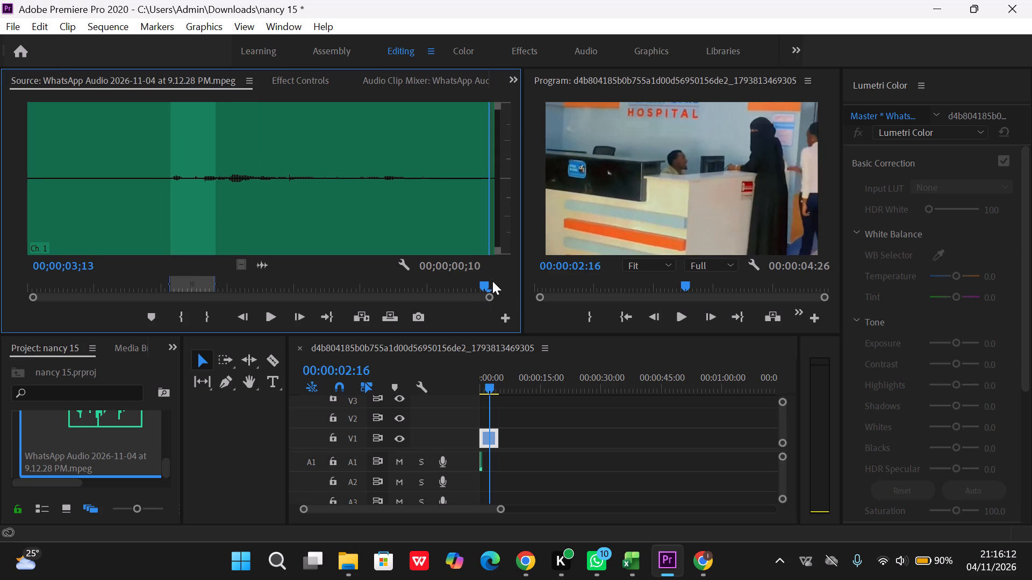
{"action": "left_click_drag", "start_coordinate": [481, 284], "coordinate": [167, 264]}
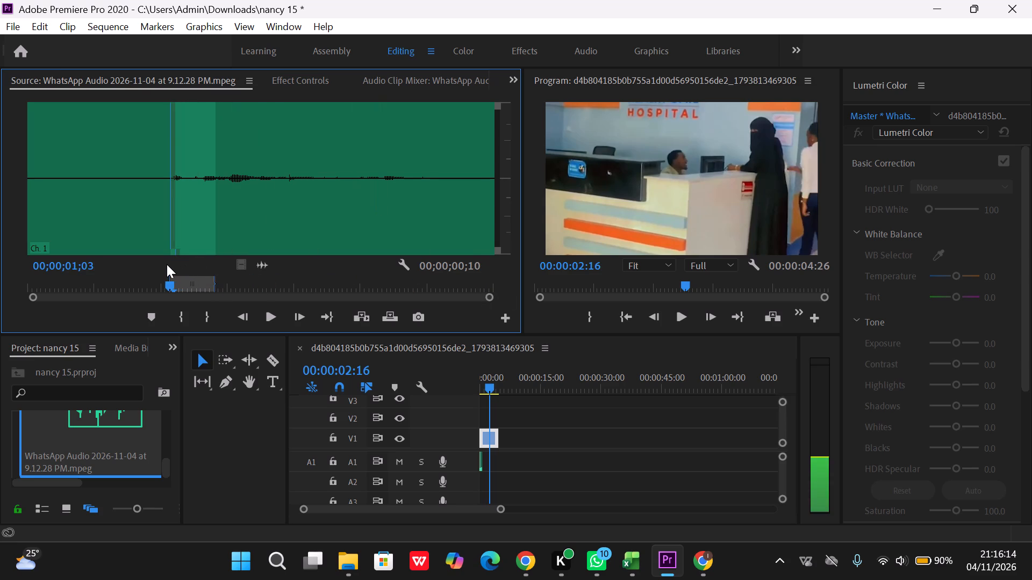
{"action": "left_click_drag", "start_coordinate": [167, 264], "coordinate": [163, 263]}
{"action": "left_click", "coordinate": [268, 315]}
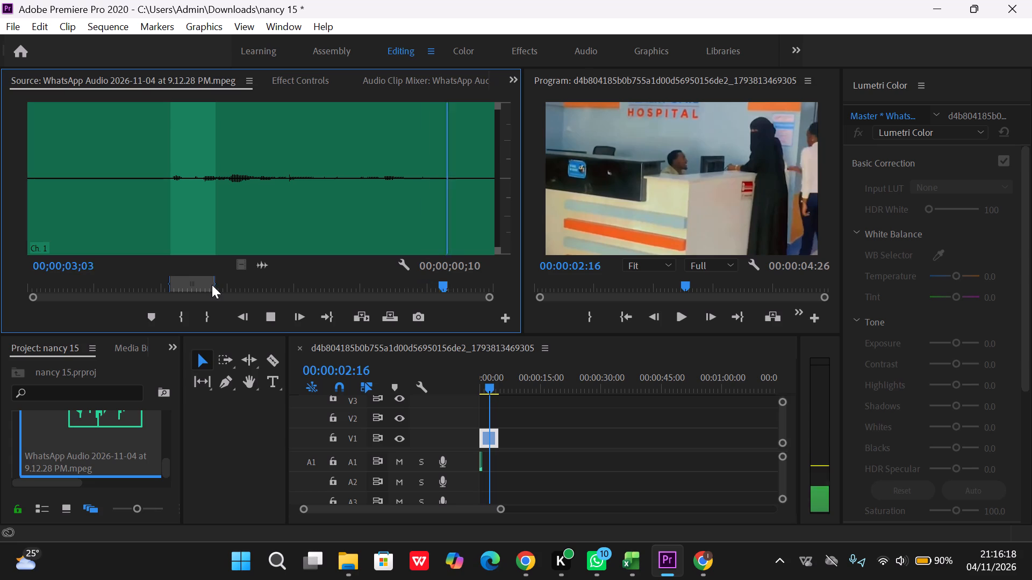
Set the recording's Out point at 00;00;01;14 and its In point at 00;00;01;09, marking six frames.
{"action": "left_click_drag", "start_coordinate": [213, 283], "coordinate": [228, 282]}
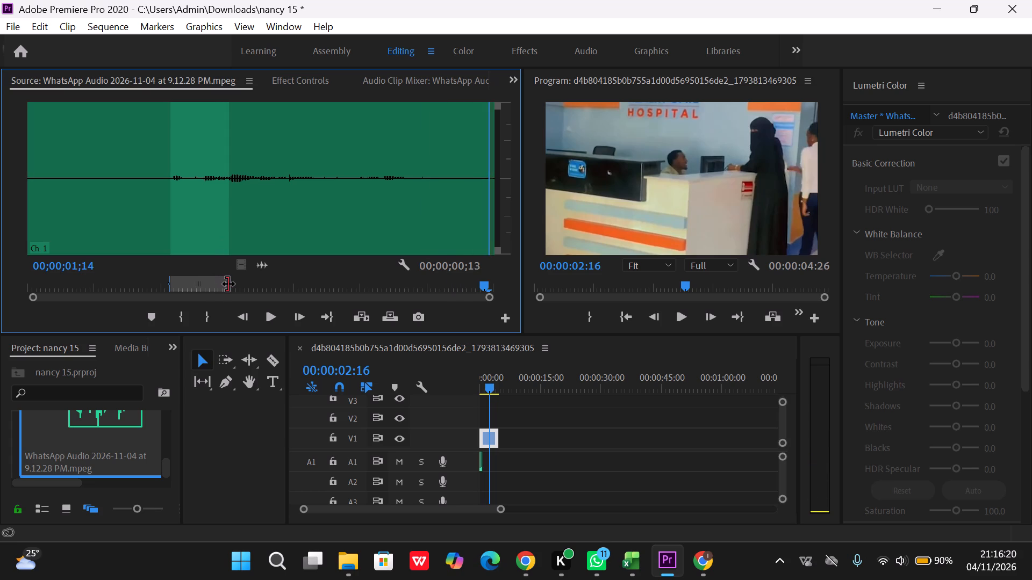
{"action": "left_click_drag", "start_coordinate": [170, 284], "coordinate": [189, 281]}
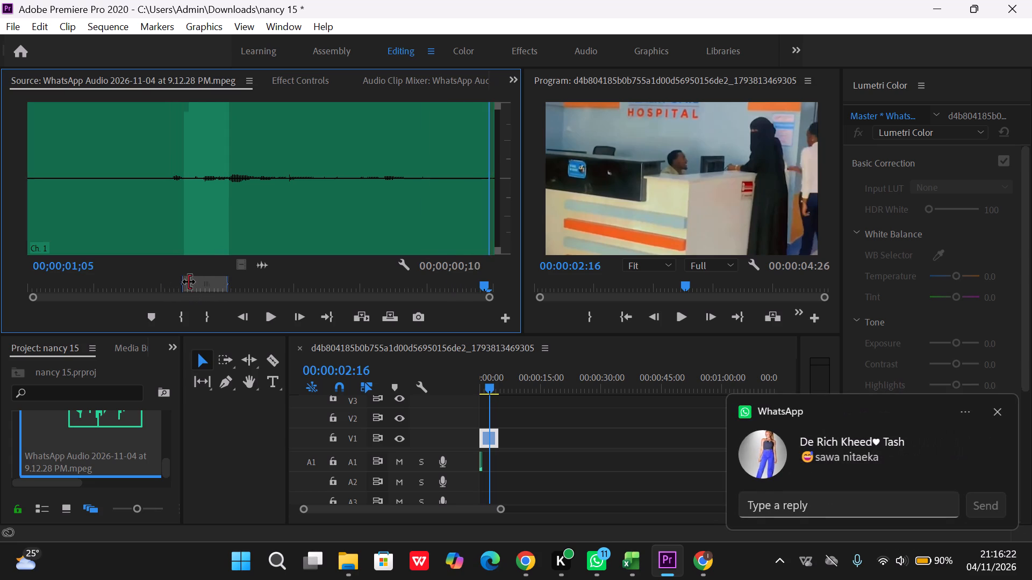
{"action": "left_click_drag", "start_coordinate": [189, 281], "coordinate": [200, 280]}
{"action": "left_click", "coordinate": [805, 498]}
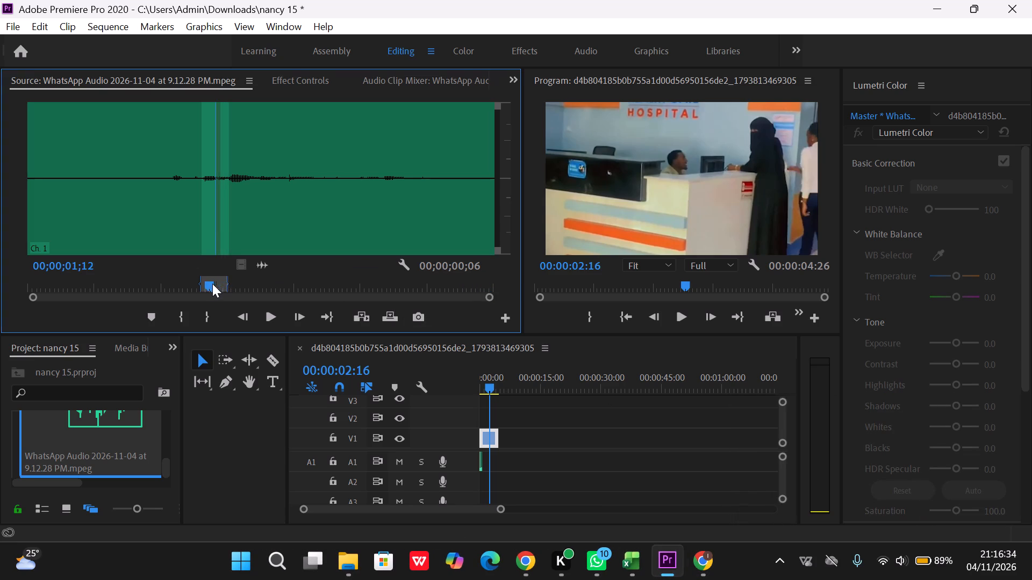
{"action": "left_click_drag", "start_coordinate": [212, 284], "coordinate": [204, 284]}
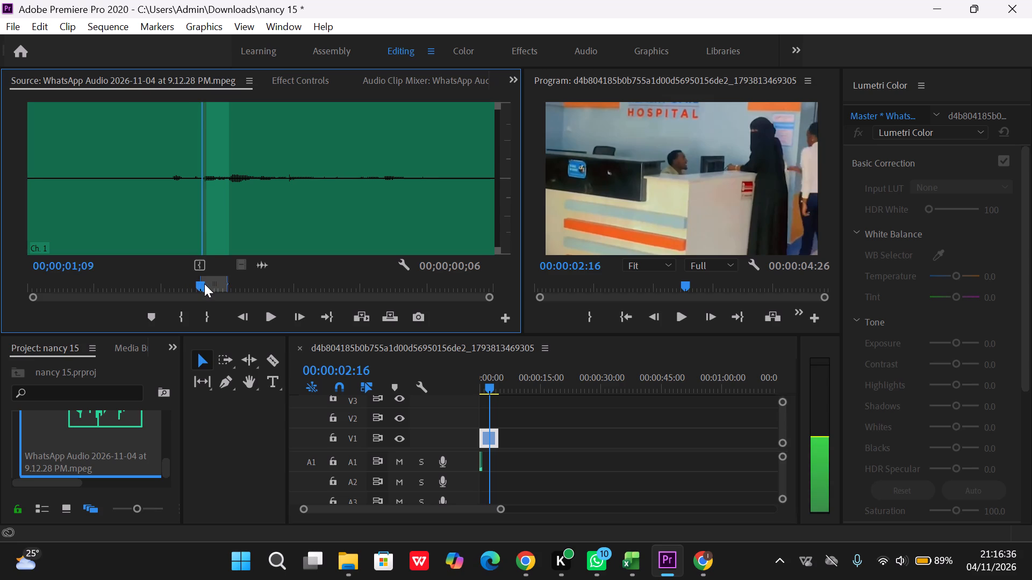
{"action": "left_click_drag", "start_coordinate": [204, 284], "coordinate": [217, 282]}
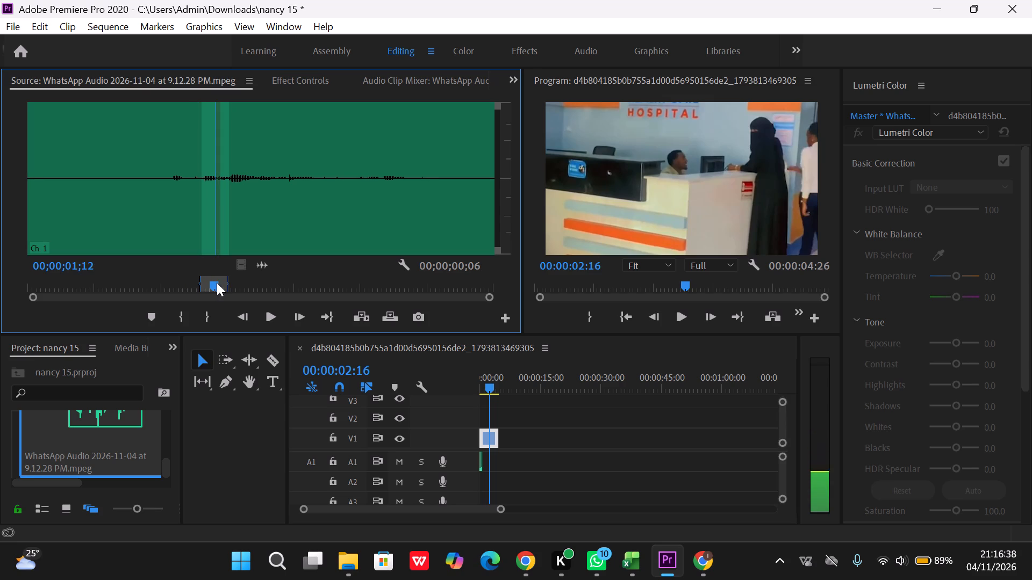
{"action": "left_click_drag", "start_coordinate": [217, 282], "coordinate": [200, 285]}
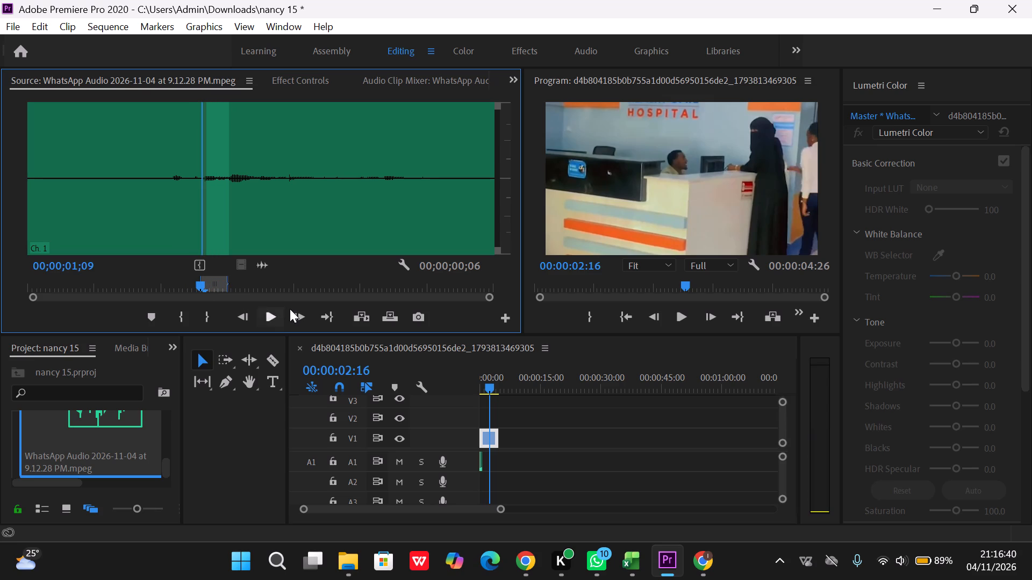
{"action": "left_click", "coordinate": [275, 319]}
{"action": "left_click", "coordinate": [275, 319]}
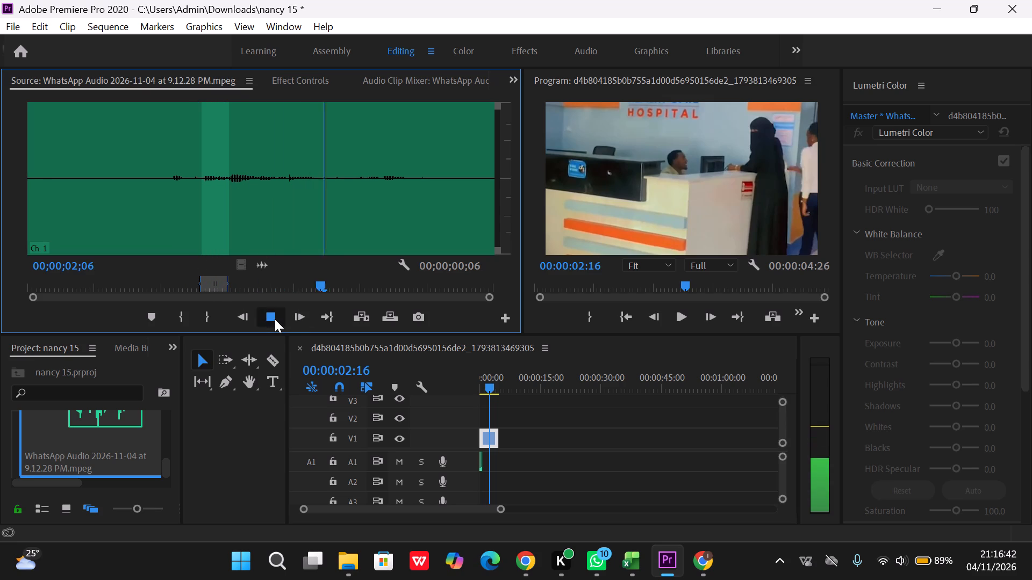
{"action": "left_click_drag", "start_coordinate": [328, 284], "coordinate": [204, 289]}
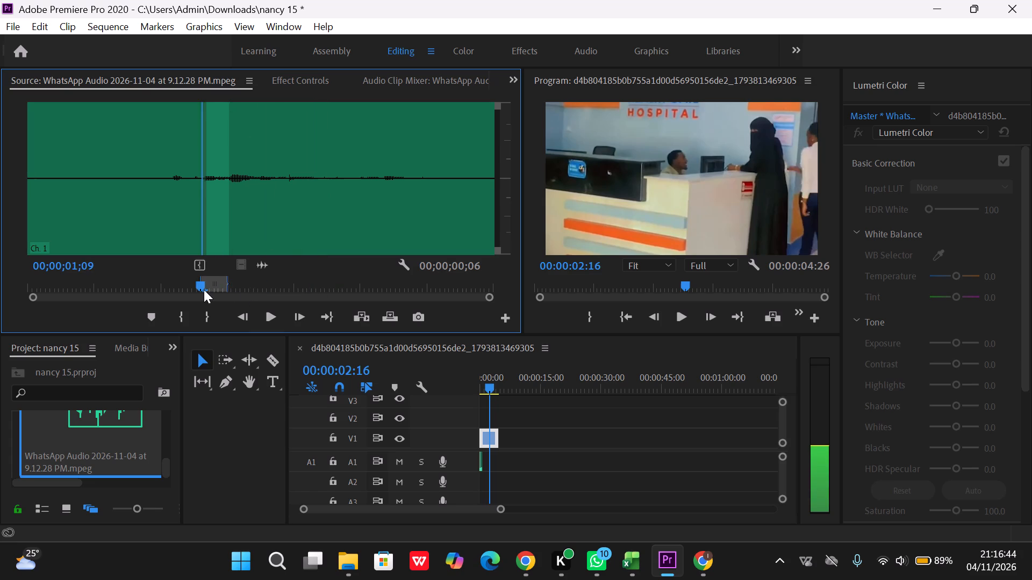
{"action": "left_click_drag", "start_coordinate": [204, 289], "coordinate": [190, 289]}
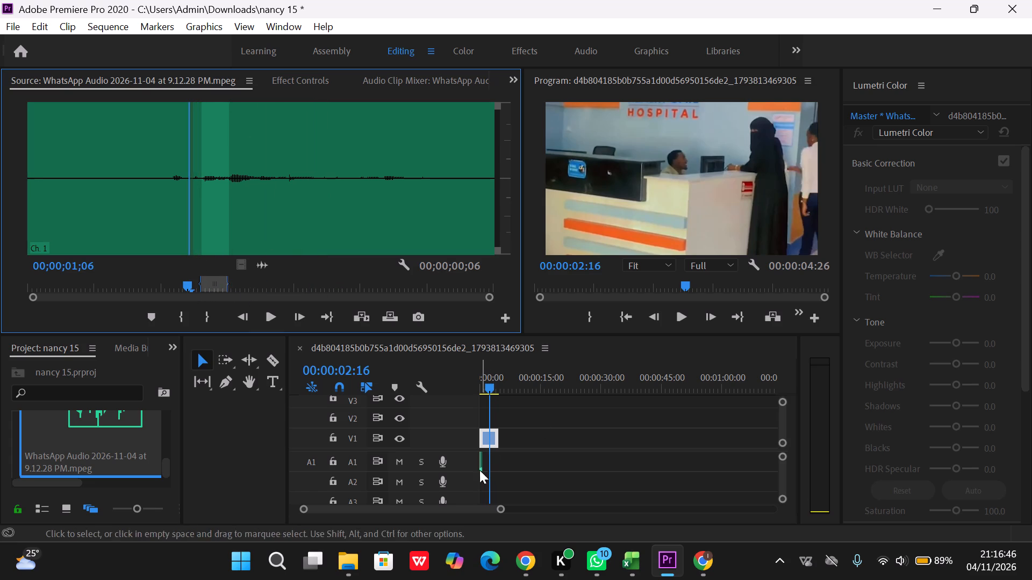
Cut the short voice clip from the start of track A1 in the sequence.
{"action": "left_click", "coordinate": [482, 458]}
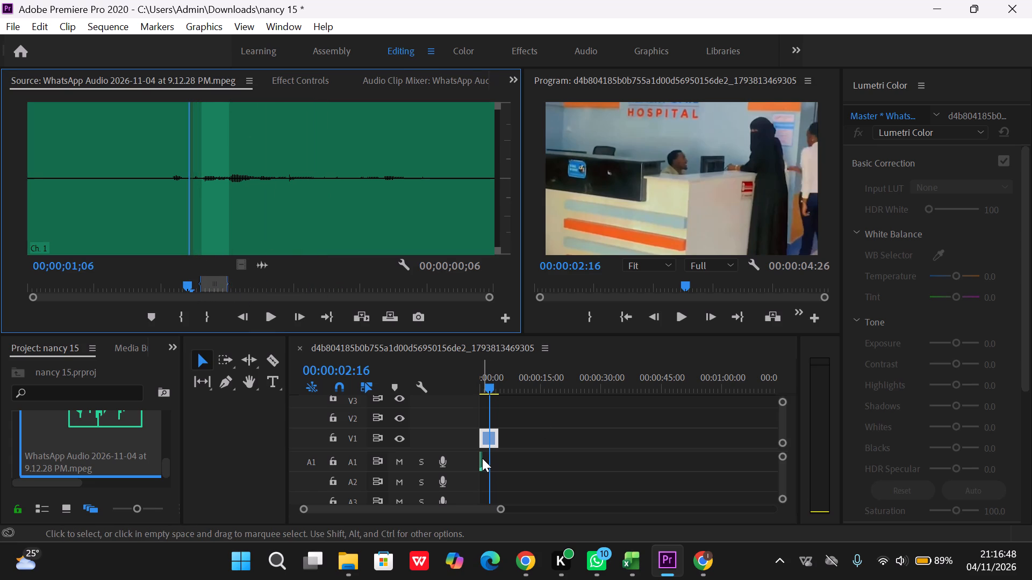
{"action": "right_click", "coordinate": [482, 458]}
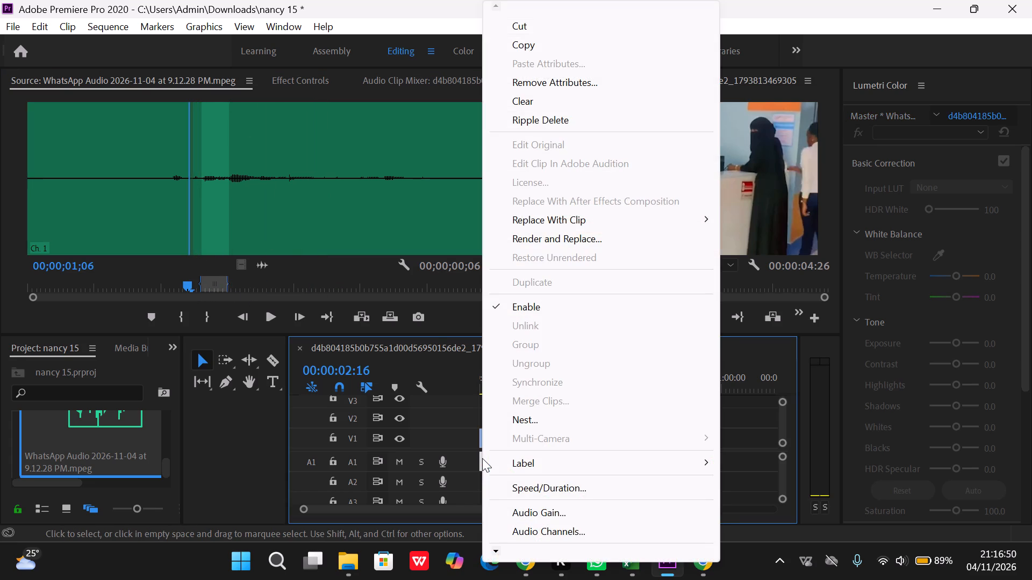
{"action": "left_click", "coordinate": [557, 28]}
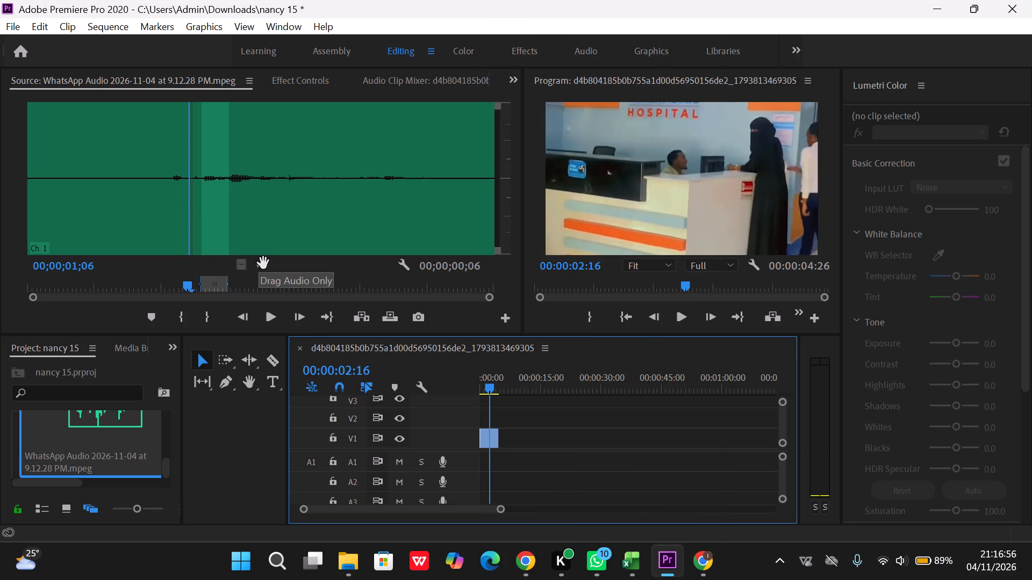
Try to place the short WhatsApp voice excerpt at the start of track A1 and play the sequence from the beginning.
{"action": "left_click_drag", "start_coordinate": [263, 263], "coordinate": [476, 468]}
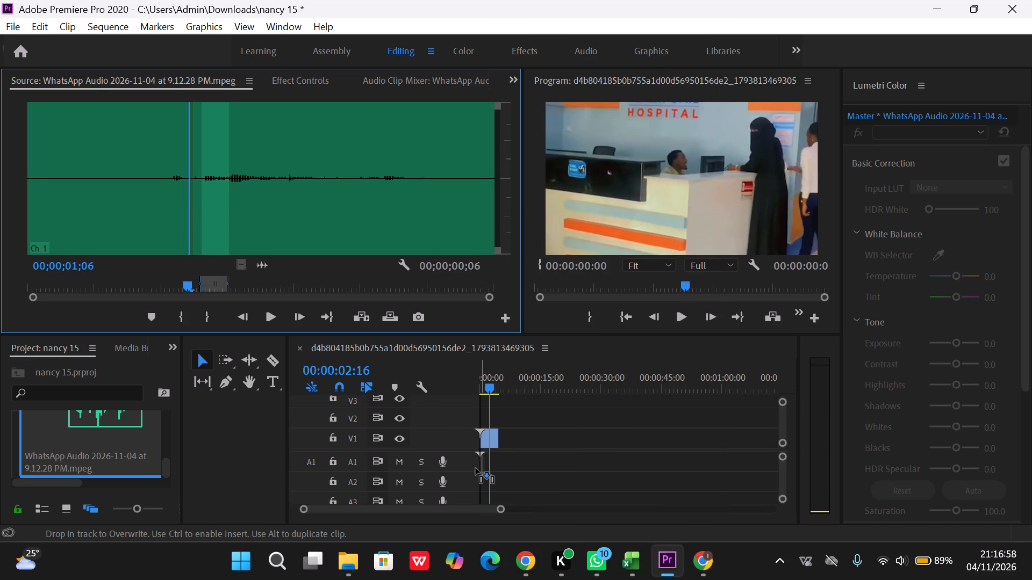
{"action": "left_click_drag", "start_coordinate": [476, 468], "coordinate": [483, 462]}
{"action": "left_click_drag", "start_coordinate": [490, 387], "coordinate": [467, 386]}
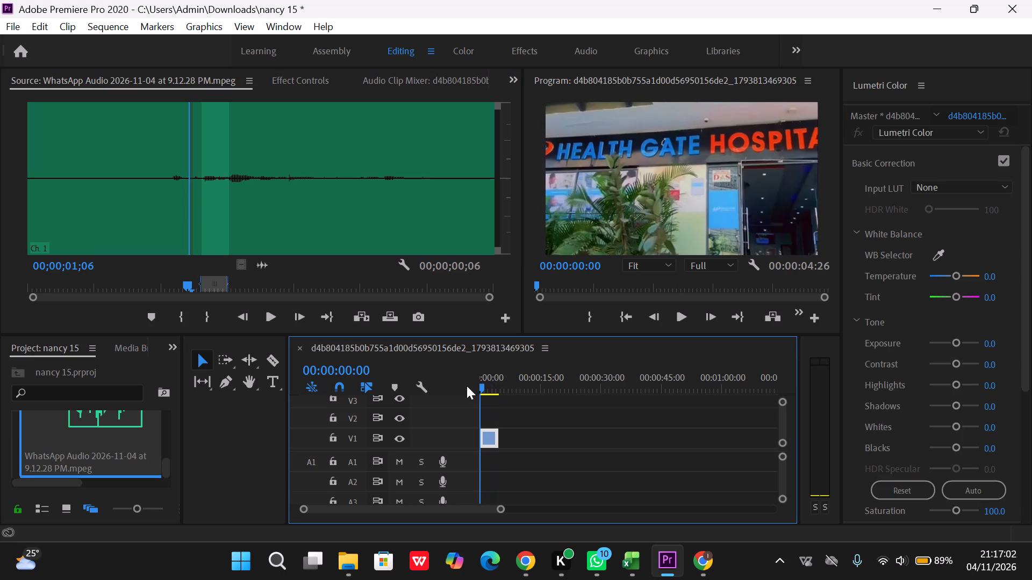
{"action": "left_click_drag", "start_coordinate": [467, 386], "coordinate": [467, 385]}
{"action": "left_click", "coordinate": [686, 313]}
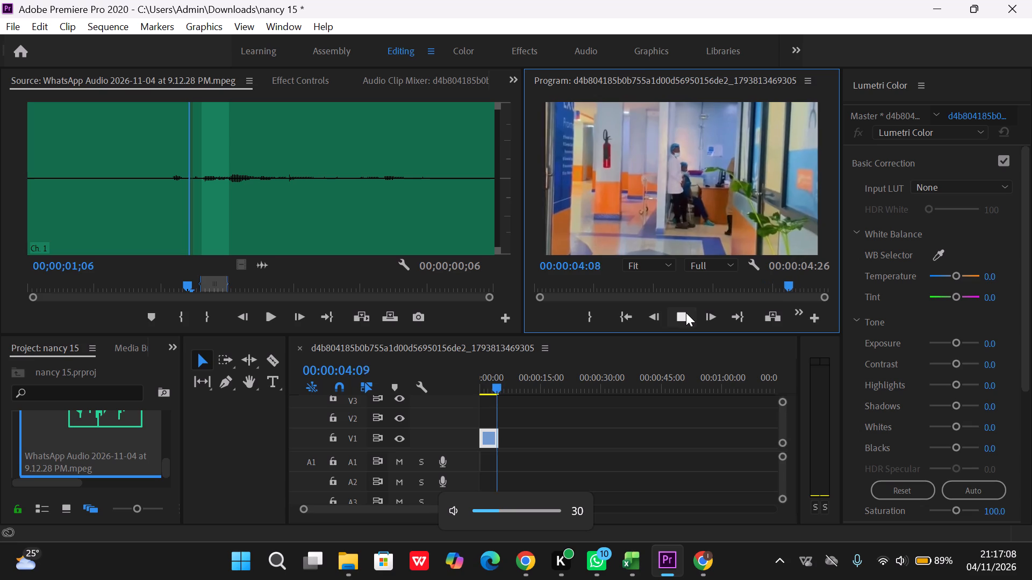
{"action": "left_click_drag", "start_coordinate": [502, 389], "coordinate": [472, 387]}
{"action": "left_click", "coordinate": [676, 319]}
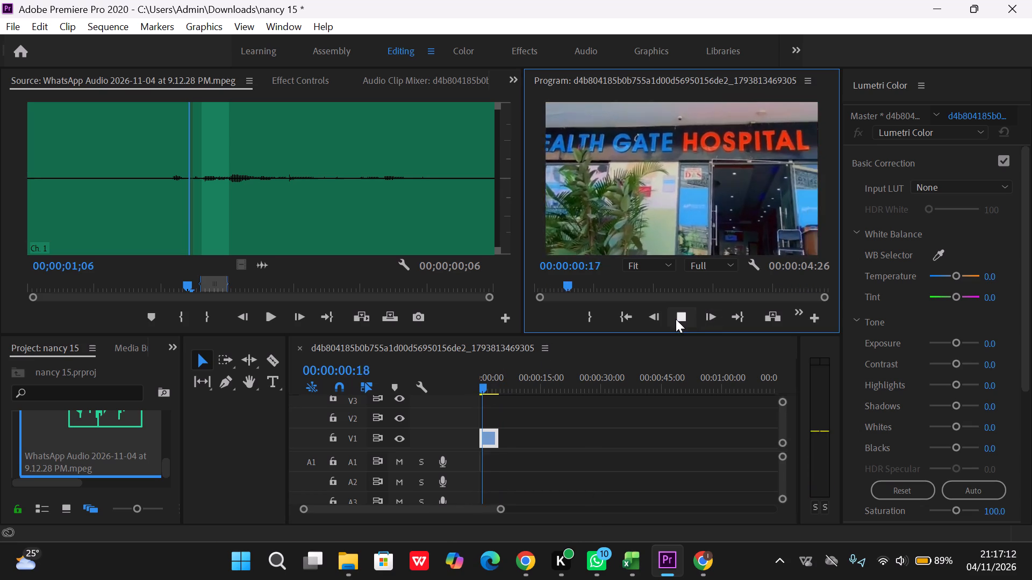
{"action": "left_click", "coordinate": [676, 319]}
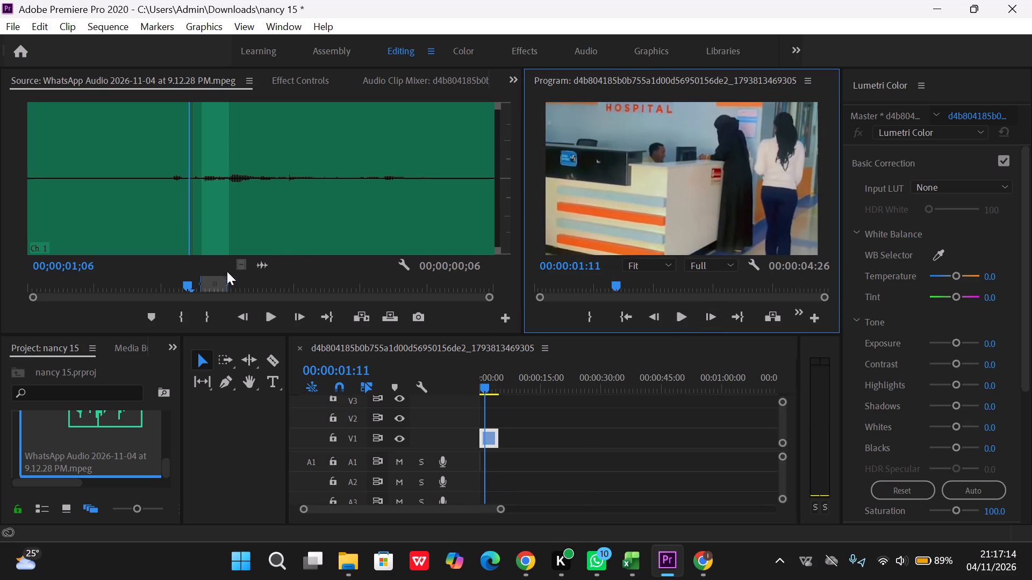
Extend the WhatsApp recording's Out point and move its In point earlier for a 00;00;01;23 excerpt, playing the recording to check.
{"action": "left_click_drag", "start_coordinate": [228, 282], "coordinate": [231, 282]}
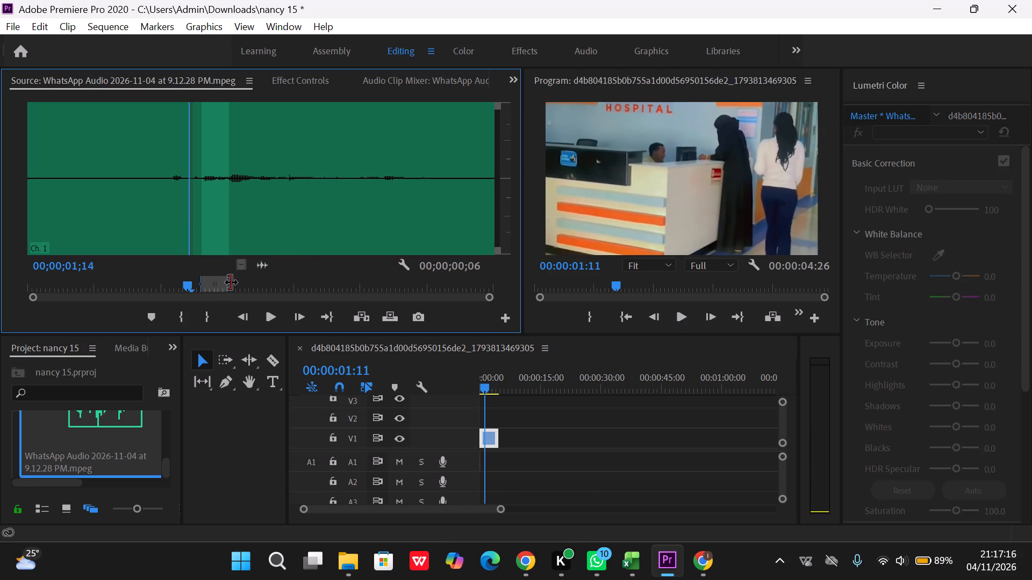
{"action": "left_click_drag", "start_coordinate": [231, 282], "coordinate": [234, 282]}
{"action": "left_click_drag", "start_coordinate": [234, 282], "coordinate": [243, 282]}
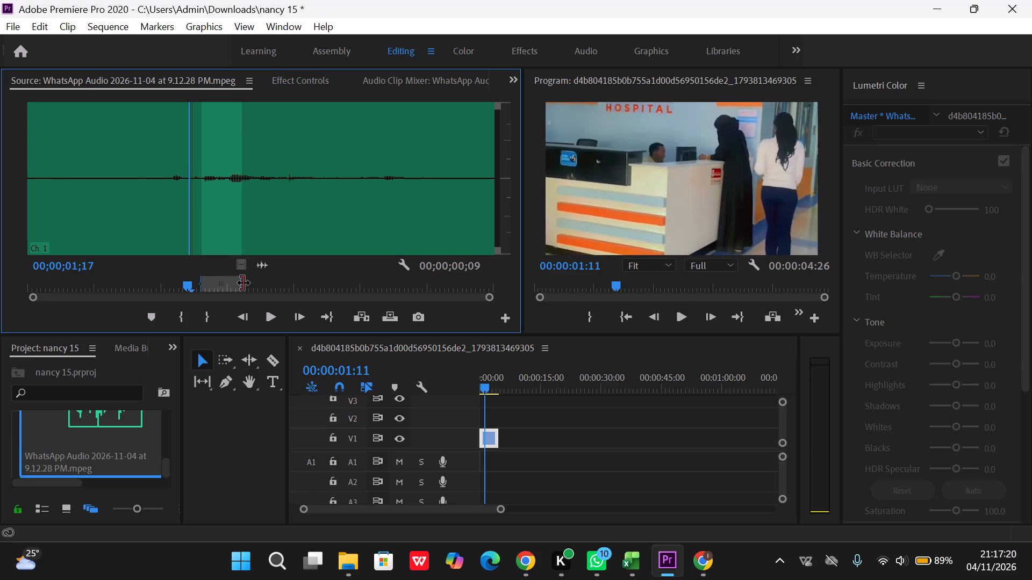
{"action": "left_click_drag", "start_coordinate": [243, 282], "coordinate": [405, 272]}
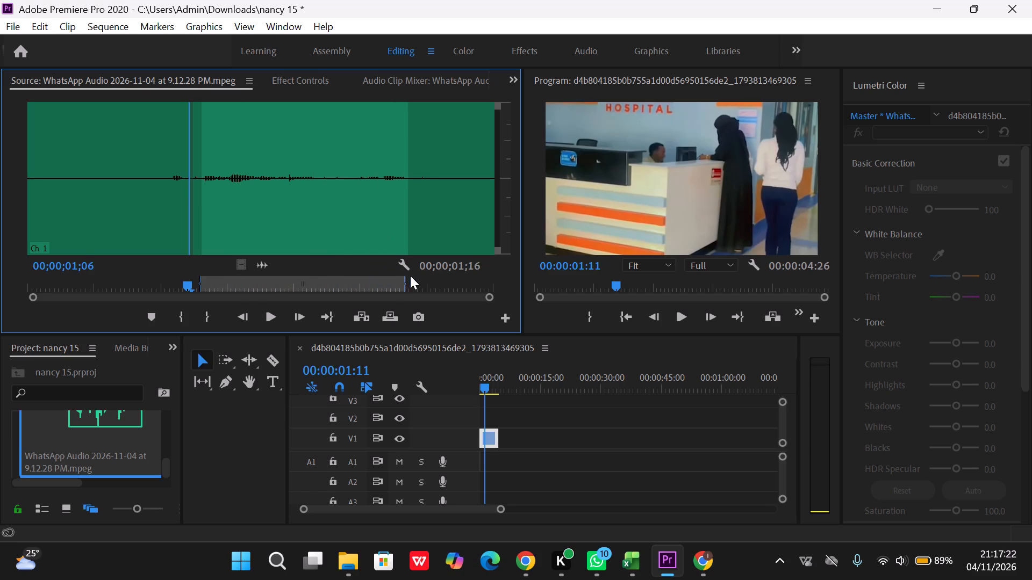
{"action": "left_click", "coordinate": [274, 311]}
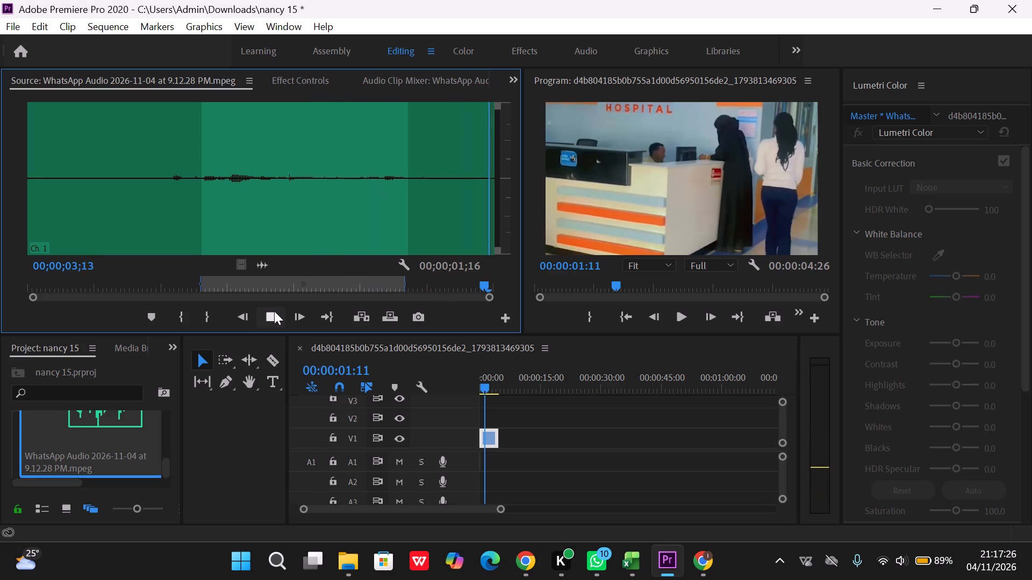
{"action": "left_click_drag", "start_coordinate": [199, 286], "coordinate": [170, 281]}
{"action": "left_click", "coordinate": [271, 321]}
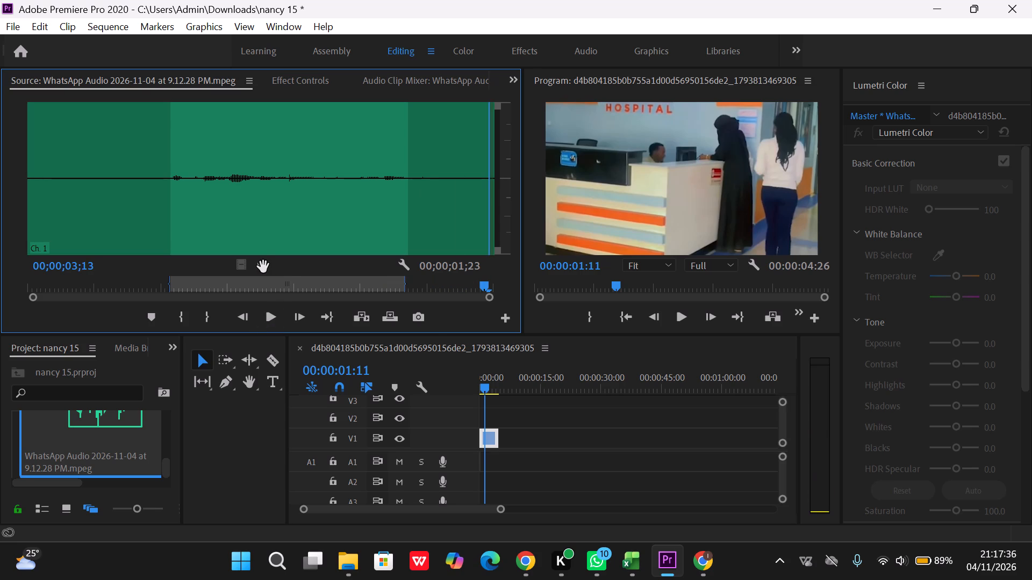
Place the 00;00;01;23 voice excerpt, audio only, at the start of track A1 and play the sequence from 00:00:00:00.
{"action": "left_click", "coordinate": [481, 456]}
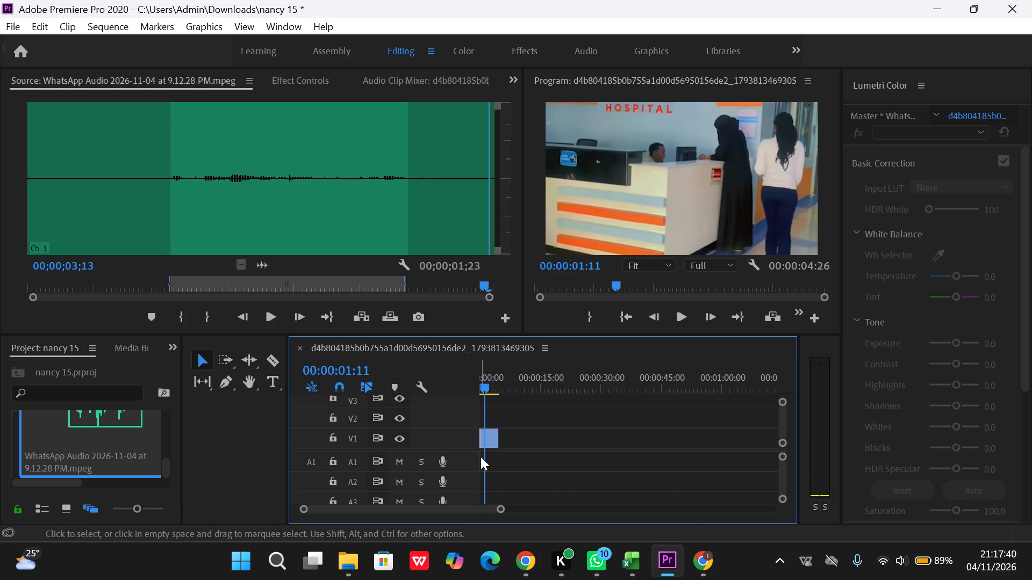
{"action": "left_click", "coordinate": [481, 456]}
{"action": "left_click", "coordinate": [480, 459]}
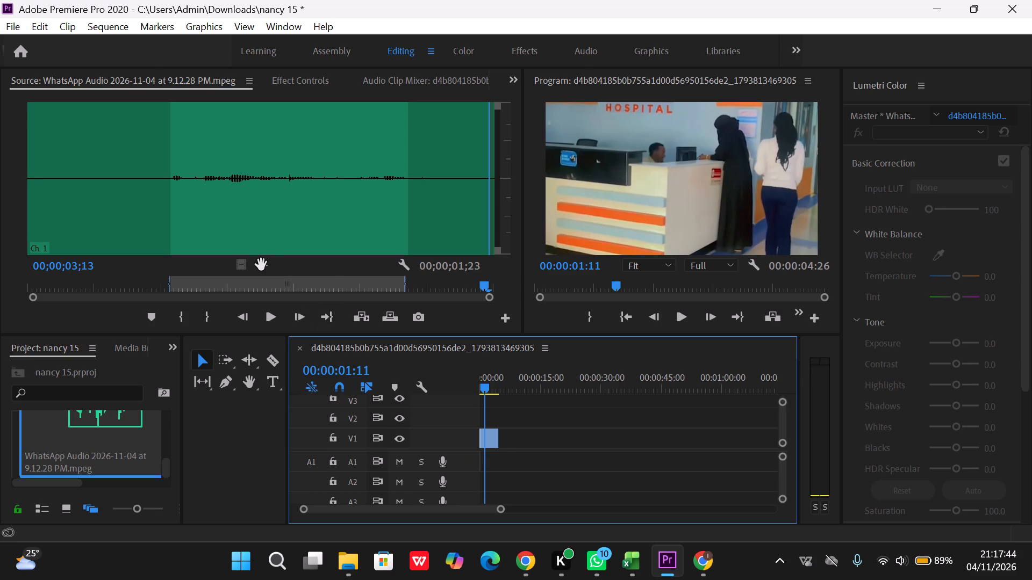
{"action": "left_click_drag", "start_coordinate": [261, 265], "coordinate": [478, 467]}
{"action": "left_click_drag", "start_coordinate": [488, 393], "coordinate": [471, 390]}
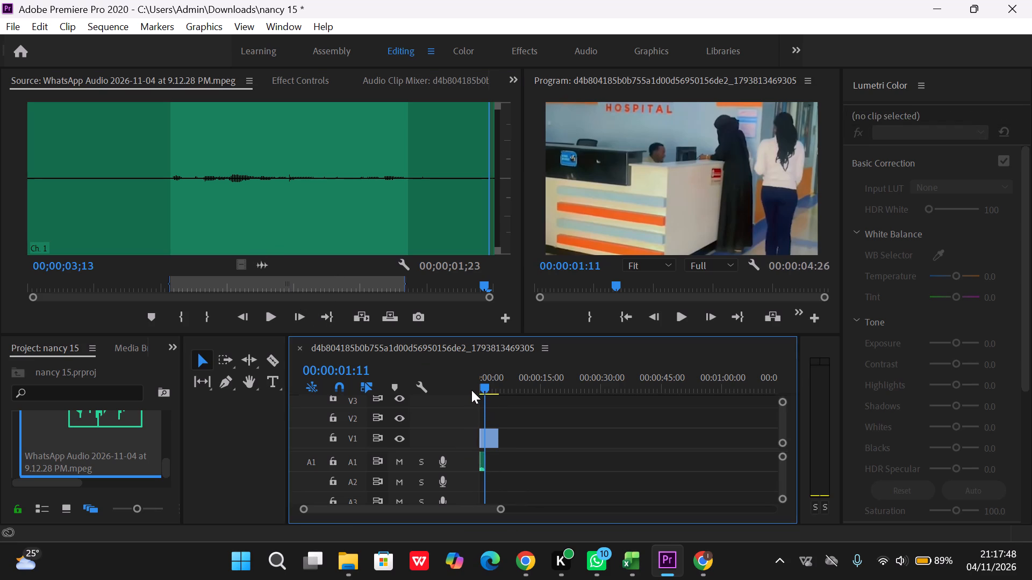
{"action": "left_click_drag", "start_coordinate": [471, 390], "coordinate": [472, 390]}
{"action": "left_click_drag", "start_coordinate": [486, 388], "coordinate": [478, 387]}
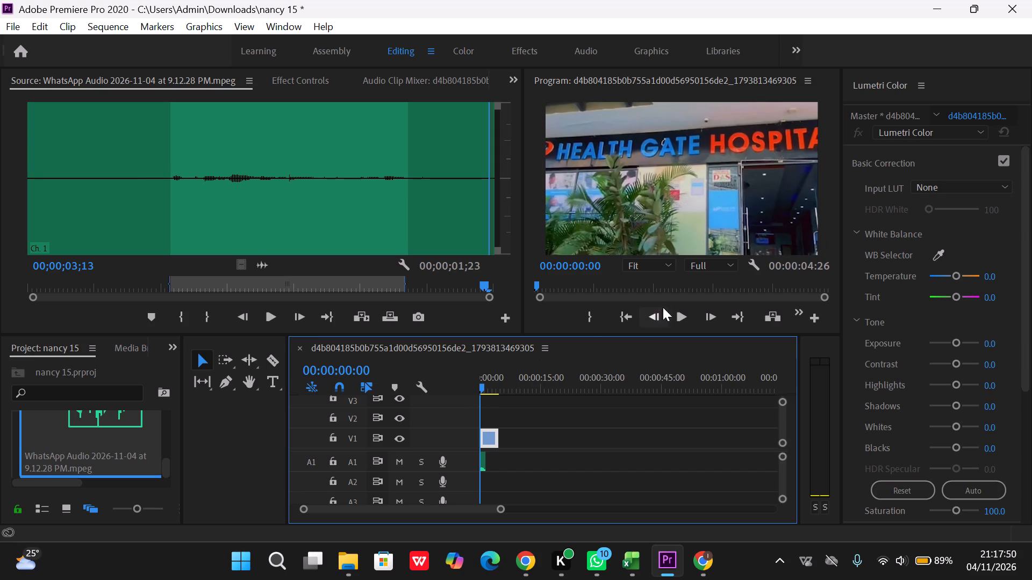
{"action": "left_click", "coordinate": [679, 309]}
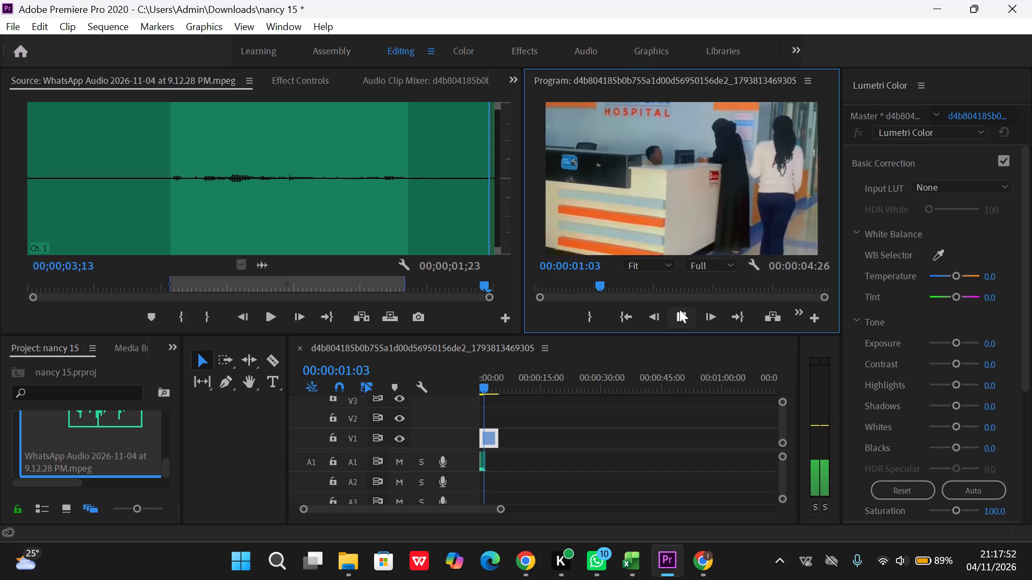
{"action": "left_click", "coordinate": [679, 309]}
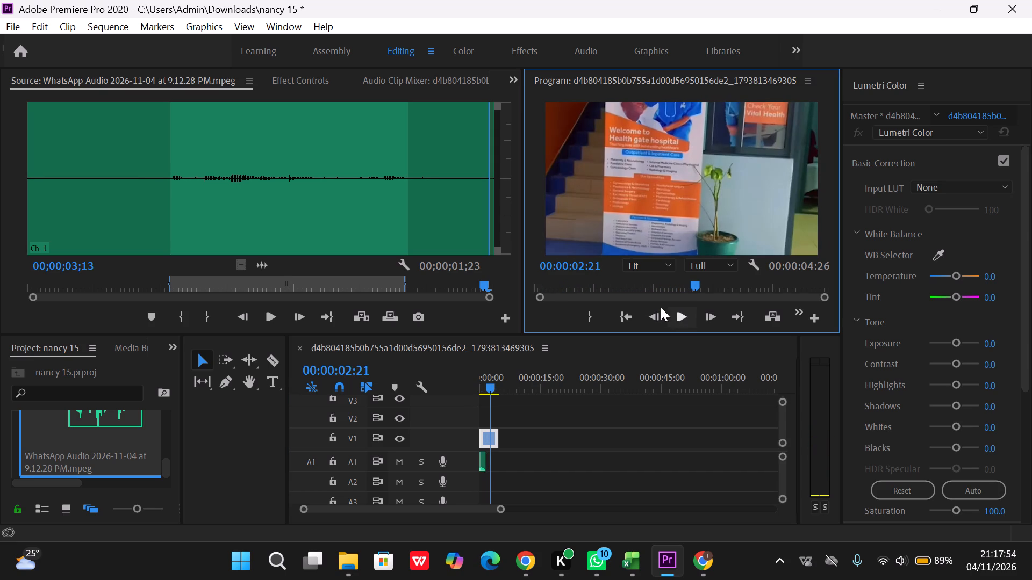
Find save 1.mp3 among the project items, open it in the Source Monitor, and return its playhead to 00;00;00;00.
{"action": "left_click", "coordinate": [125, 443]}
{"action": "scroll", "coordinate": [125, 443], "scroll_direction": "down", "scroll_amount": 1}
{"action": "double_click", "coordinate": [125, 443]}
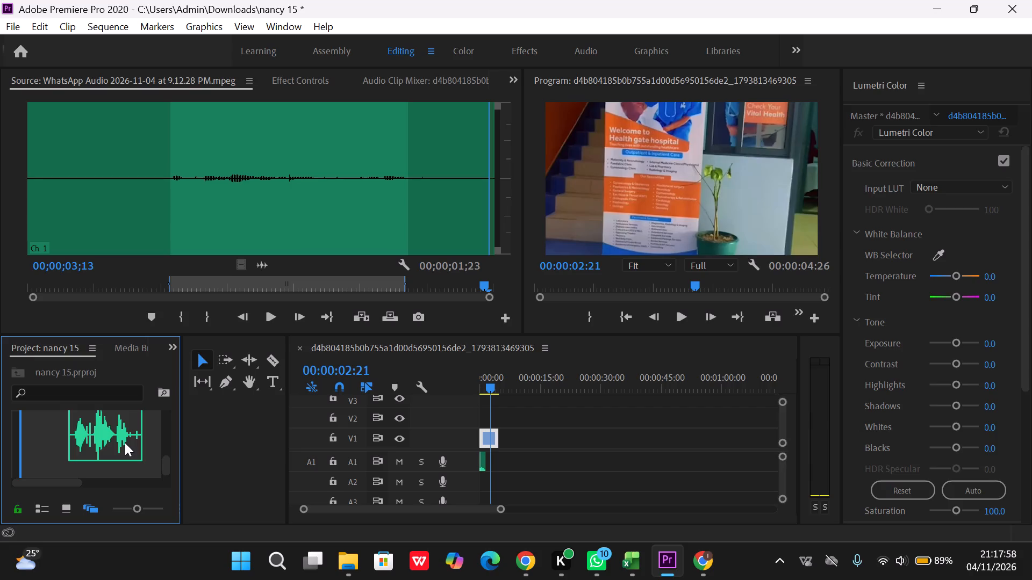
{"action": "scroll", "coordinate": [125, 443], "scroll_direction": "down", "scroll_amount": 1}
{"action": "scroll", "coordinate": [125, 443], "scroll_direction": "up", "scroll_amount": 1}
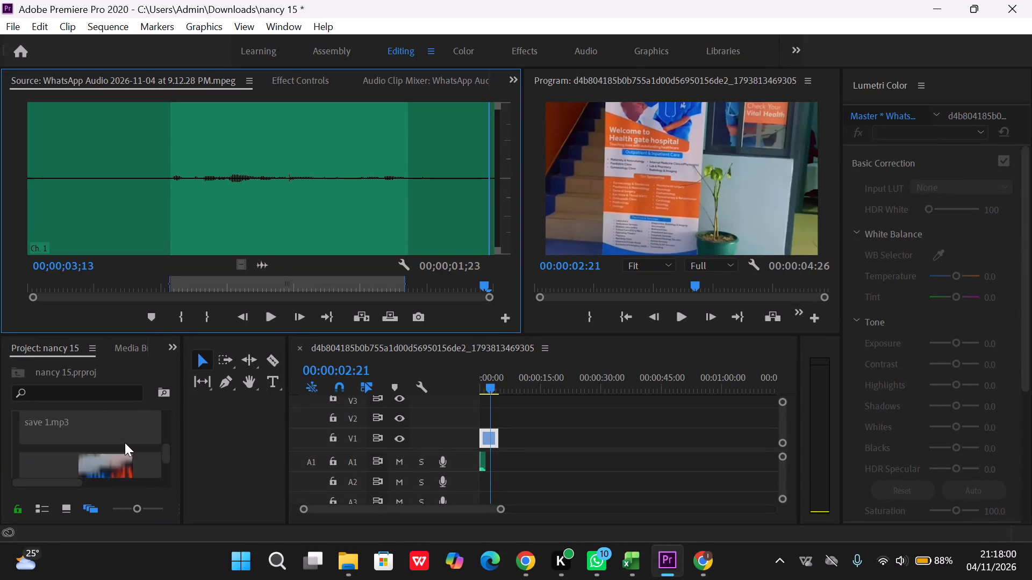
{"action": "scroll", "coordinate": [125, 443], "scroll_direction": "up", "scroll_amount": 1}
{"action": "double_click", "coordinate": [125, 443]}
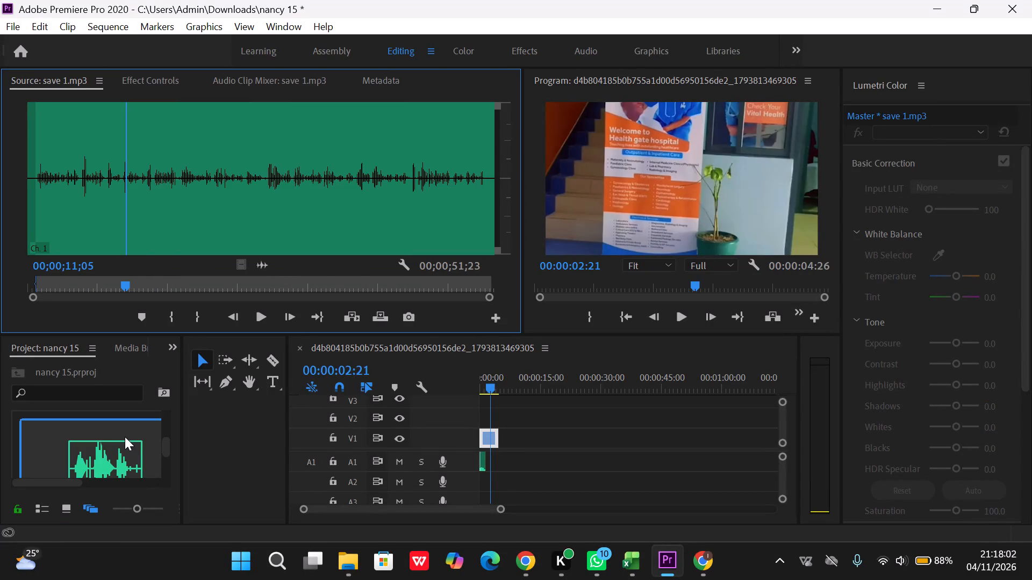
{"action": "scroll", "coordinate": [124, 437], "scroll_direction": "up", "scroll_amount": 1}
{"action": "left_click", "coordinate": [124, 437]}
{"action": "scroll", "coordinate": [124, 437], "scroll_direction": "up", "scroll_amount": 1}
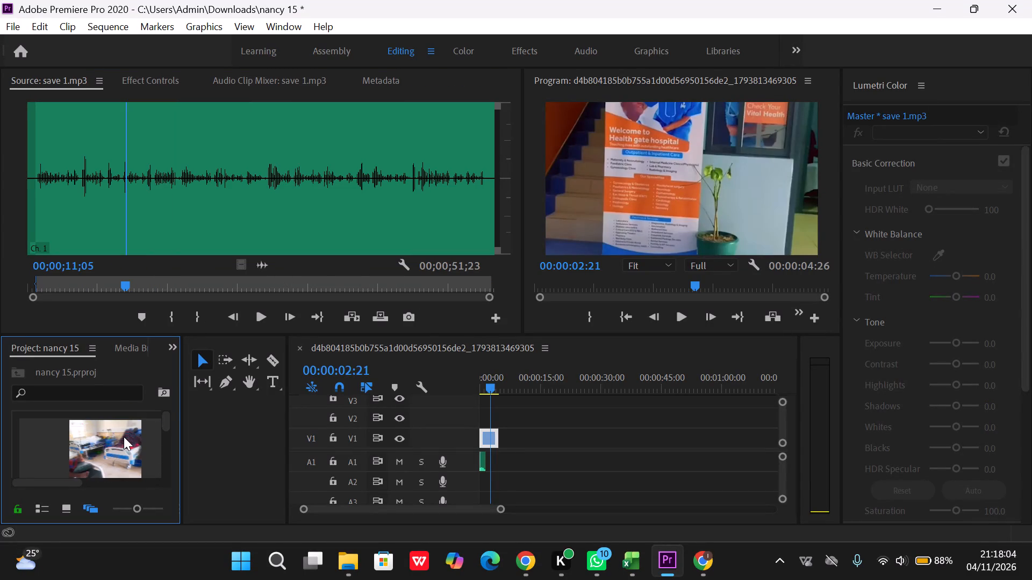
{"action": "scroll", "coordinate": [124, 437], "scroll_direction": "down", "scroll_amount": 2}
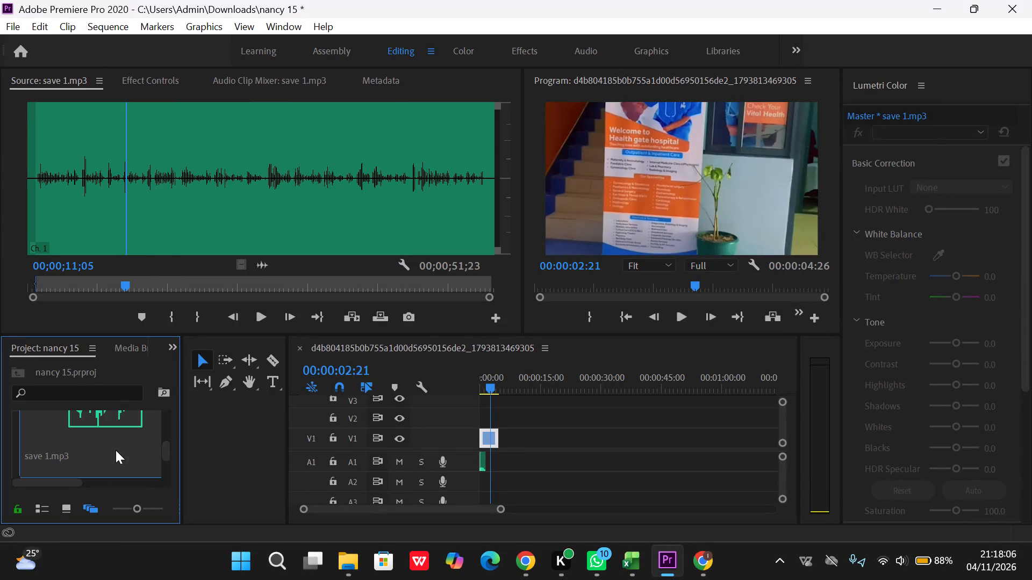
{"action": "double_click", "coordinate": [116, 450]}
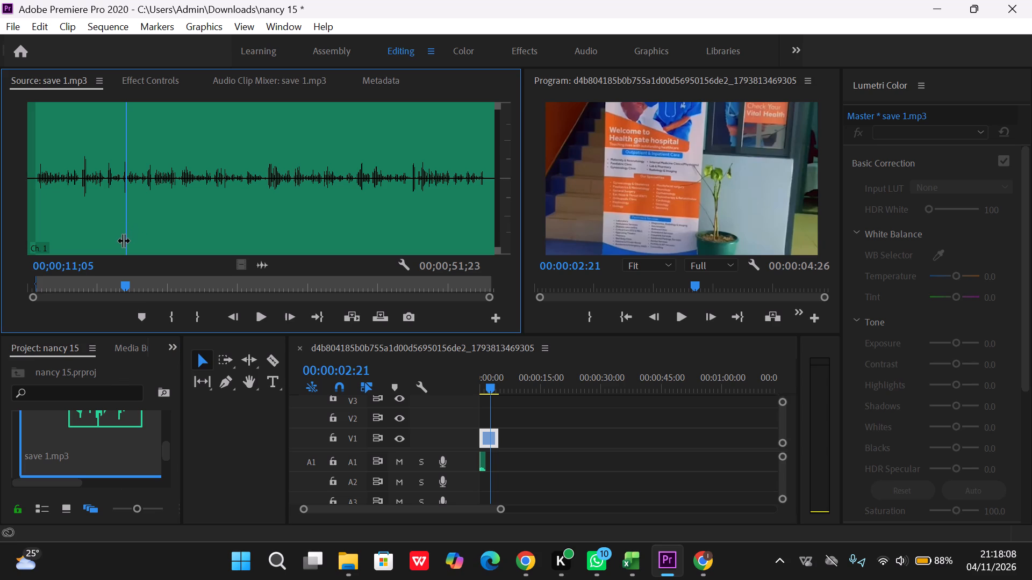
{"action": "left_click_drag", "start_coordinate": [126, 282], "coordinate": [21, 279]}
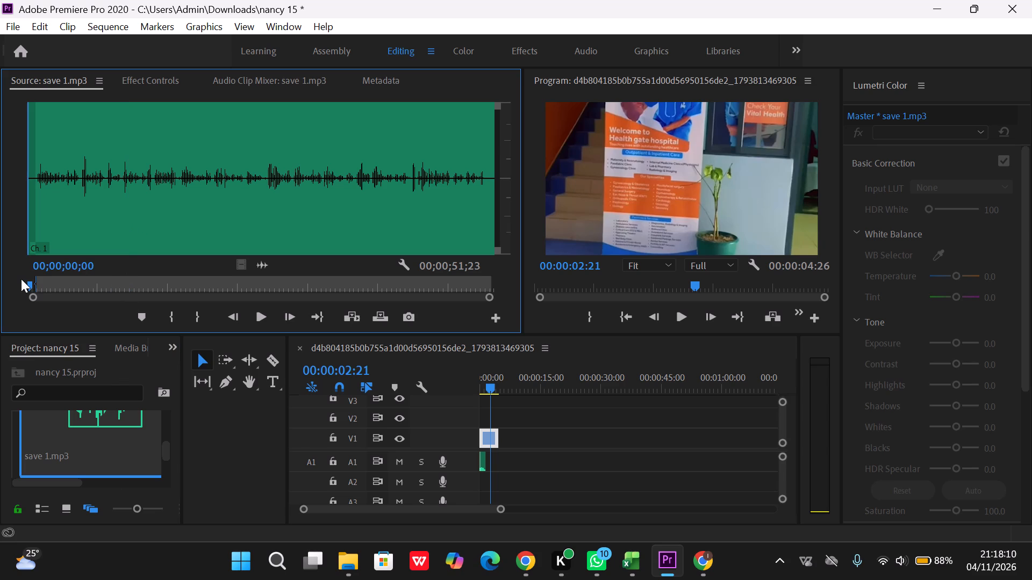
Play the opening of save 1.mp3 in the Source Monitor from 00;00;00;22 to check where the voice starts.
{"action": "left_click_drag", "start_coordinate": [21, 279], "coordinate": [35, 280]}
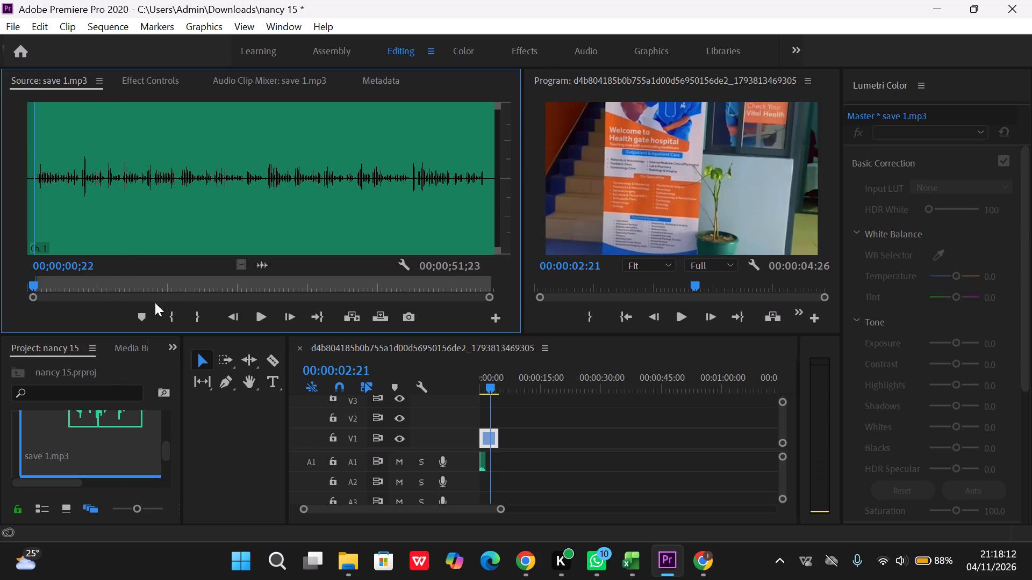
{"action": "left_click", "coordinate": [256, 311]}
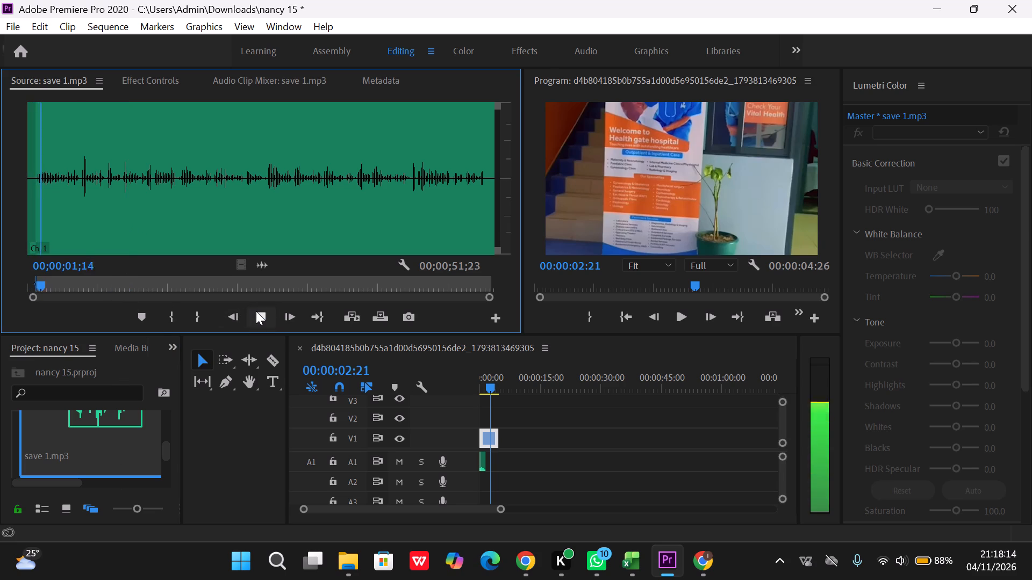
{"action": "left_click", "coordinate": [256, 311]}
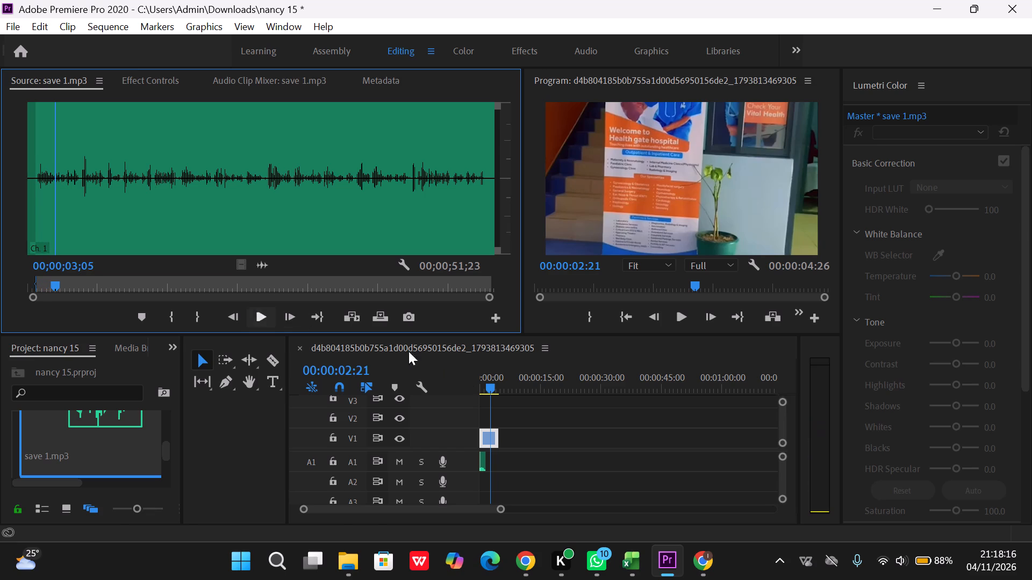
Cut the short WhatsApp voice excerpt from the start of track A1.
{"action": "left_click", "coordinate": [484, 461]}
{"action": "right_click", "coordinate": [484, 461]}
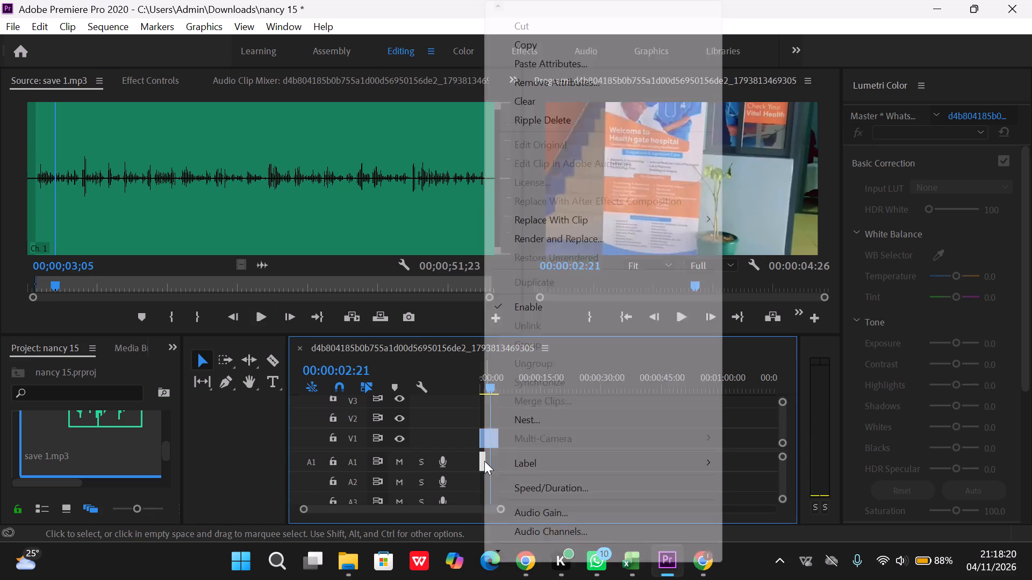
{"action": "left_click", "coordinate": [541, 24]}
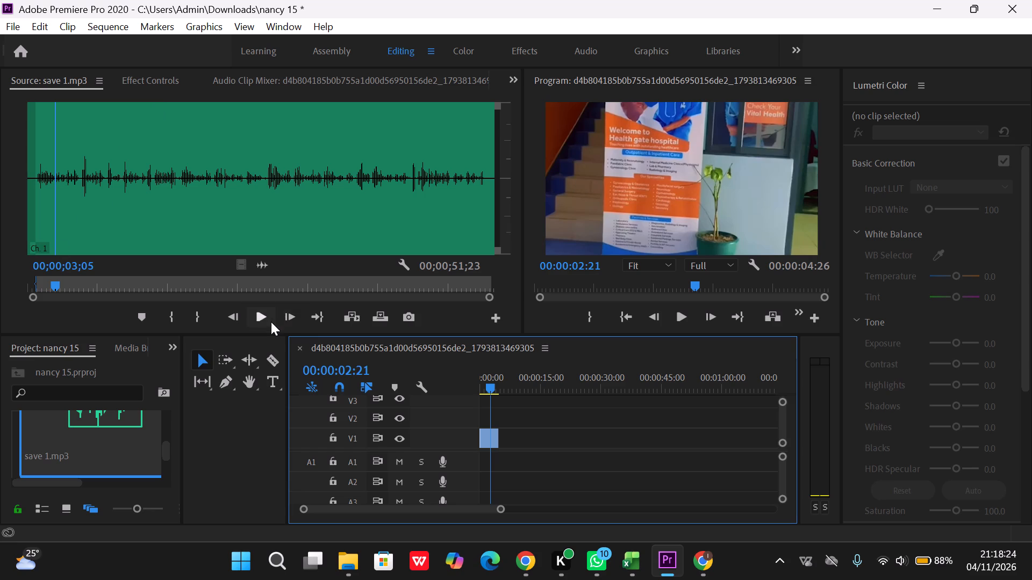
Continue playing save 1.mp3 to about 00;00;17;17, listening for a suitable end to the voice-over excerpt.
{"action": "left_click", "coordinate": [257, 317]}
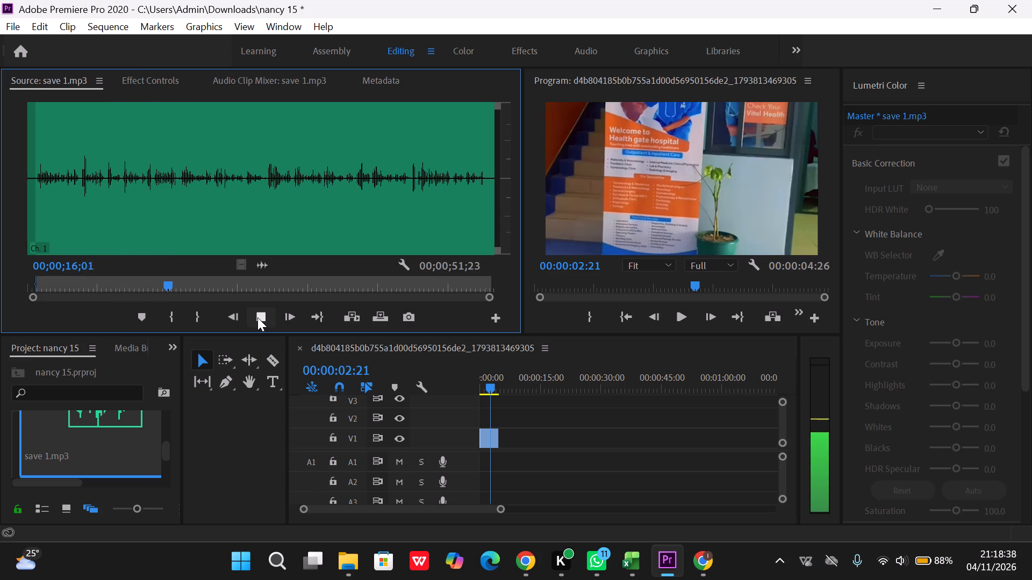
{"action": "left_click", "coordinate": [257, 317]}
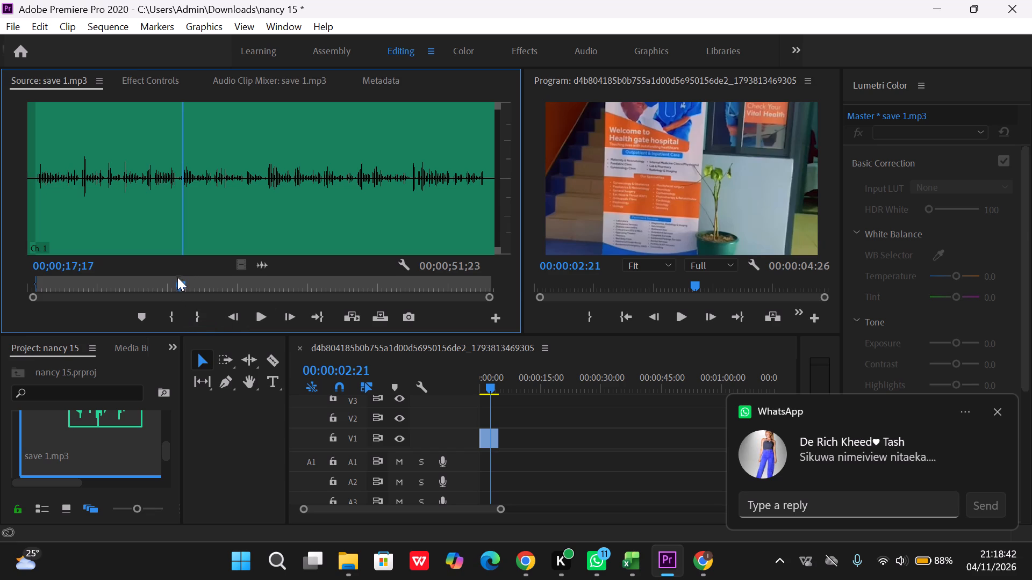
Reply to the incoming WhatsApp message from its notification with "ooh,niliiona nikaamua niedit kidogo" and send it.
{"action": "left_click", "coordinate": [826, 508]}
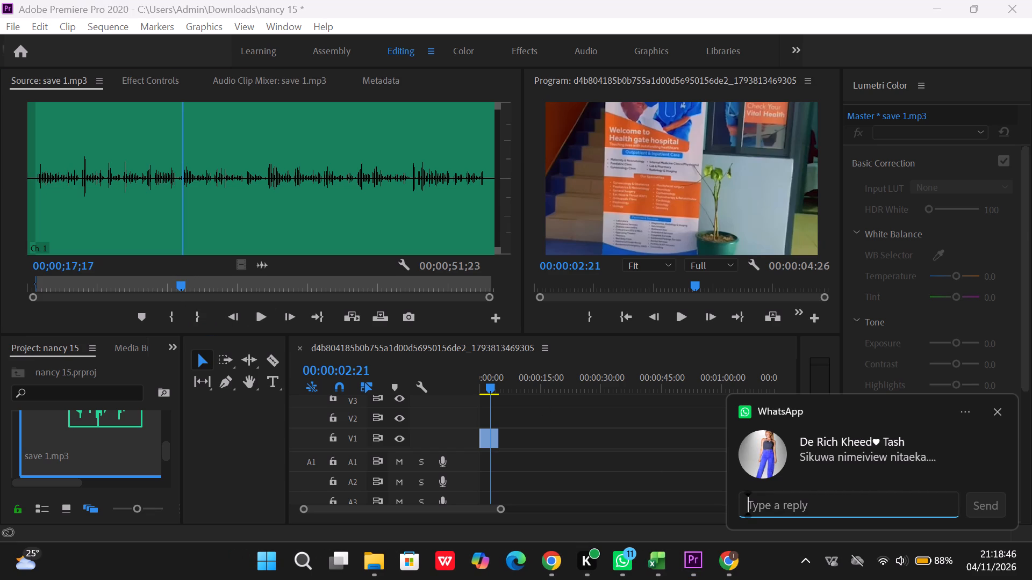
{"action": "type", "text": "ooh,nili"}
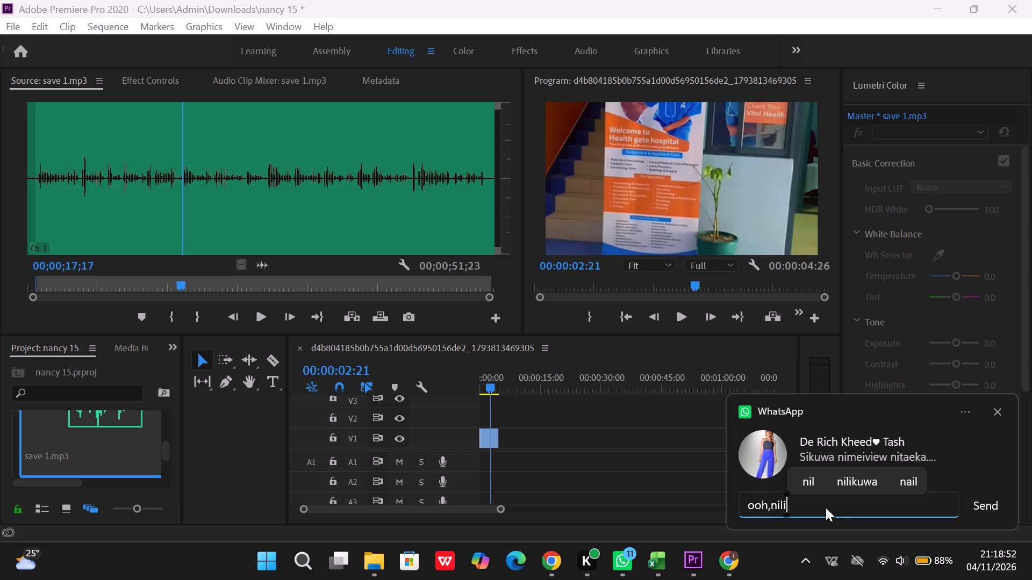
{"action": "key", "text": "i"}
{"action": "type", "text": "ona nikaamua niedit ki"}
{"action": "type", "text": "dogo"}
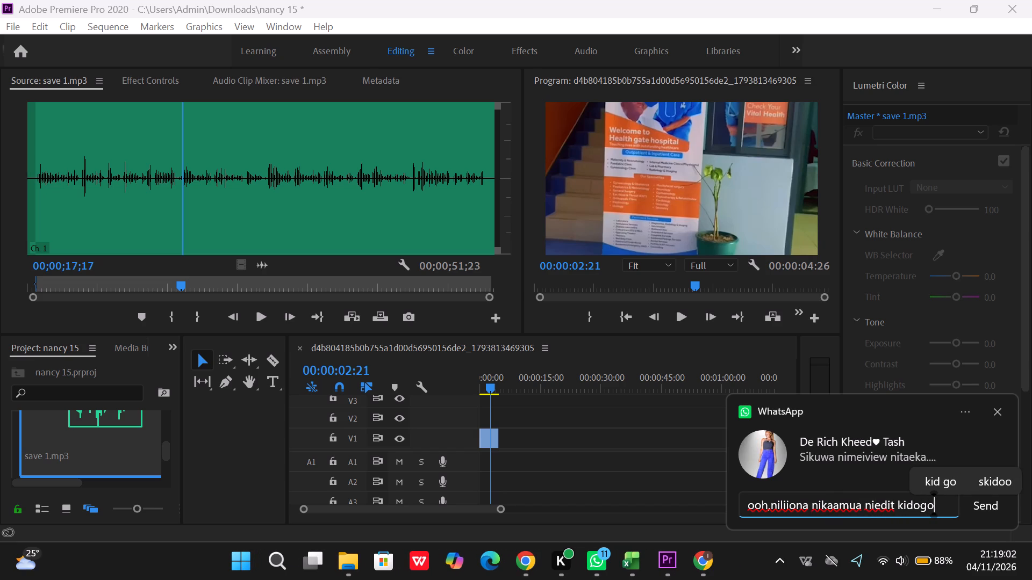
{"action": "left_click", "coordinate": [840, 504]}
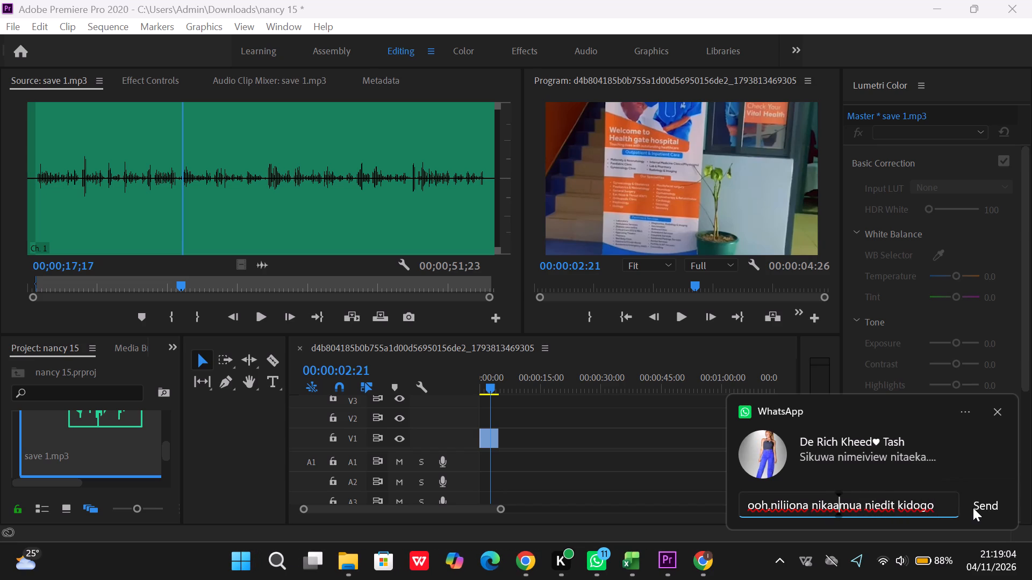
{"action": "left_click", "coordinate": [984, 508]}
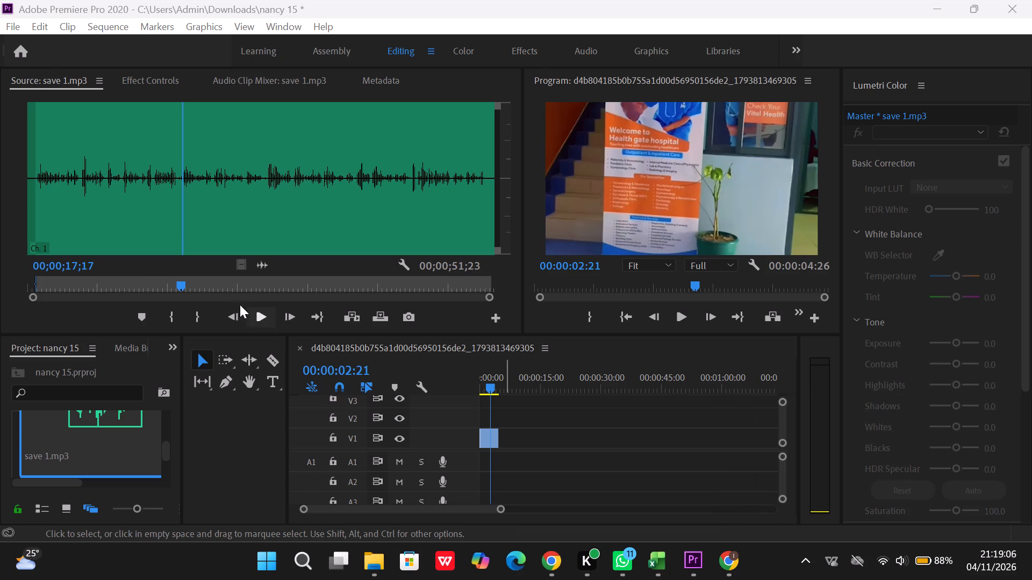
Set save 1.mp3's Out point at 00;00;17;01 and place the 00;00;16;02 excerpt, audio only, at the start of track A1.
{"action": "left_click", "coordinate": [182, 281]}
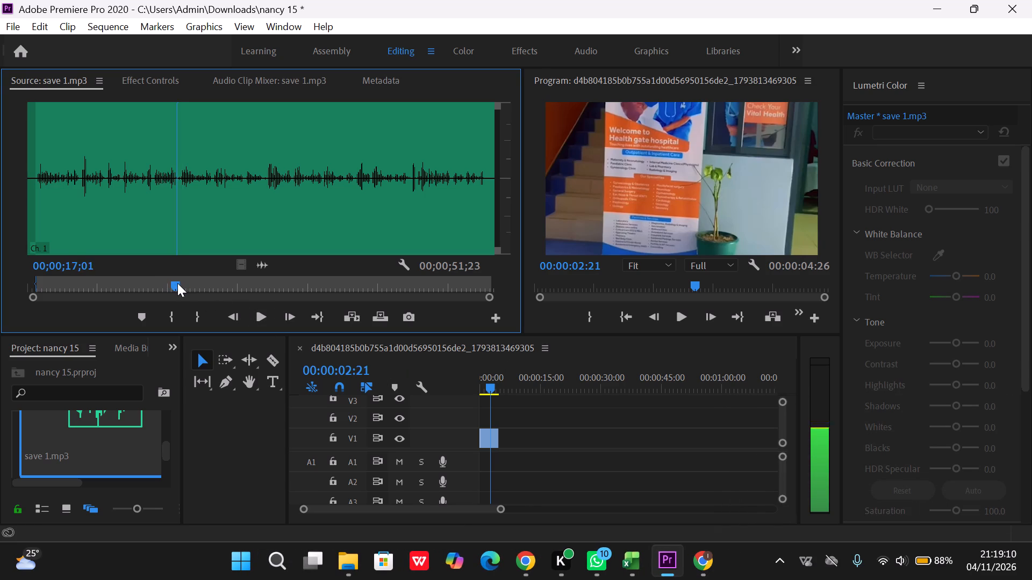
{"action": "left_click", "coordinate": [192, 313]}
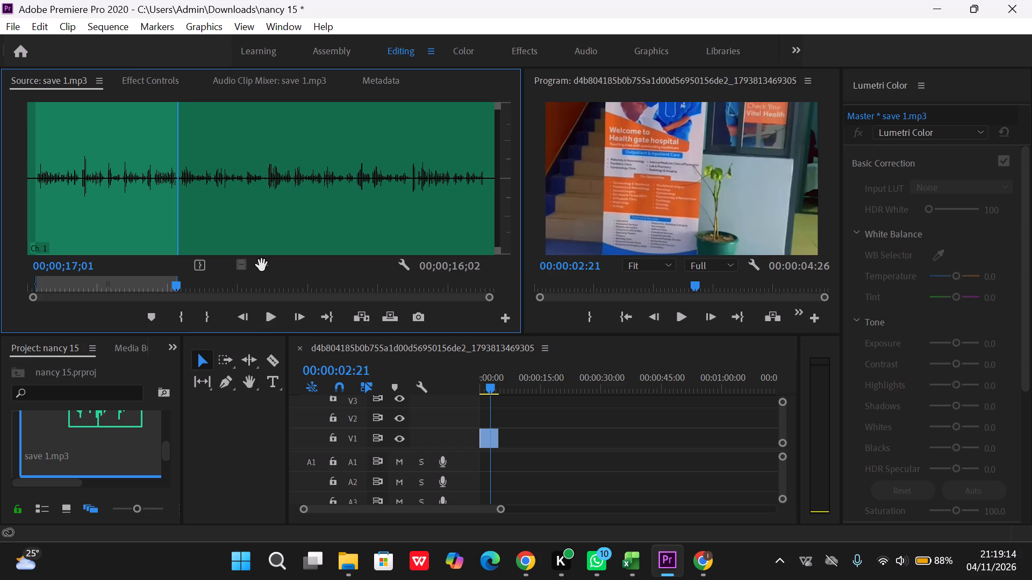
{"action": "left_click_drag", "start_coordinate": [262, 265], "coordinate": [481, 459]}
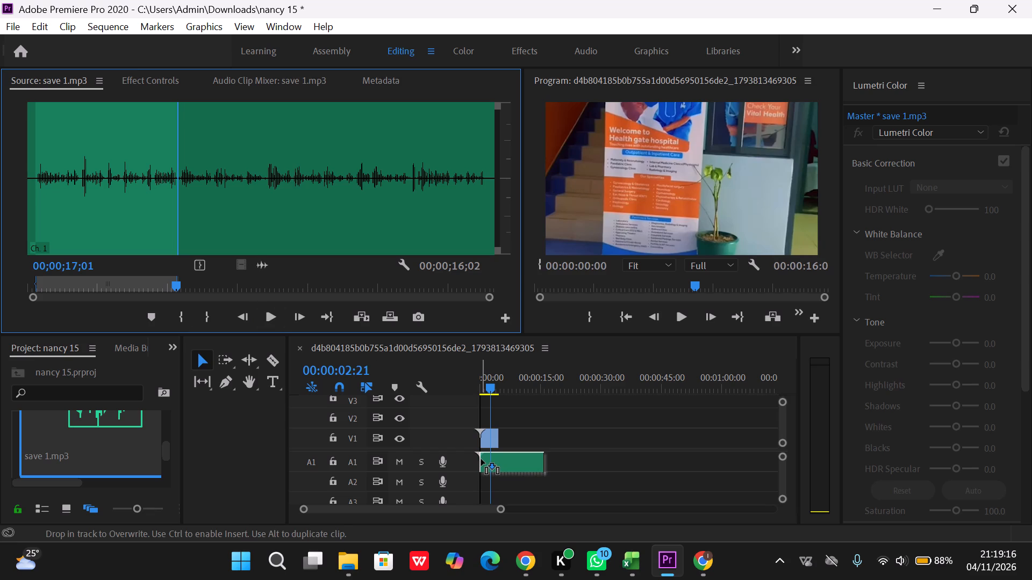
{"action": "left_click_drag", "start_coordinate": [481, 459], "coordinate": [482, 456]}
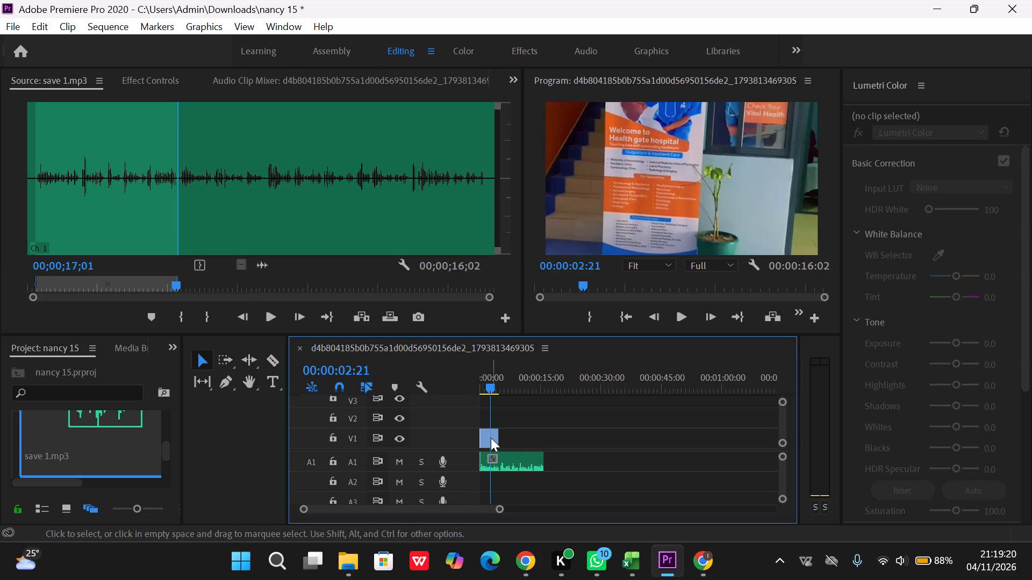
Select the save 1.mp3 clip on track A1 and play the sequence from 00:00:00:00 to check the narration against the hospital clip.
{"action": "left_click", "coordinate": [520, 462]}
{"action": "key", "text": "equal"}
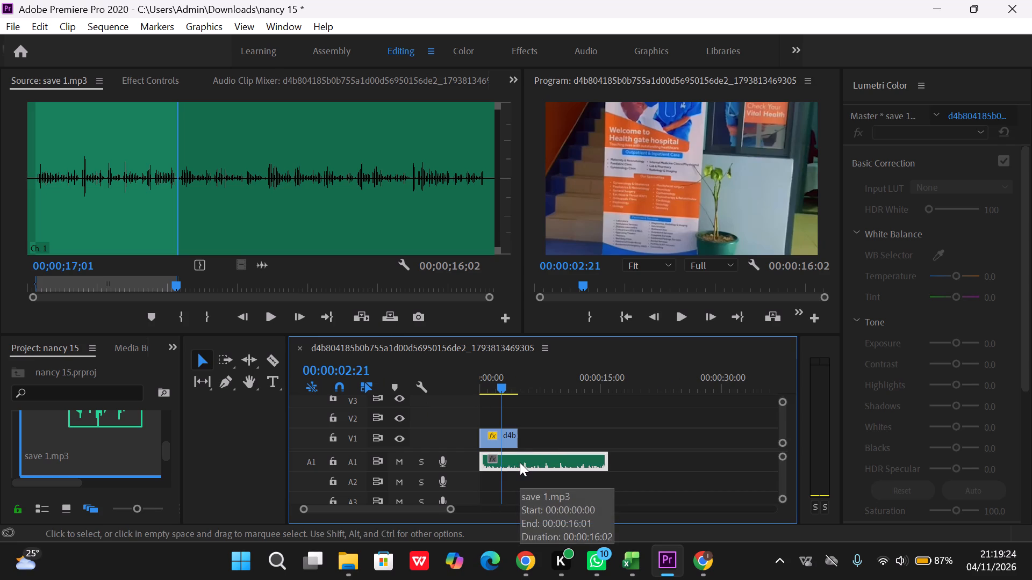
{"action": "type", "text": "--"}
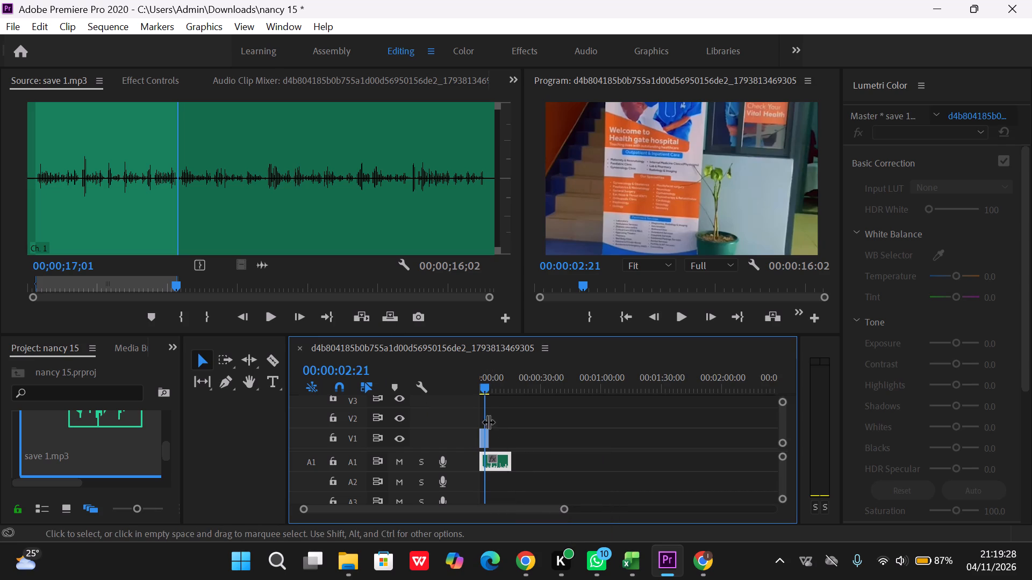
{"action": "left_click_drag", "start_coordinate": [484, 385], "coordinate": [475, 385]}
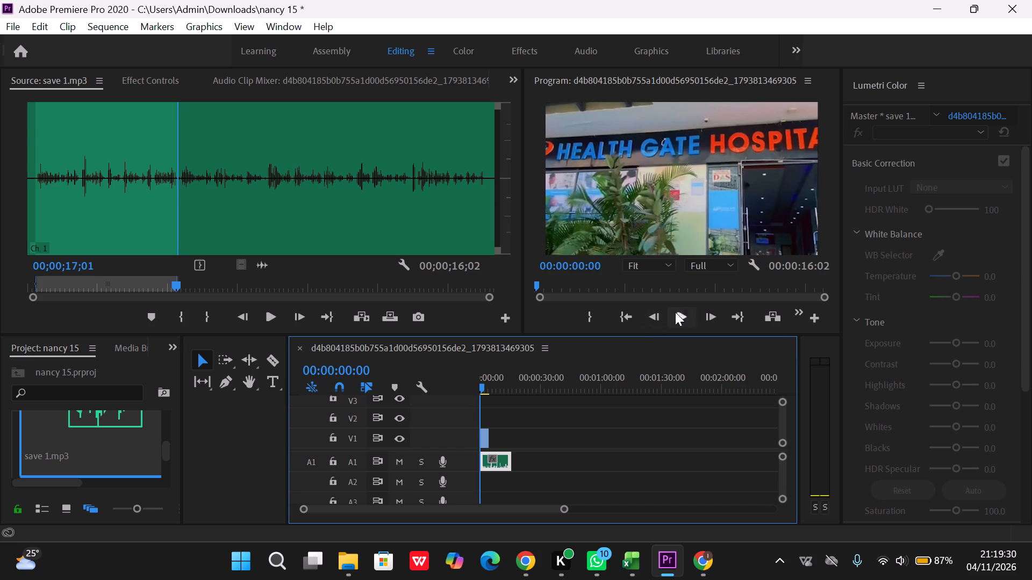
{"action": "left_click", "coordinate": [686, 312]}
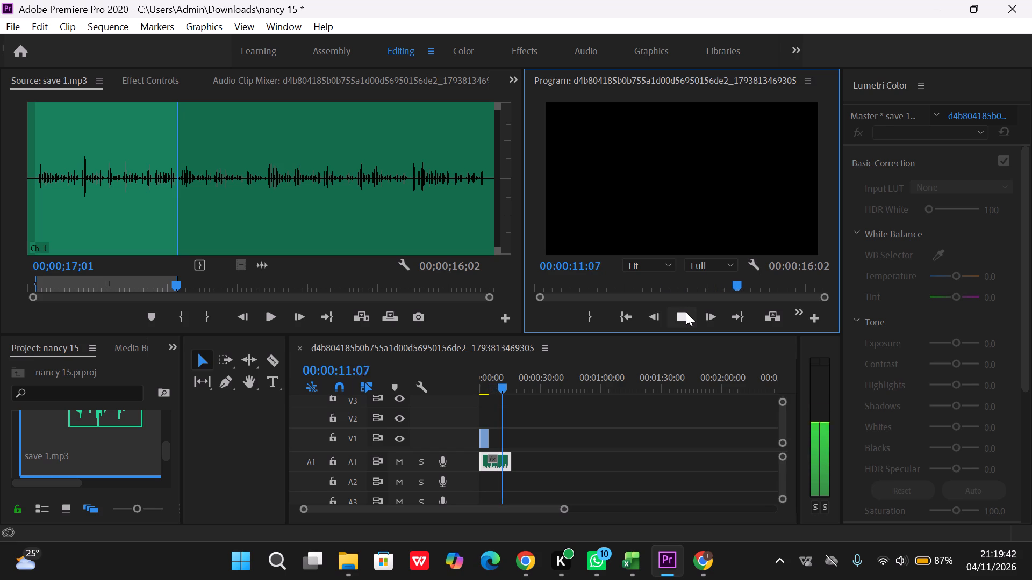
{"action": "left_click", "coordinate": [686, 312]}
{"action": "left_click", "coordinate": [686, 312]}
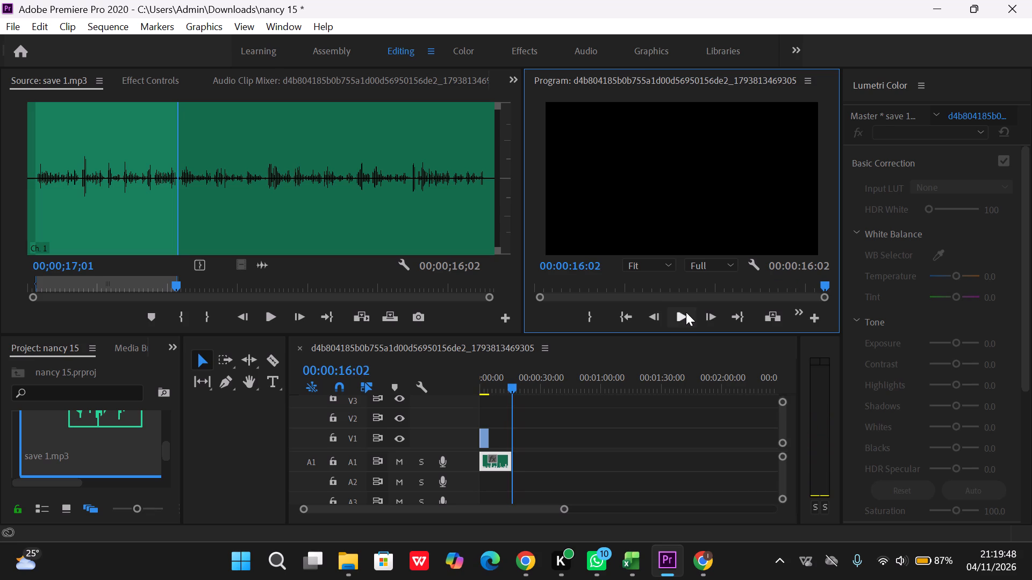
{"action": "left_click", "coordinate": [686, 312]}
{"action": "left_click", "coordinate": [686, 312]}
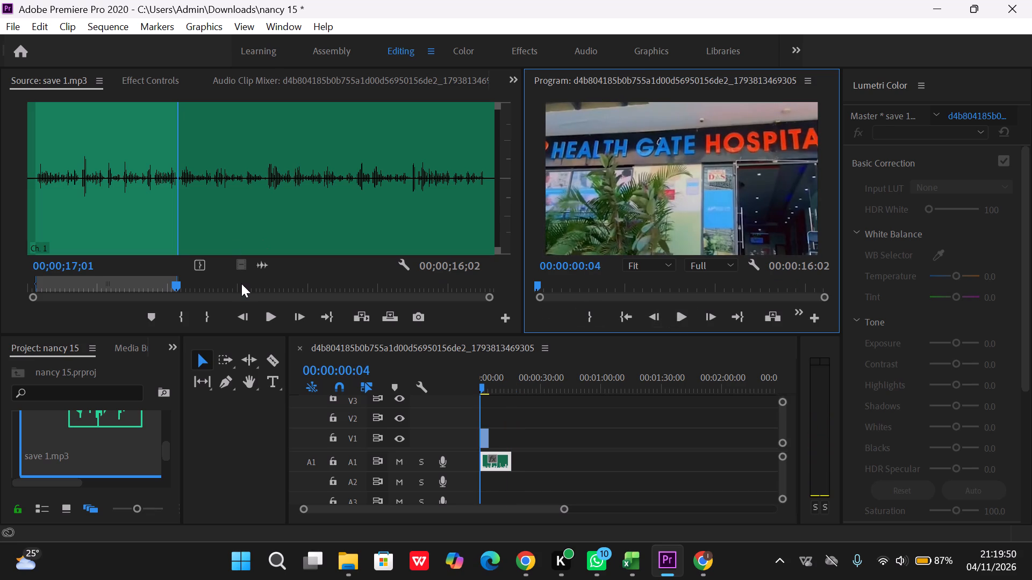
Mark the next excerpt of save 1.mp3 in the Source Monitor, starting at 00;00;17;01 and lasting 00;00;35;22, checking its start by ear.
{"action": "left_click", "coordinate": [185, 317]}
{"action": "left_click", "coordinate": [282, 315]}
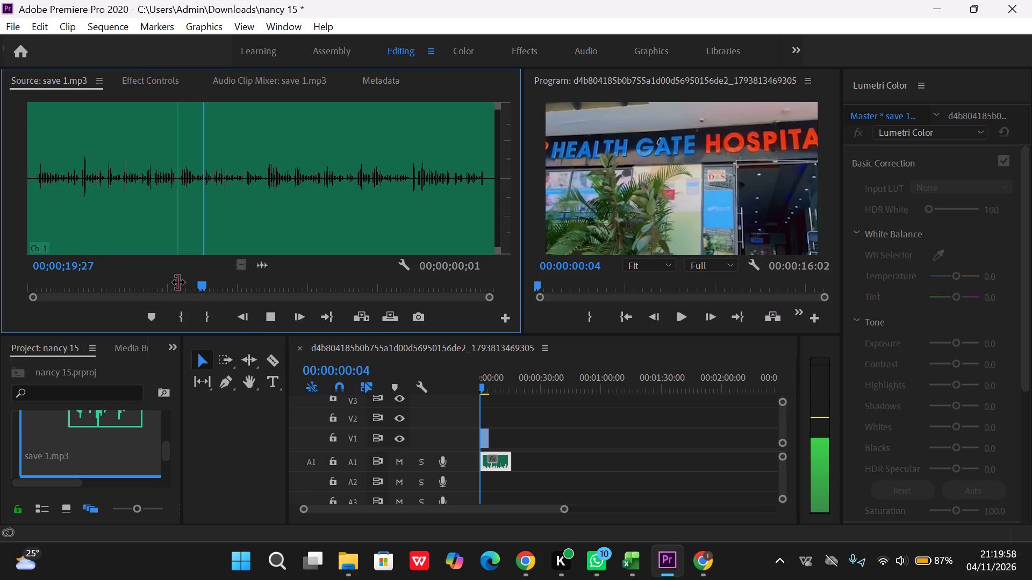
{"action": "left_click_drag", "start_coordinate": [177, 282], "coordinate": [185, 282]}
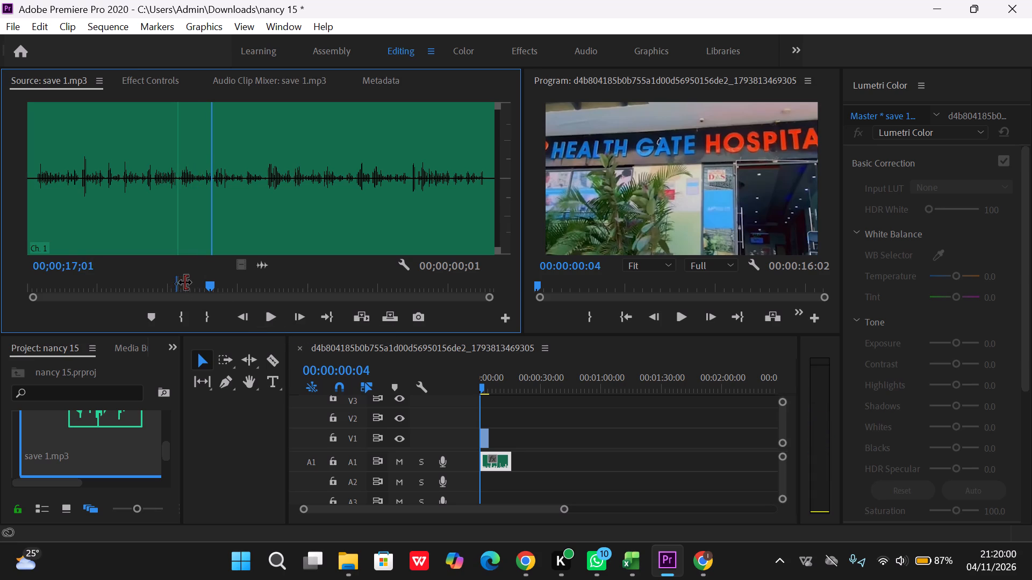
{"action": "left_click_drag", "start_coordinate": [185, 282], "coordinate": [184, 282]}
{"action": "left_click", "coordinate": [184, 282]}
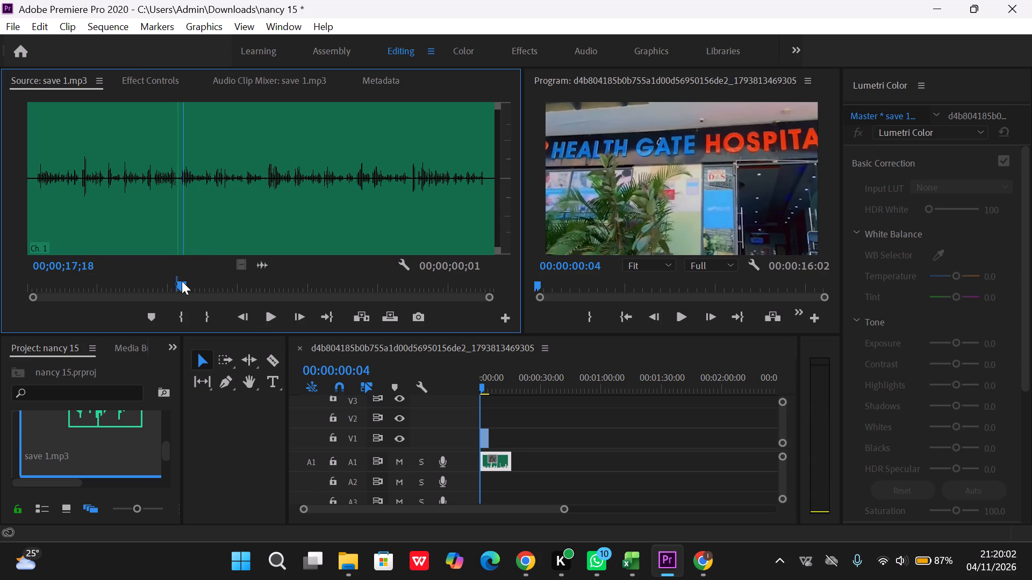
{"action": "left_click", "coordinate": [182, 281]}
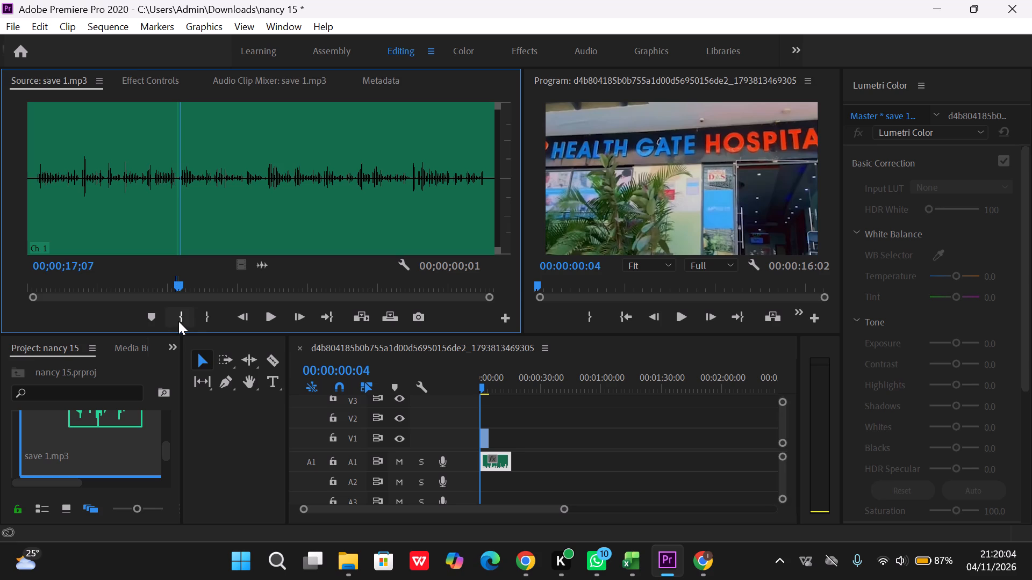
{"action": "left_click", "coordinate": [178, 321]}
{"action": "left_click", "coordinate": [266, 319]}
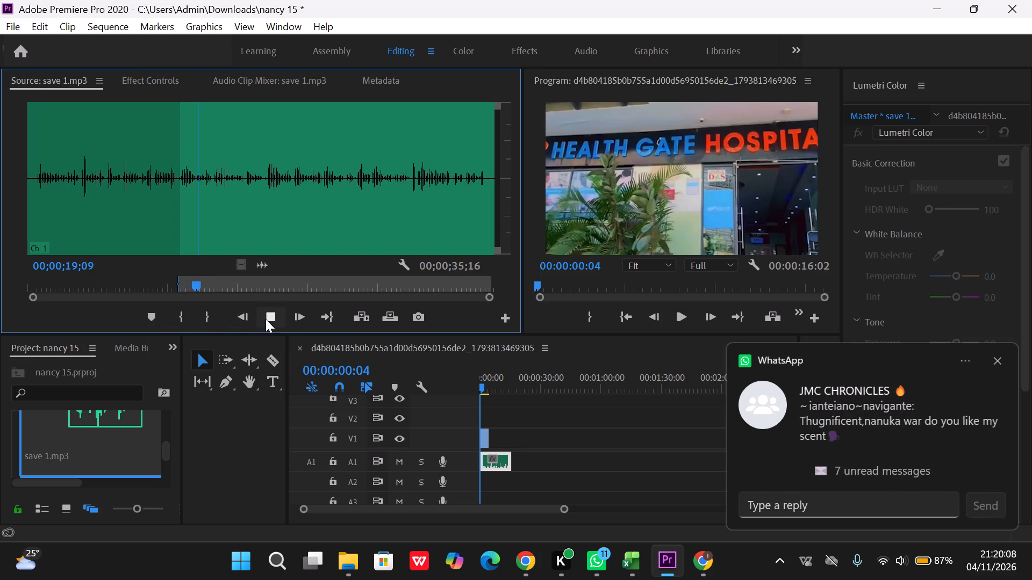
{"action": "left_click", "coordinate": [178, 284]}
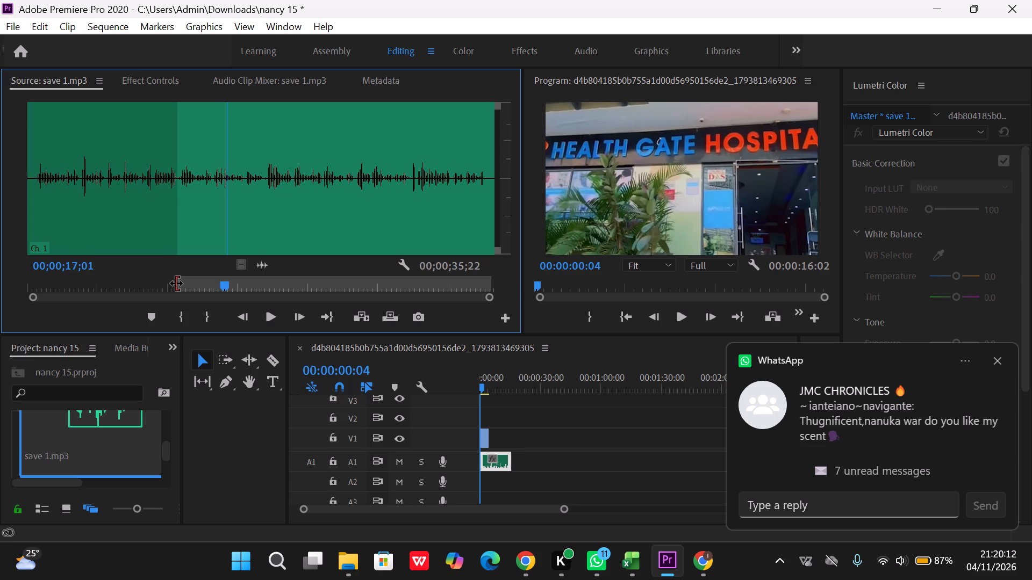
Return the source playhead to 00;00;16;28 and listen to the opening of the marked save 1.mp3 excerpt.
{"action": "left_click_drag", "start_coordinate": [222, 286], "coordinate": [187, 291]}
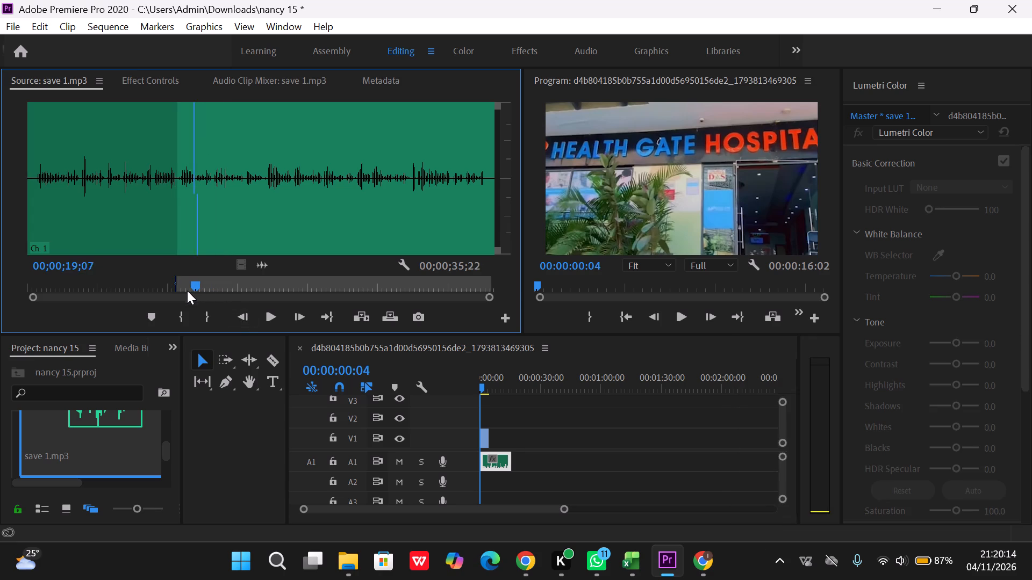
{"action": "left_click_drag", "start_coordinate": [187, 291], "coordinate": [173, 291]}
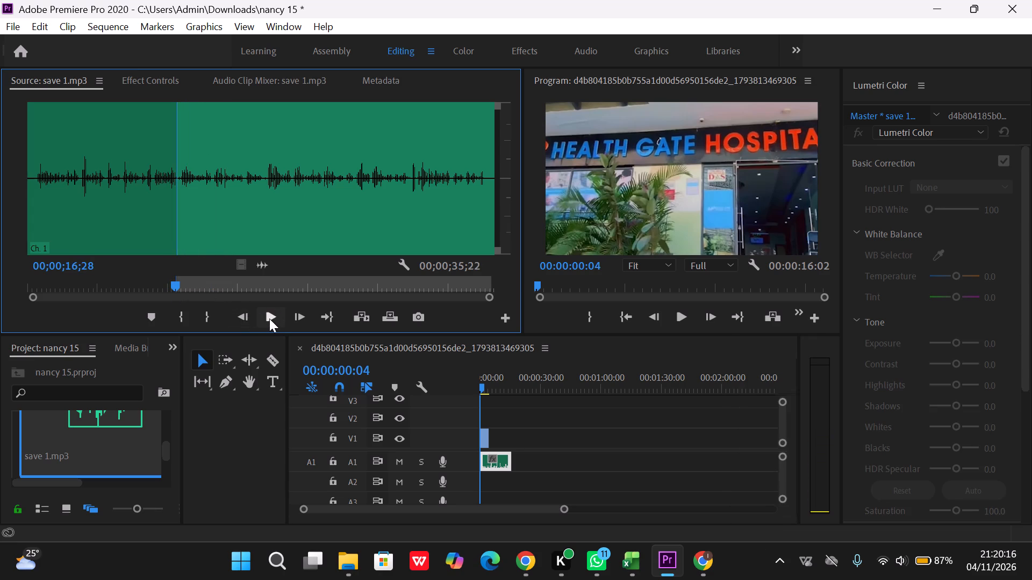
{"action": "left_click", "coordinate": [269, 318]}
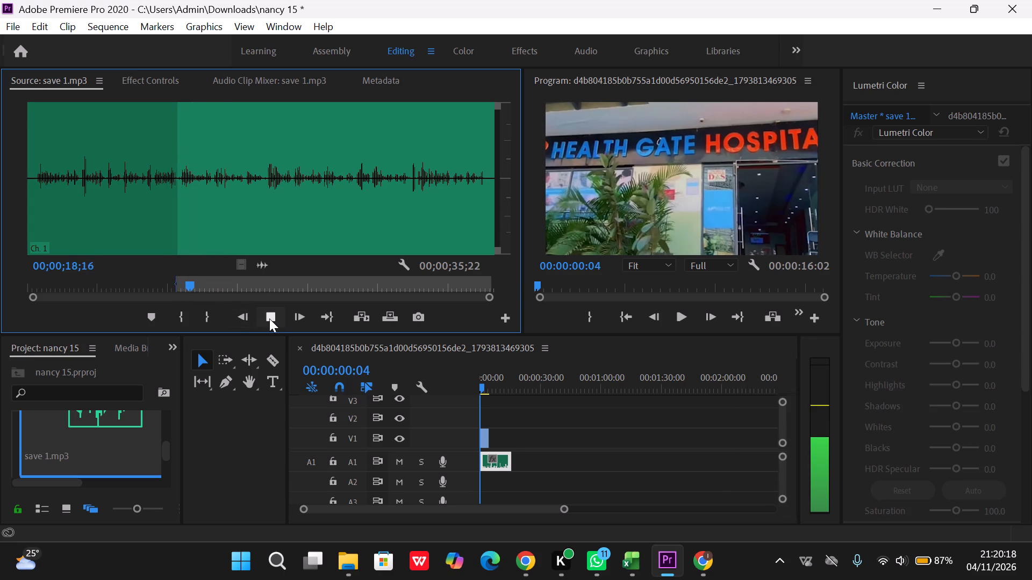
{"action": "left_click", "coordinate": [269, 318]}
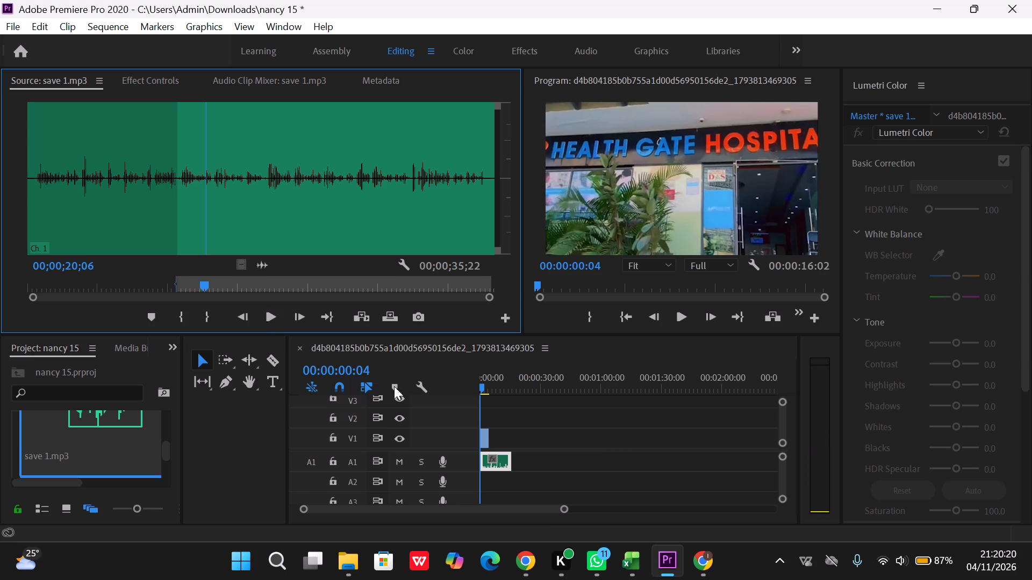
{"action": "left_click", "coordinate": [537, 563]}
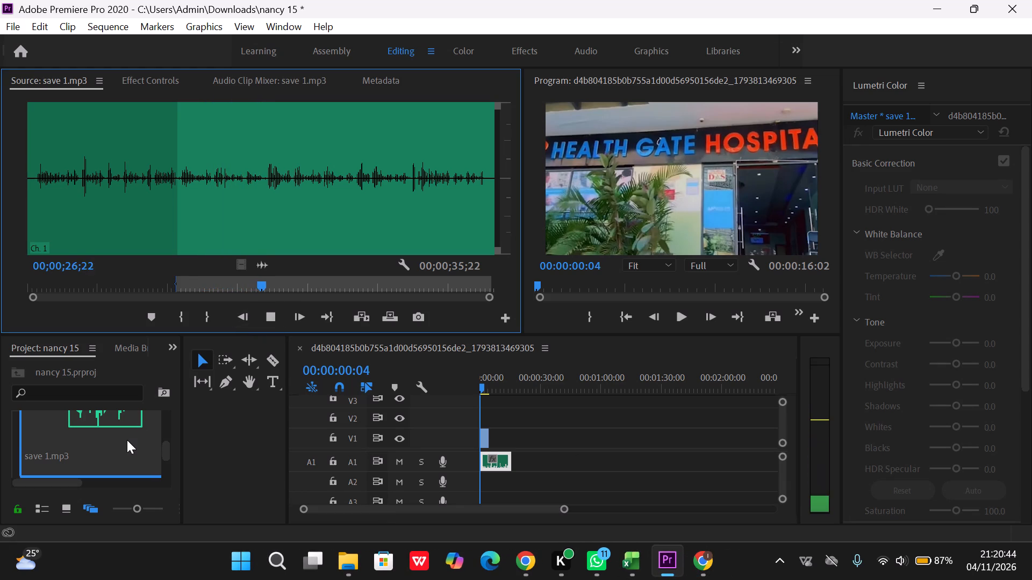
Find save 2.mp3 among the project items and open it in the Source Monitor.
{"action": "scroll", "coordinate": [127, 440], "scroll_direction": "down", "scroll_amount": 1}
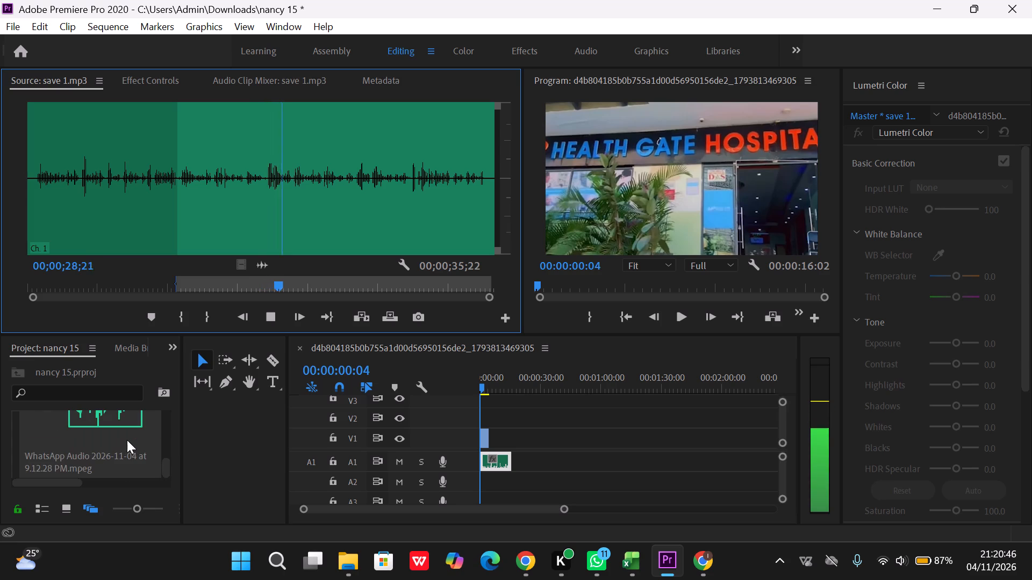
{"action": "scroll", "coordinate": [127, 440], "scroll_direction": "down", "scroll_amount": 1}
{"action": "scroll", "coordinate": [127, 440], "scroll_direction": "up", "scroll_amount": 2}
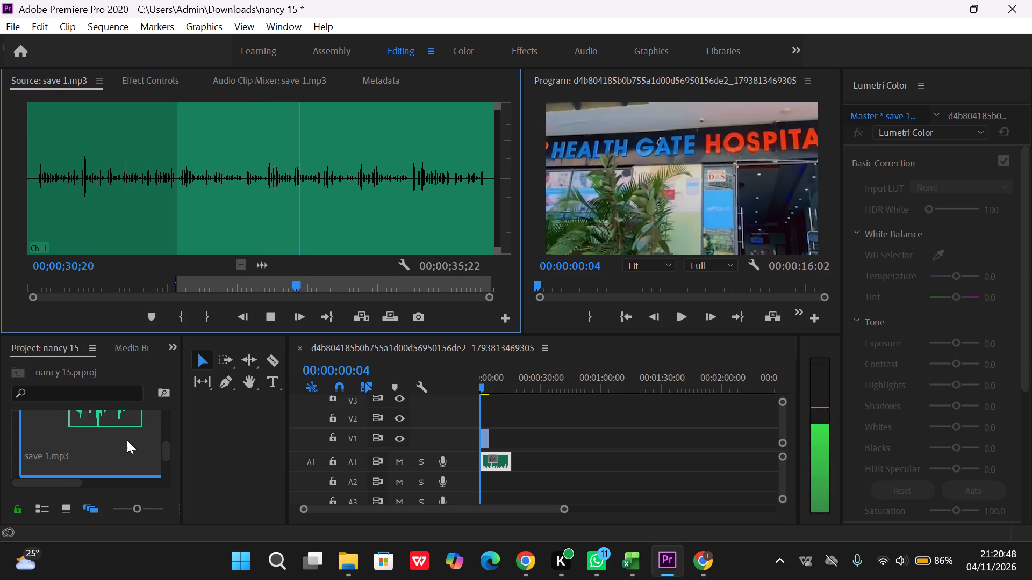
{"action": "scroll", "coordinate": [127, 440], "scroll_direction": "up", "scroll_amount": 2}
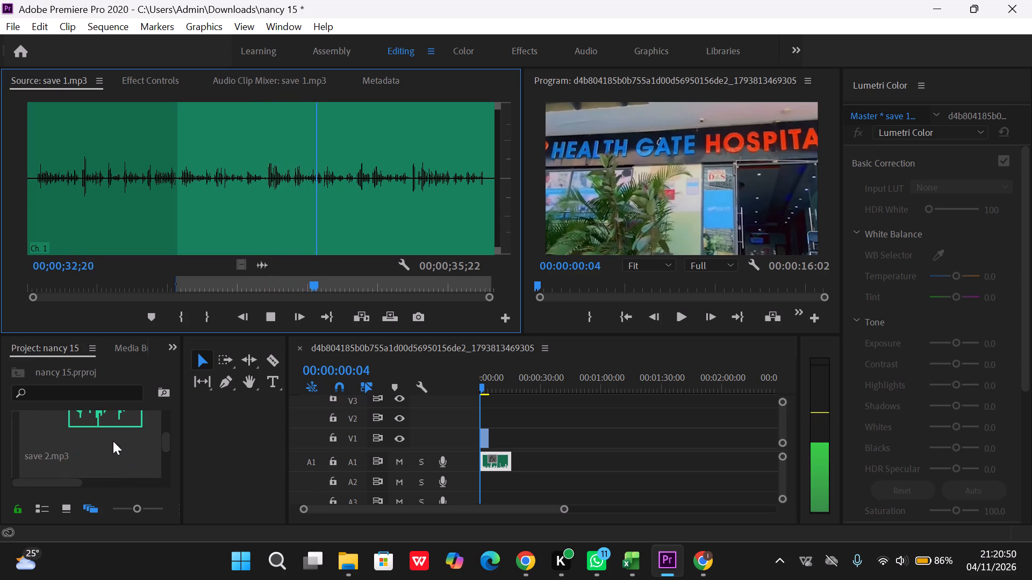
{"action": "double_click", "coordinate": [113, 441]}
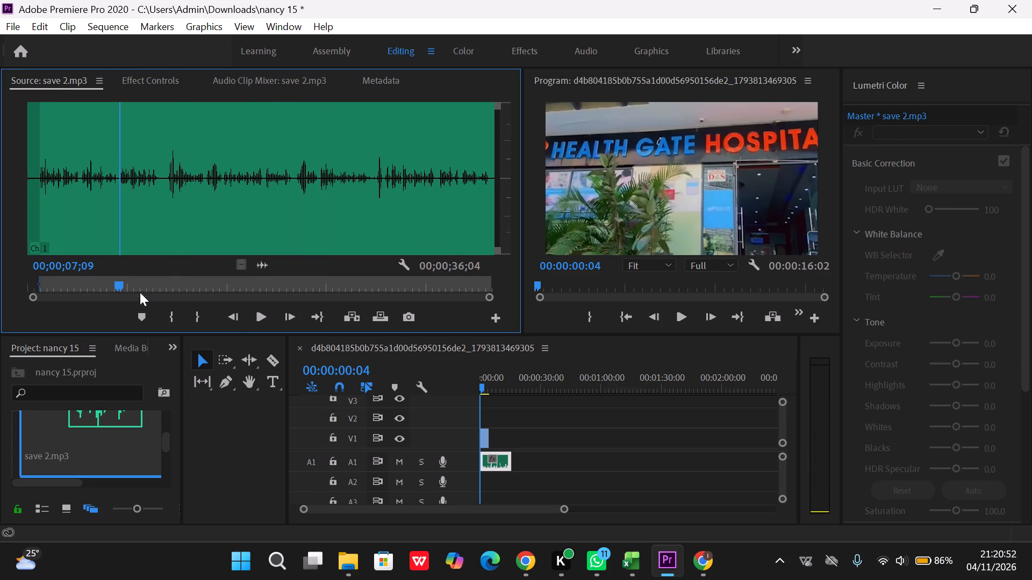
Play the opening of save 2.mp3 and move its In point slightly earlier for a 00;00;36;17 excerpt.
{"action": "left_click_drag", "start_coordinate": [120, 288], "coordinate": [33, 279]}
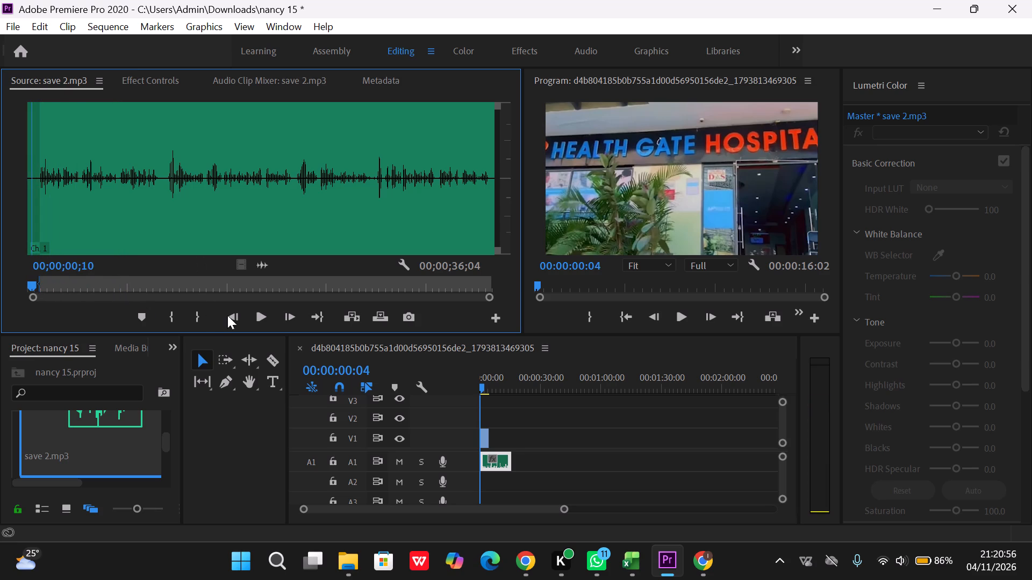
{"action": "left_click", "coordinate": [258, 315]}
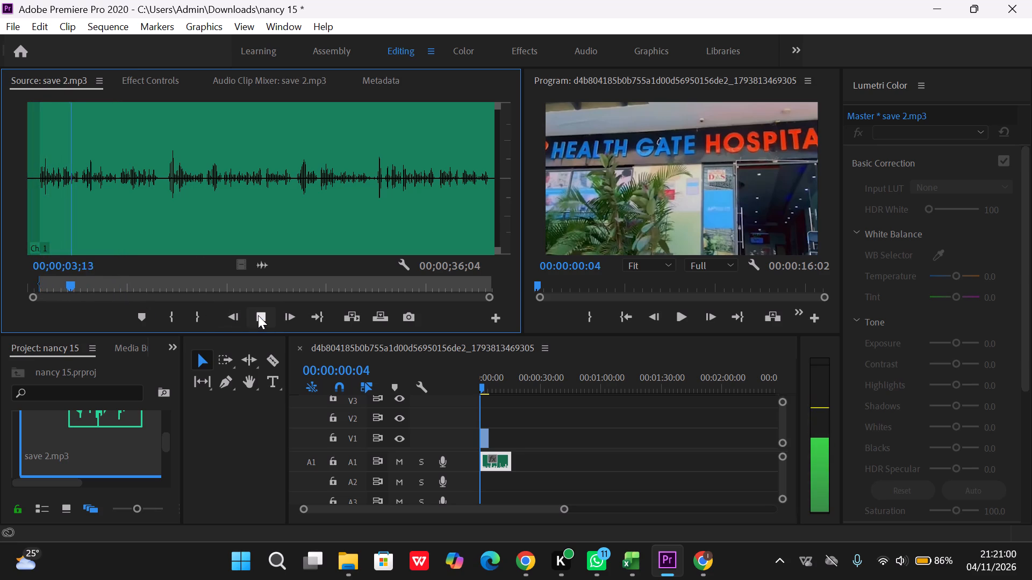
{"action": "left_click", "coordinate": [258, 315]}
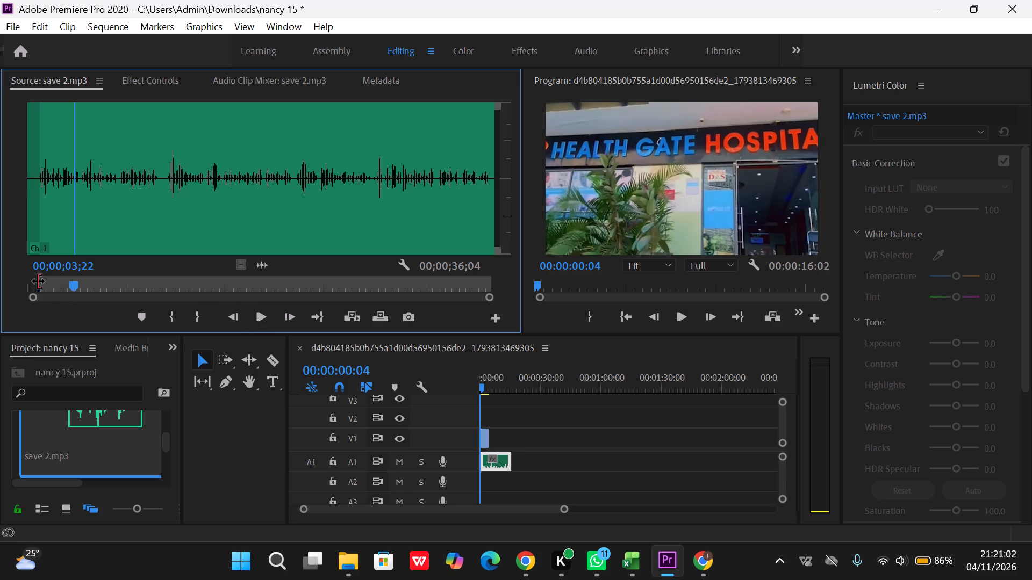
{"action": "left_click_drag", "start_coordinate": [38, 281], "coordinate": [33, 281]}
Replay save 2.mp3 repeatedly from near its beginning to examine the opening sentences of the recording.
{"action": "left_click_drag", "start_coordinate": [73, 283], "coordinate": [27, 283]}
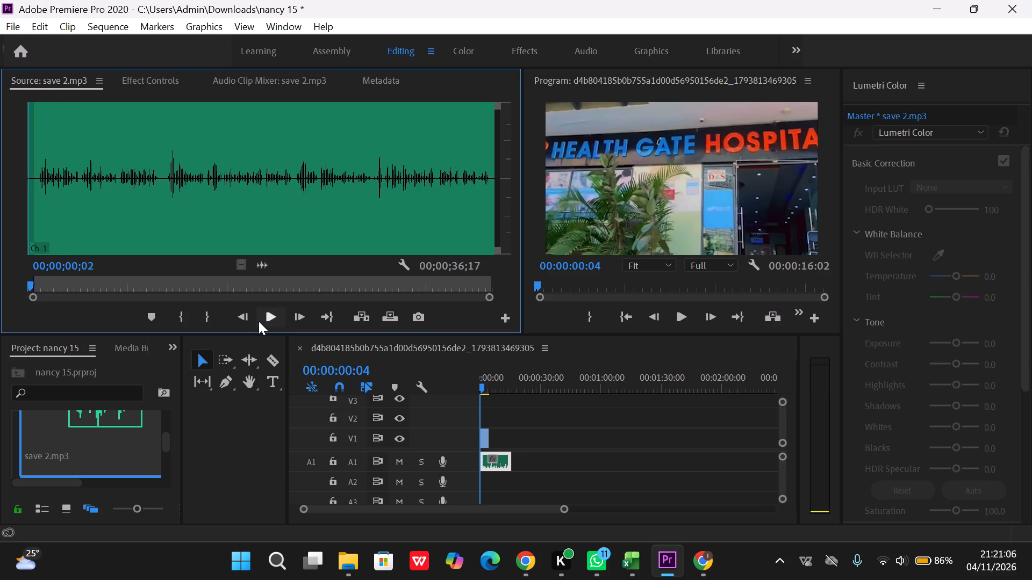
{"action": "left_click", "coordinate": [259, 321]}
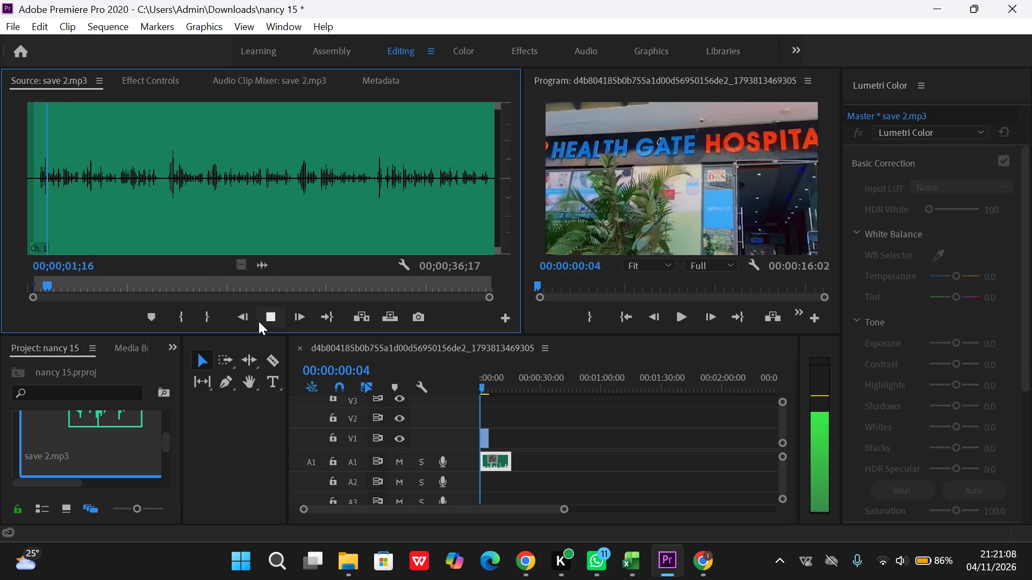
{"action": "left_click", "coordinate": [259, 321]}
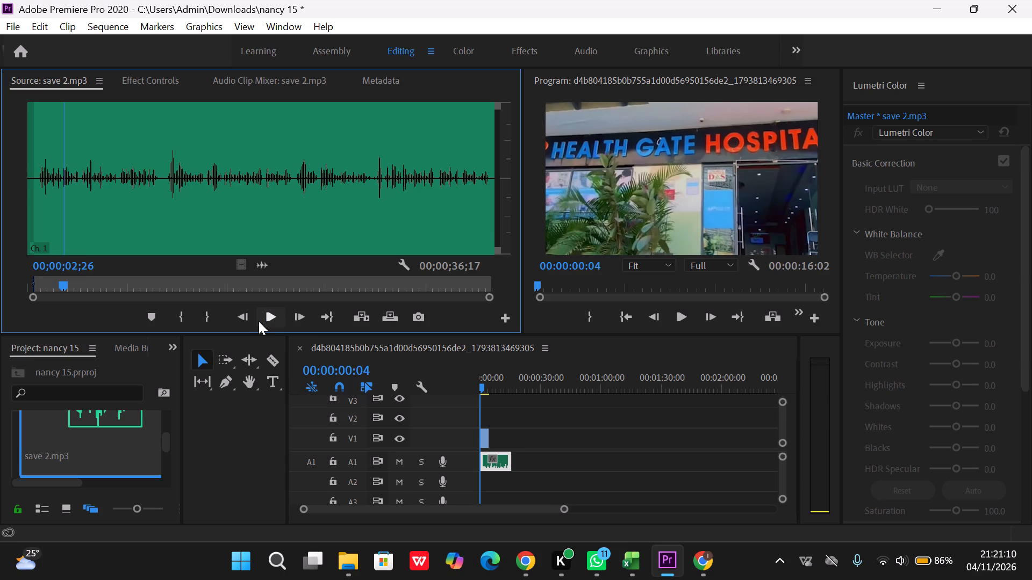
{"action": "left_click", "coordinate": [269, 319]}
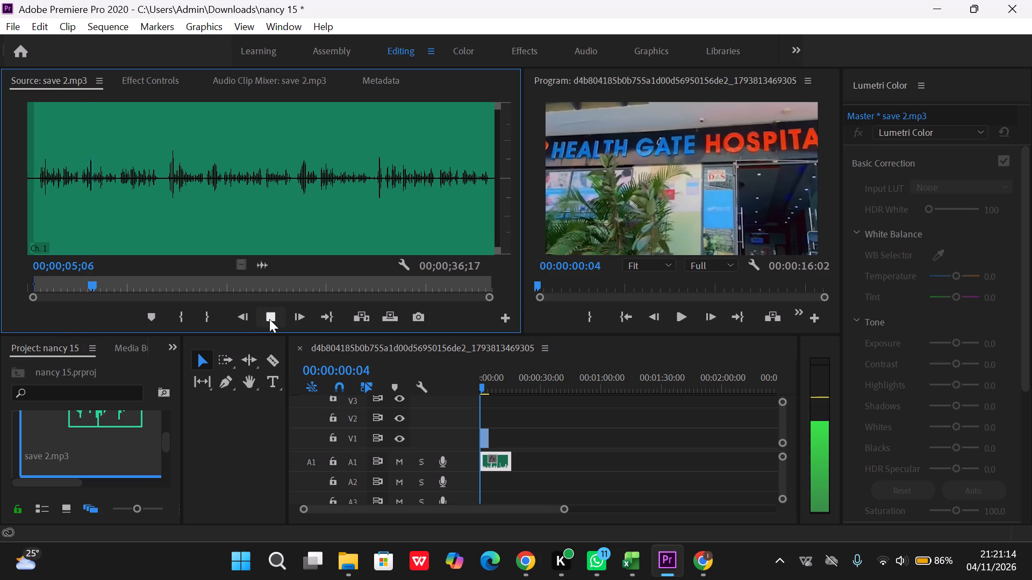
{"action": "left_click", "coordinate": [269, 319]}
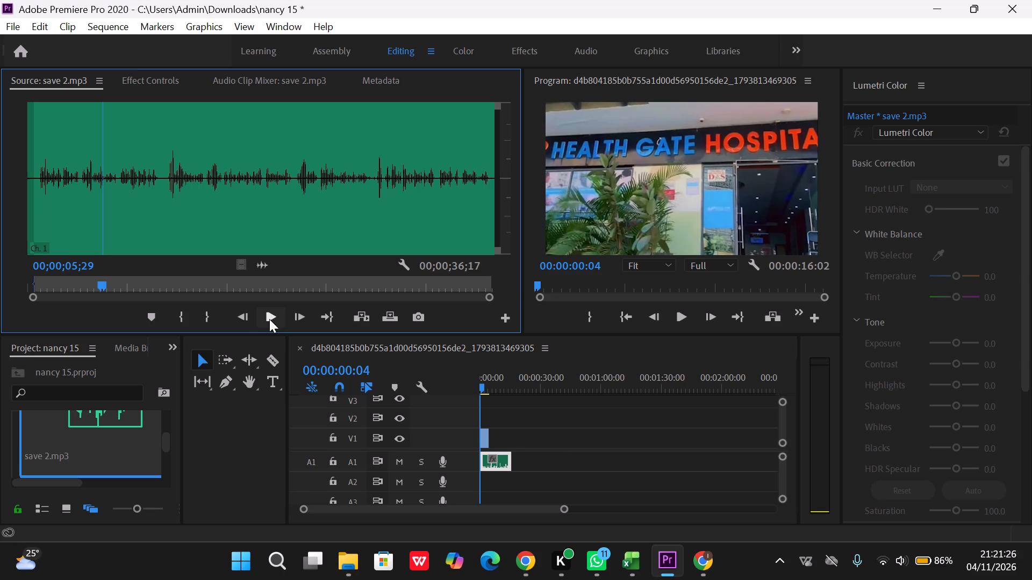
{"action": "left_click", "coordinate": [269, 319]}
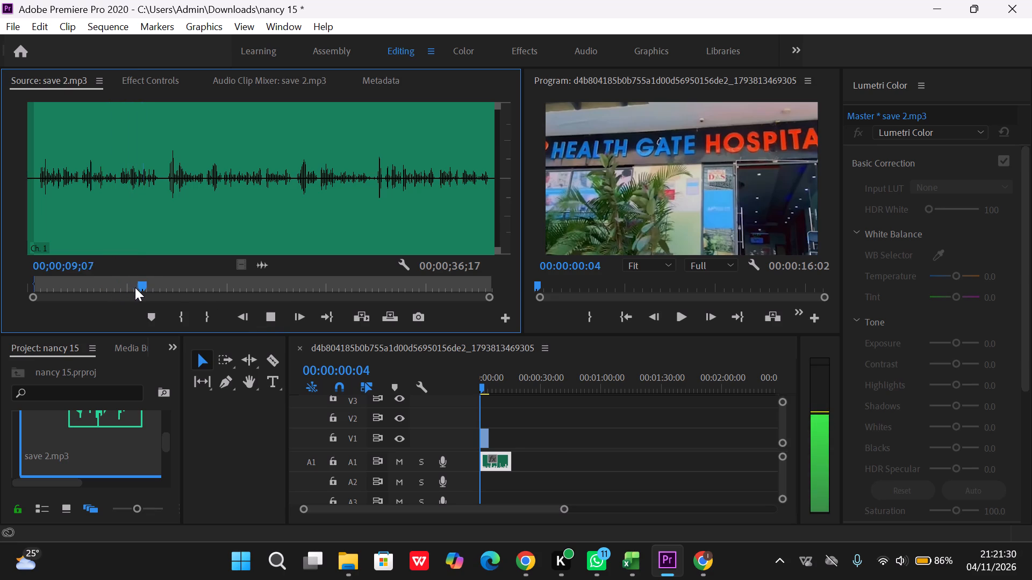
{"action": "left_click_drag", "start_coordinate": [135, 287], "coordinate": [34, 281]}
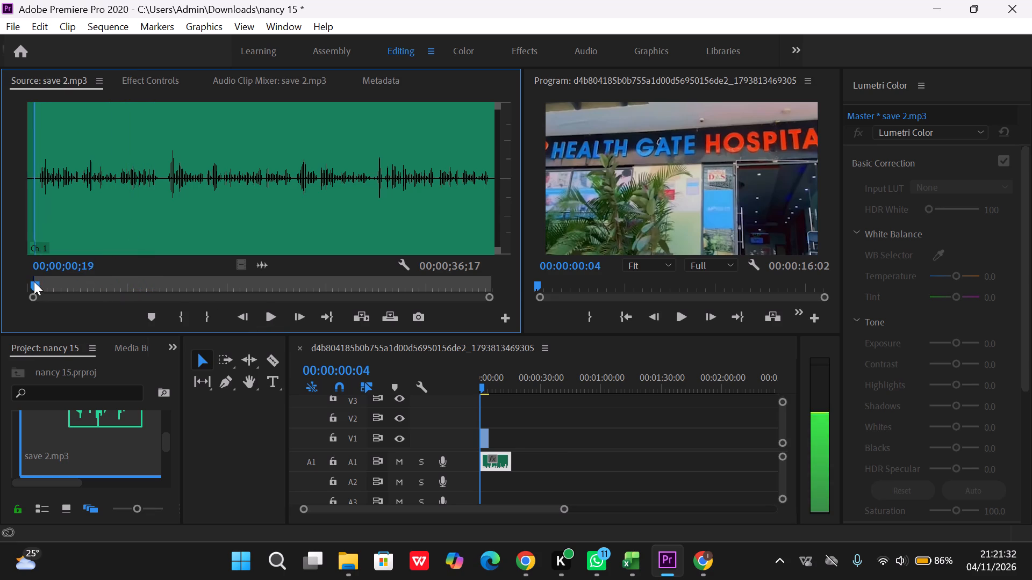
{"action": "left_click_drag", "start_coordinate": [34, 281], "coordinate": [32, 280]}
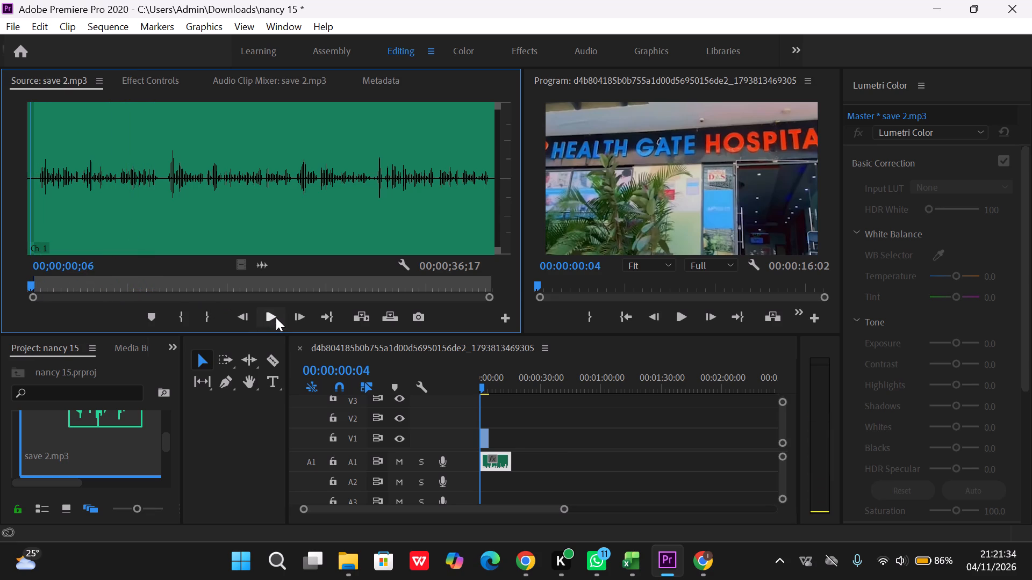
{"action": "left_click", "coordinate": [276, 317]}
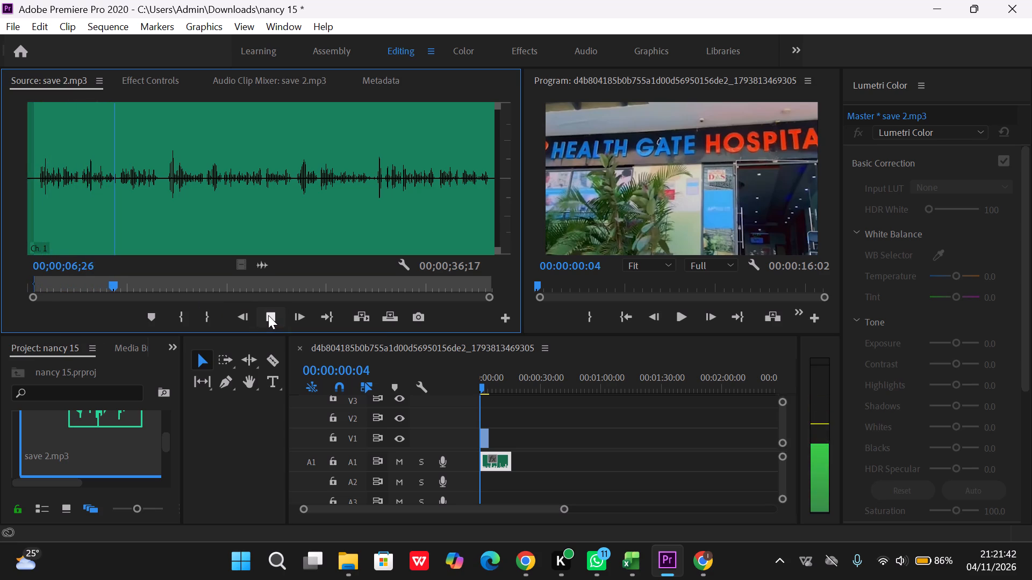
Stop the playback of save 2.mp3 and cut that clip out of the project items.
{"action": "left_click", "coordinate": [268, 315]}
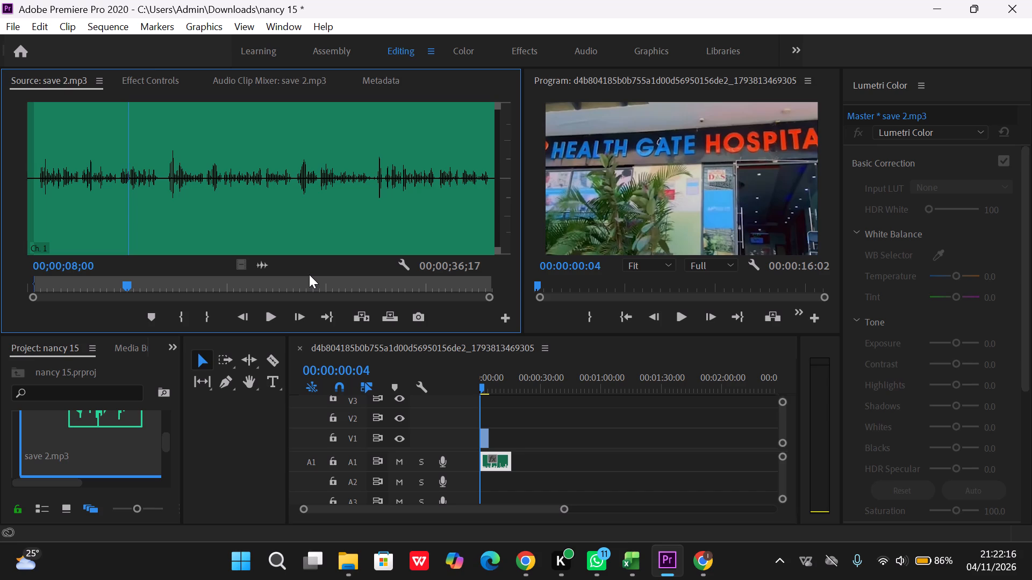
{"action": "right_click", "coordinate": [115, 456]}
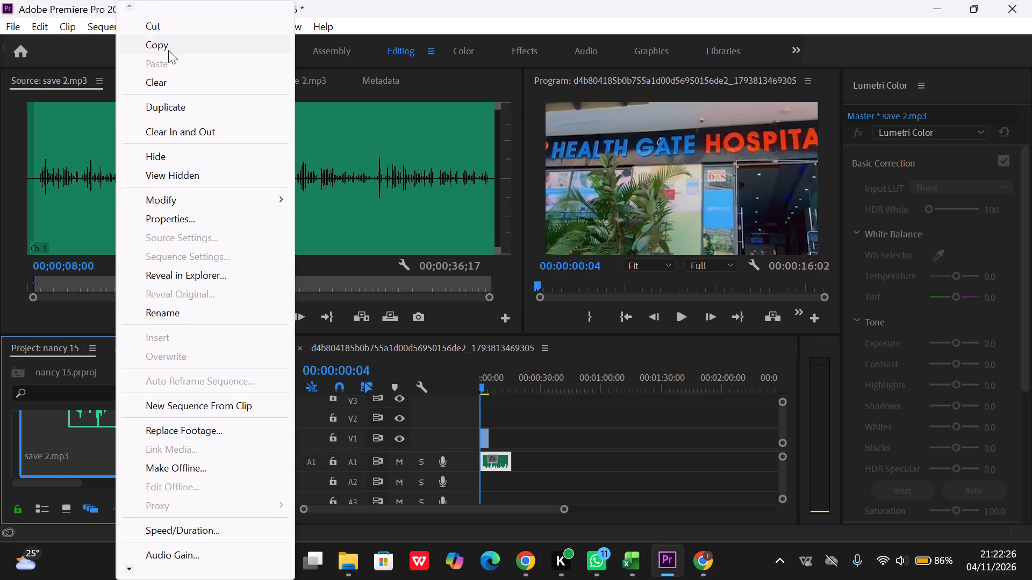
{"action": "left_click", "coordinate": [169, 26]}
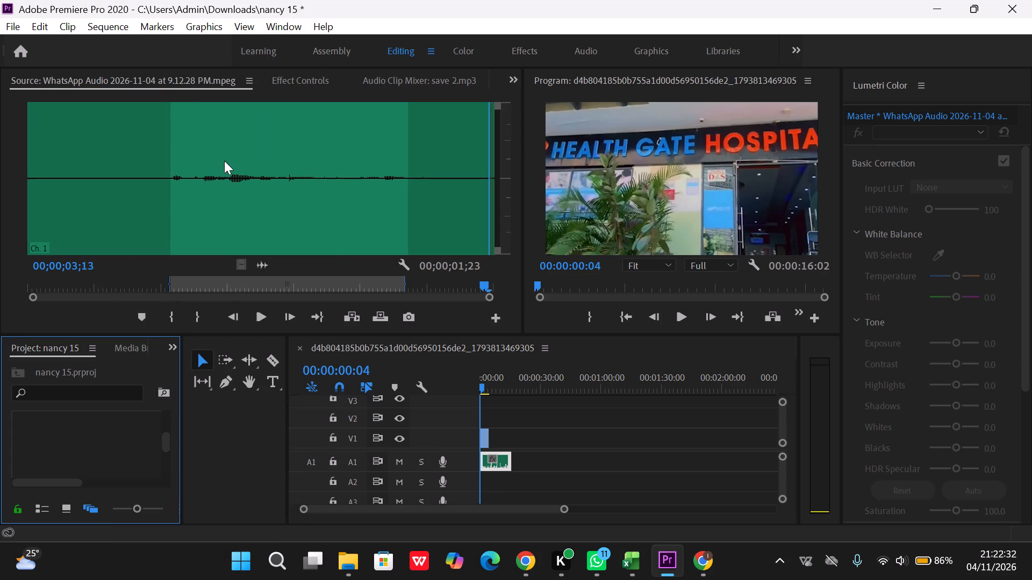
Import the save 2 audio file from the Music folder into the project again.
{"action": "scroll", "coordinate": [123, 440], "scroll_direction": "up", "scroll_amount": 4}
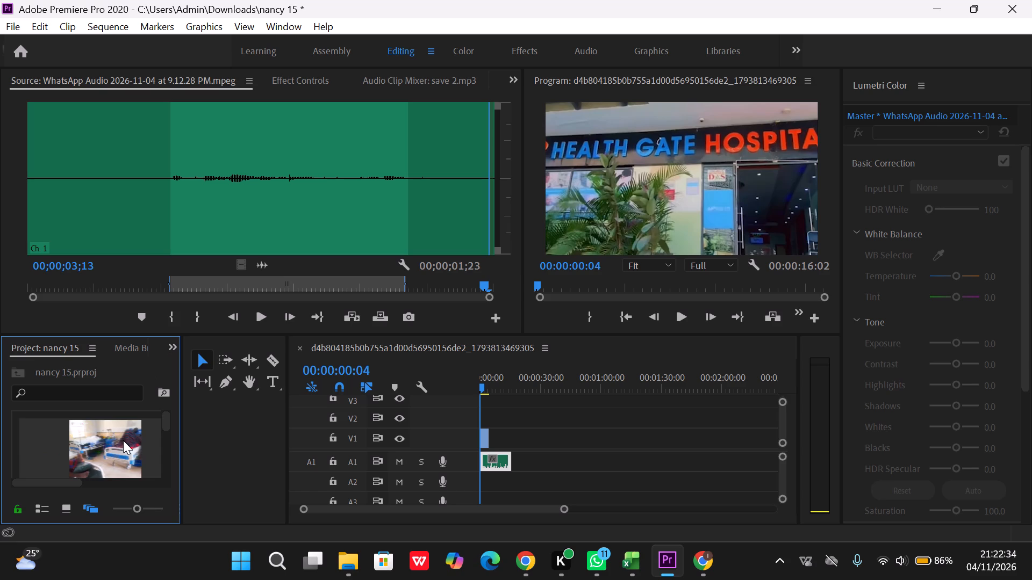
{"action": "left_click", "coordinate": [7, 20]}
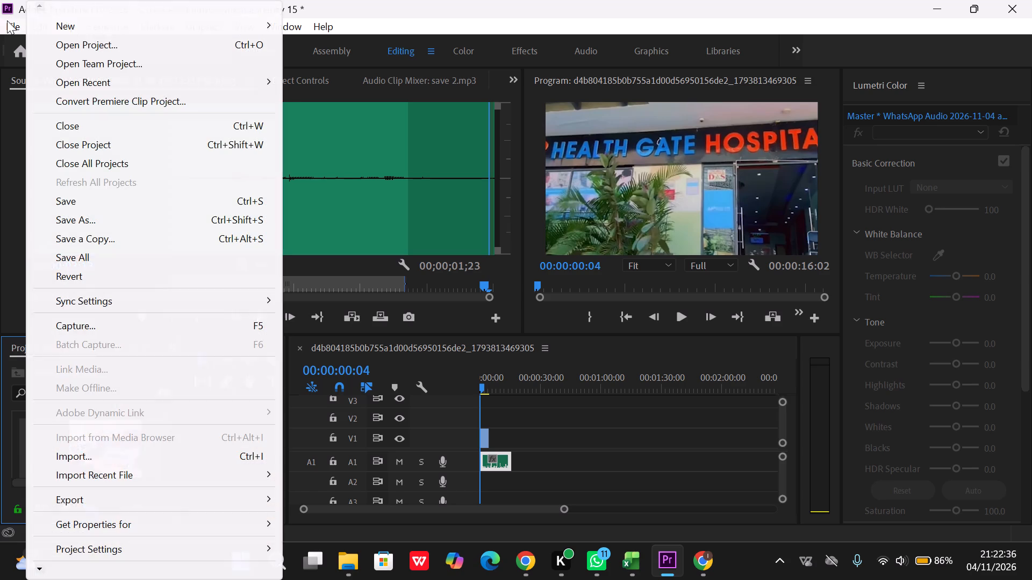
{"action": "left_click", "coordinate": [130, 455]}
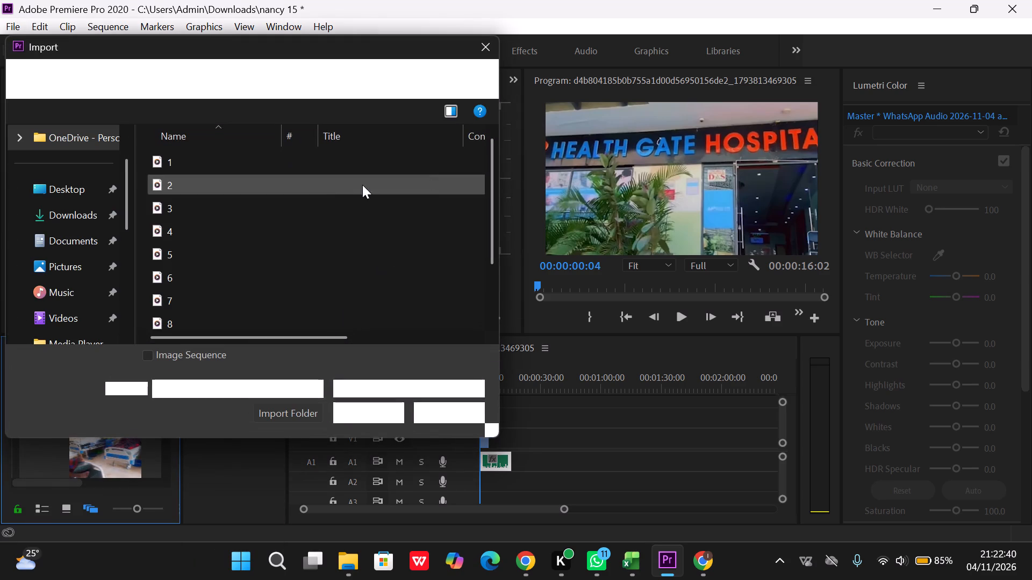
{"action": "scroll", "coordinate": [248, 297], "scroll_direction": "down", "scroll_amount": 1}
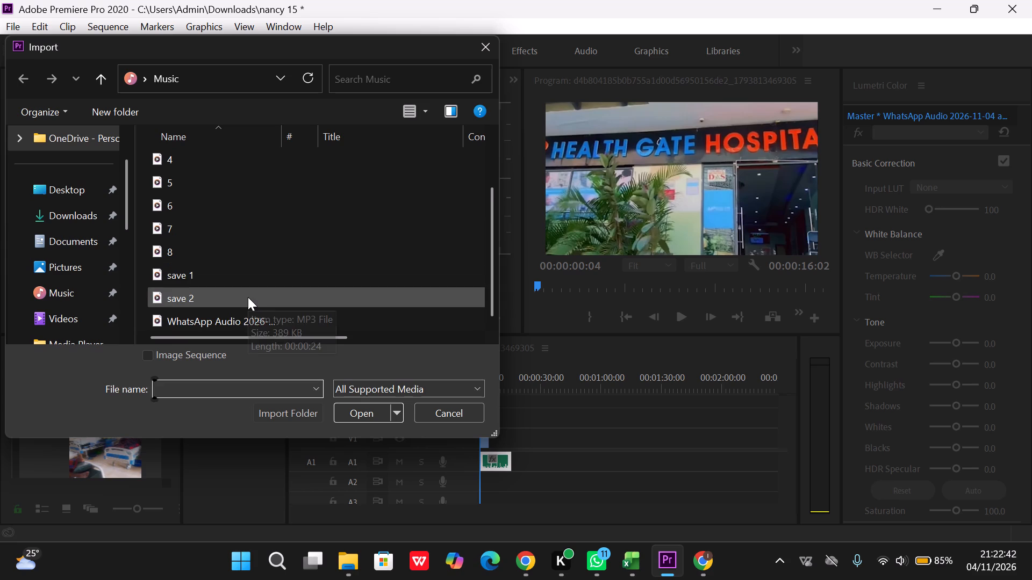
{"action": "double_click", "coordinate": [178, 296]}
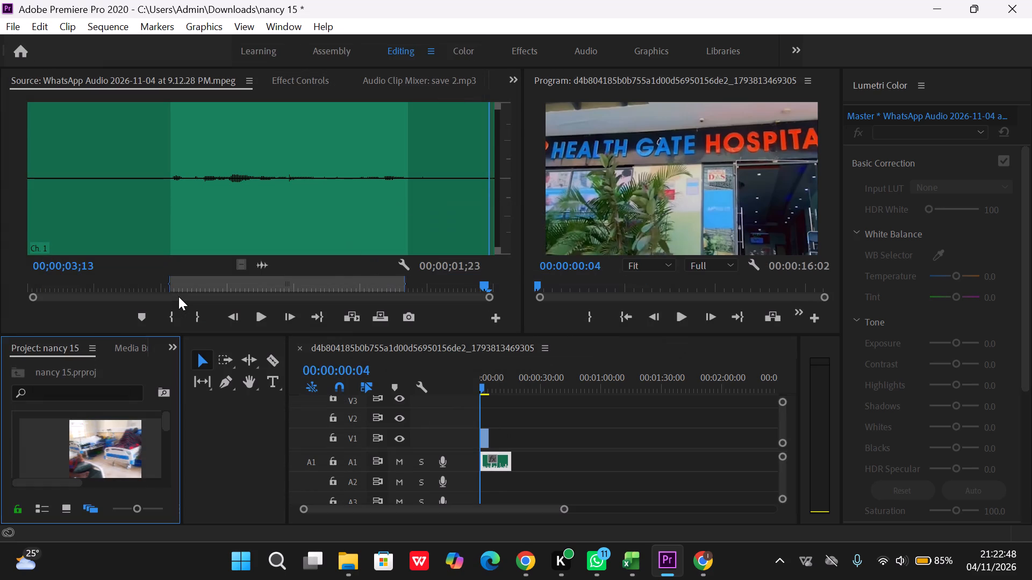
Open the reimported save 2.mp3 in the Source Monitor and play its opening seconds.
{"action": "scroll", "coordinate": [136, 423], "scroll_direction": "down", "scroll_amount": 4}
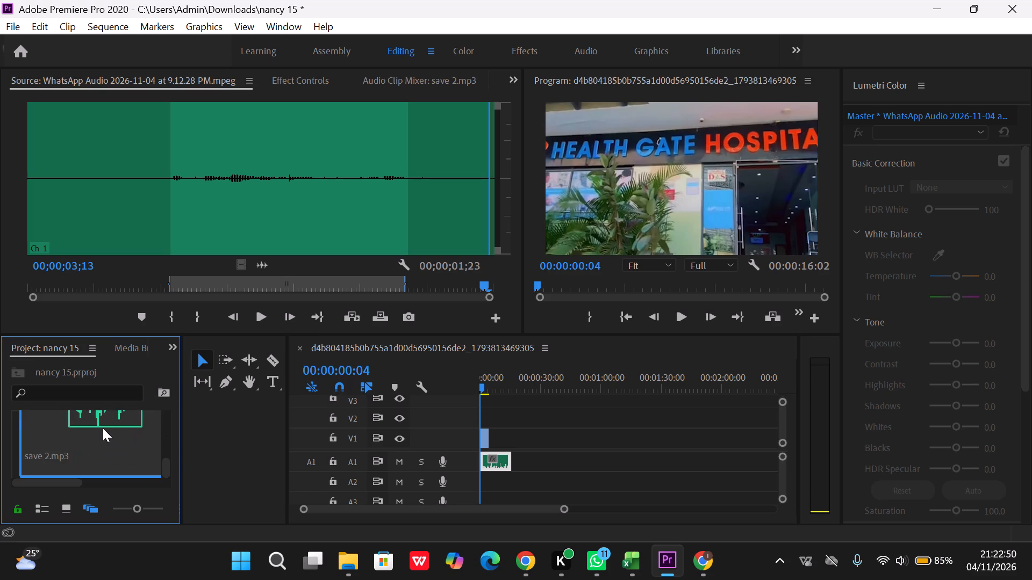
{"action": "double_click", "coordinate": [103, 428]}
{"action": "left_click", "coordinate": [260, 314]}
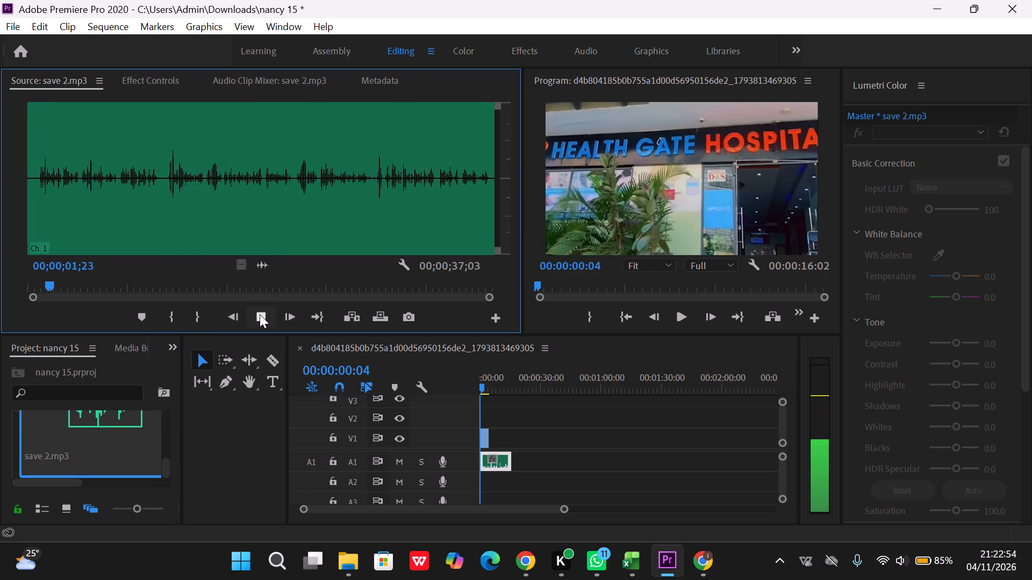
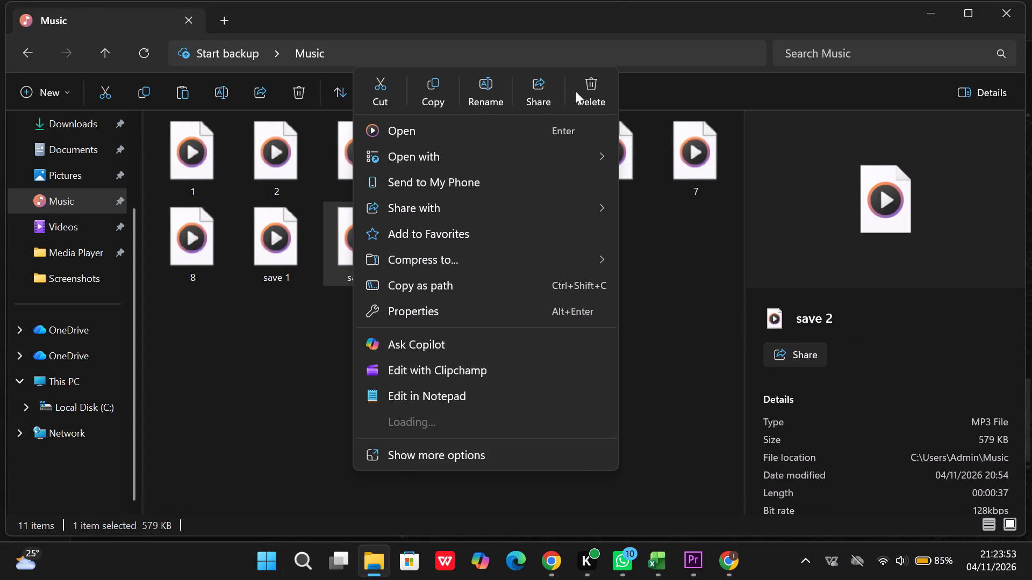
Replace save 2 in the Music folder by deleting it and pasting the copied WhatsApp audio recording.
{"action": "left_click", "coordinate": [586, 91]}
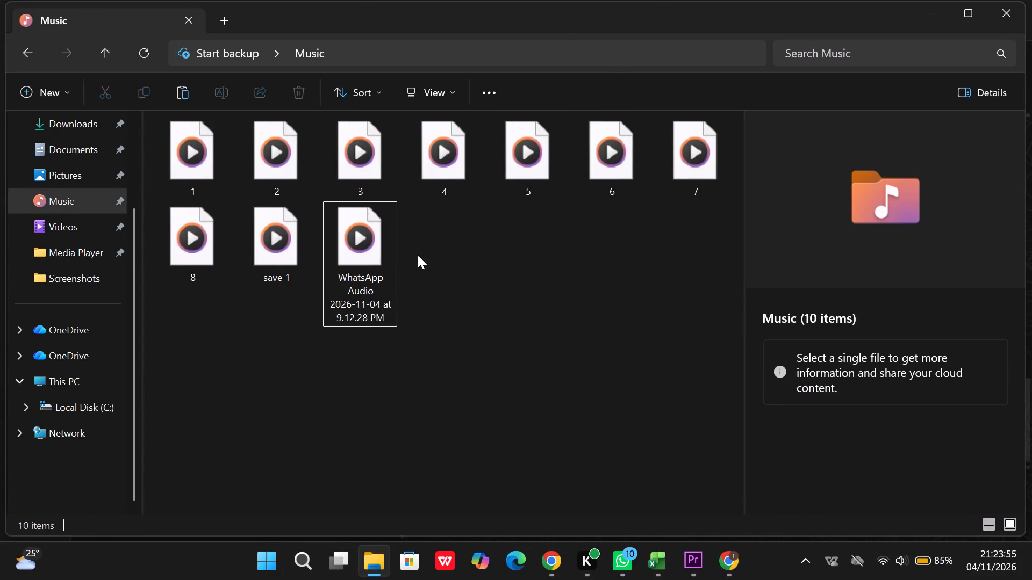
{"action": "left_click", "coordinate": [426, 252]}
{"action": "right_click", "coordinate": [426, 252]}
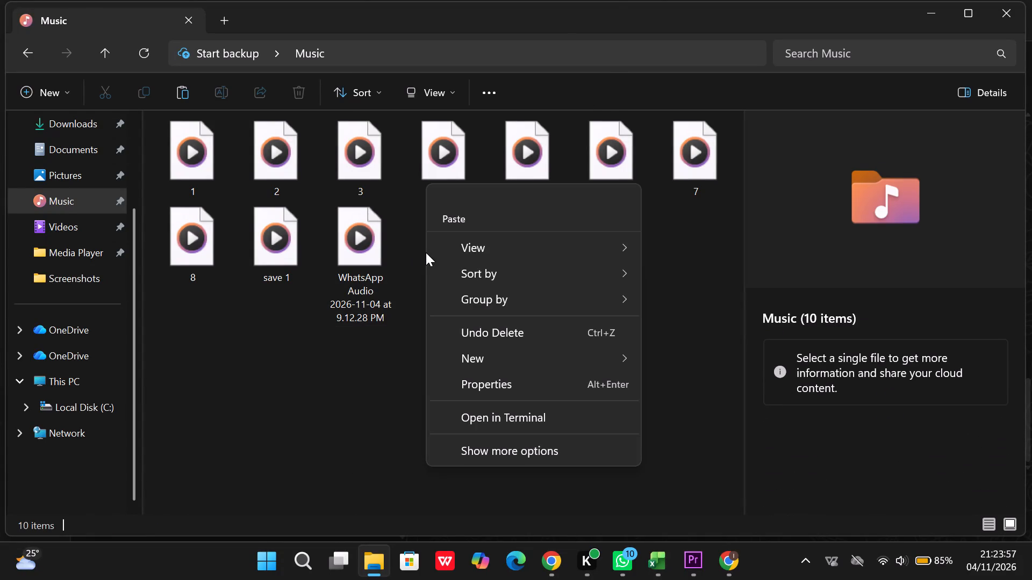
{"action": "left_click", "coordinate": [455, 215]}
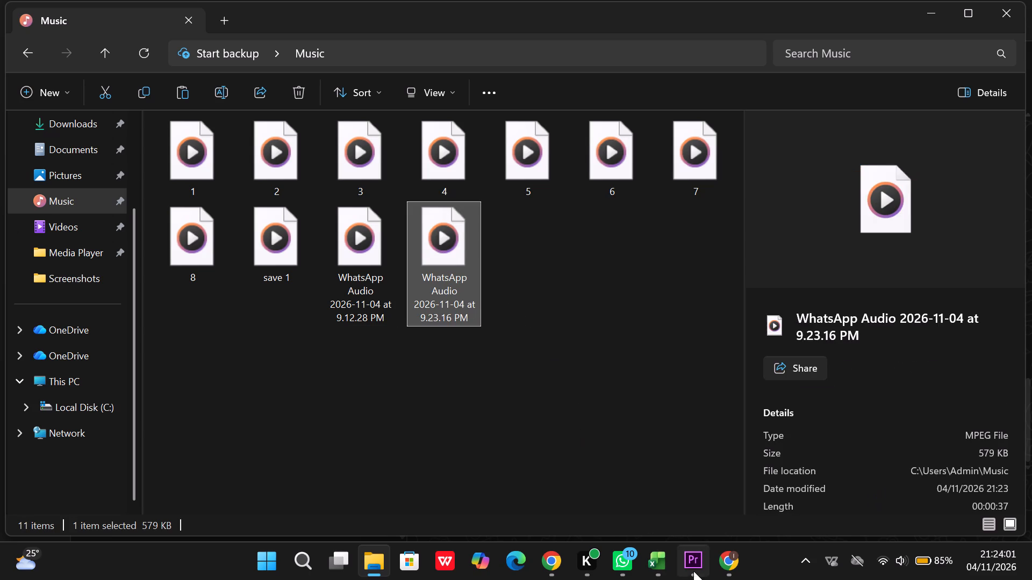
Switch to Premiere Pro, import WhatsApp Audio 2026-11-04 at 9.23.16 PM from the Music folder, and open it in the Source Monitor.
{"action": "left_click", "coordinate": [699, 556]}
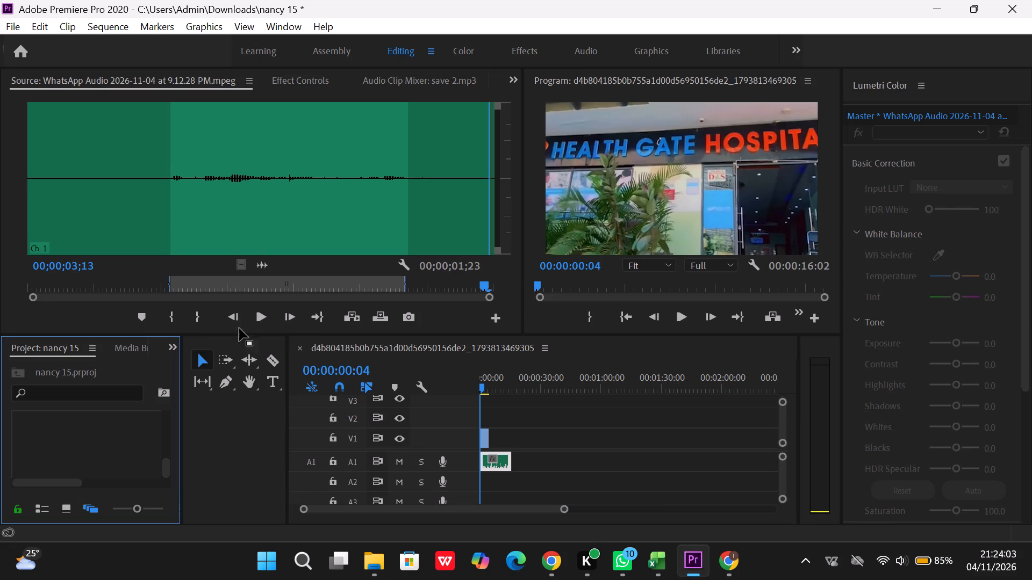
{"action": "double_click", "coordinate": [89, 445]}
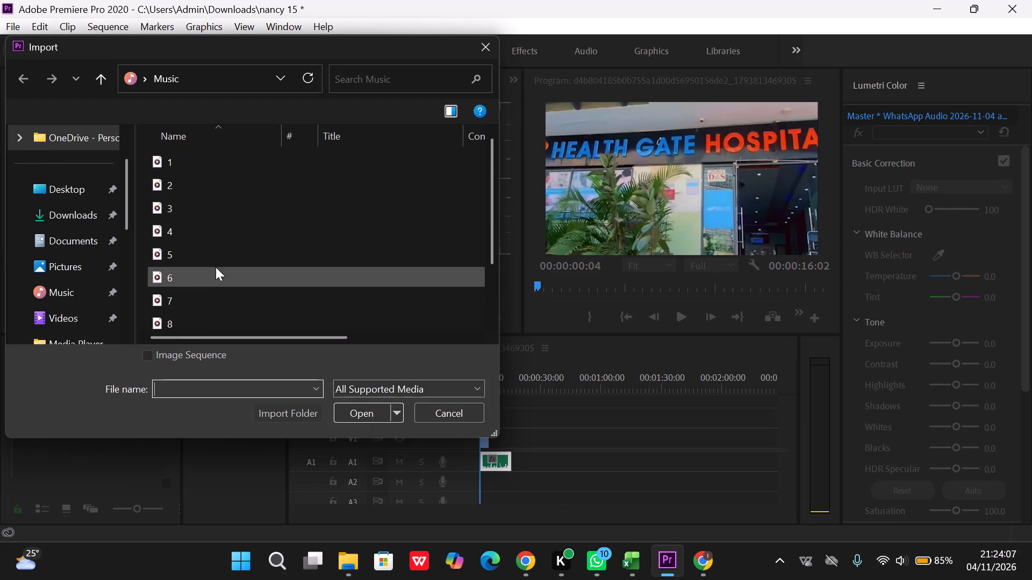
{"action": "scroll", "coordinate": [189, 308], "scroll_direction": "down", "scroll_amount": 2}
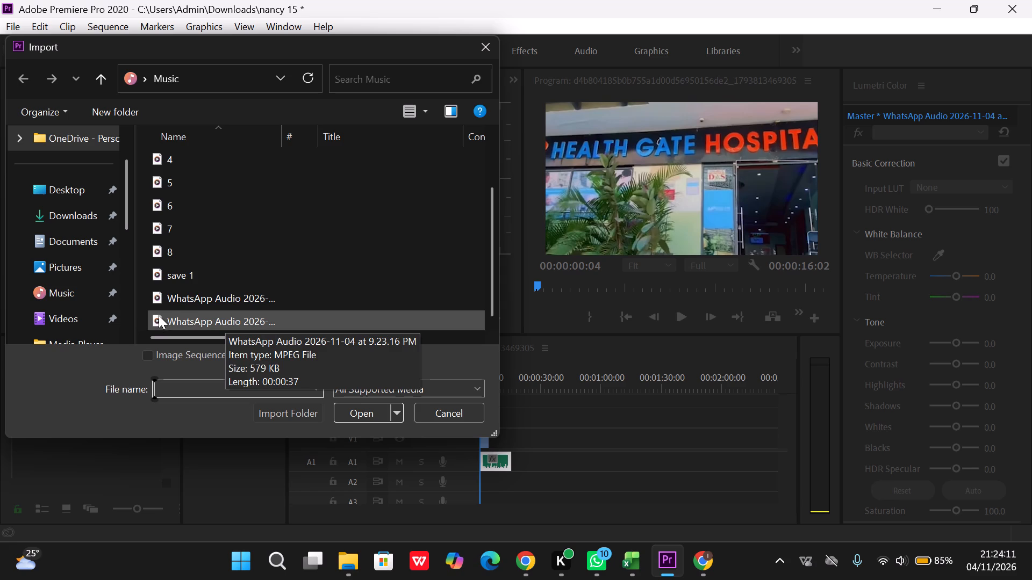
{"action": "double_click", "coordinate": [205, 323]}
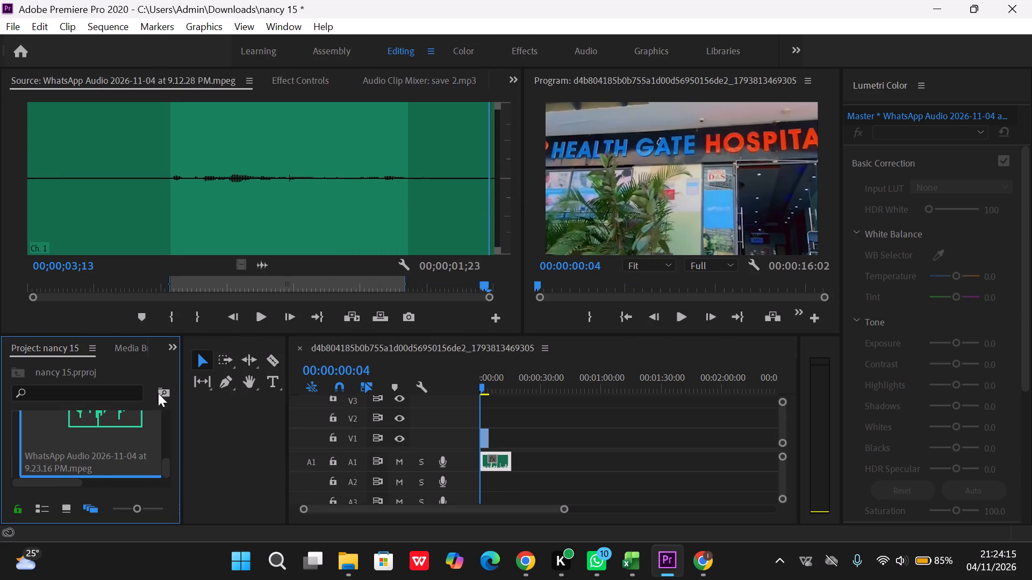
{"action": "double_click", "coordinate": [98, 461]}
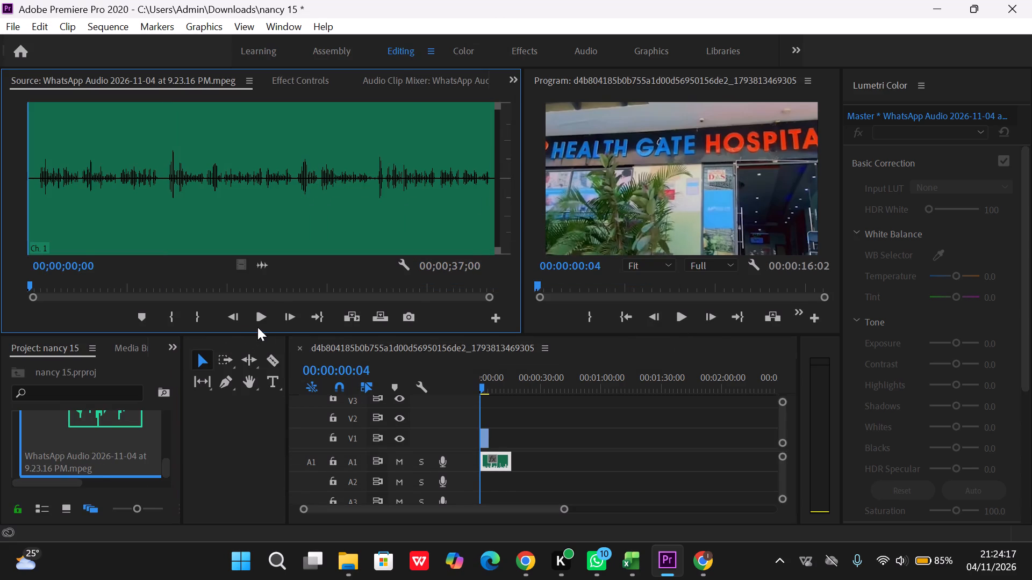
Play the new recording's opening, mark an In point at 00;00;00;29, move it slightly earlier for a 00;00;36;14 excerpt, and resume playback.
{"action": "left_click", "coordinate": [258, 322]}
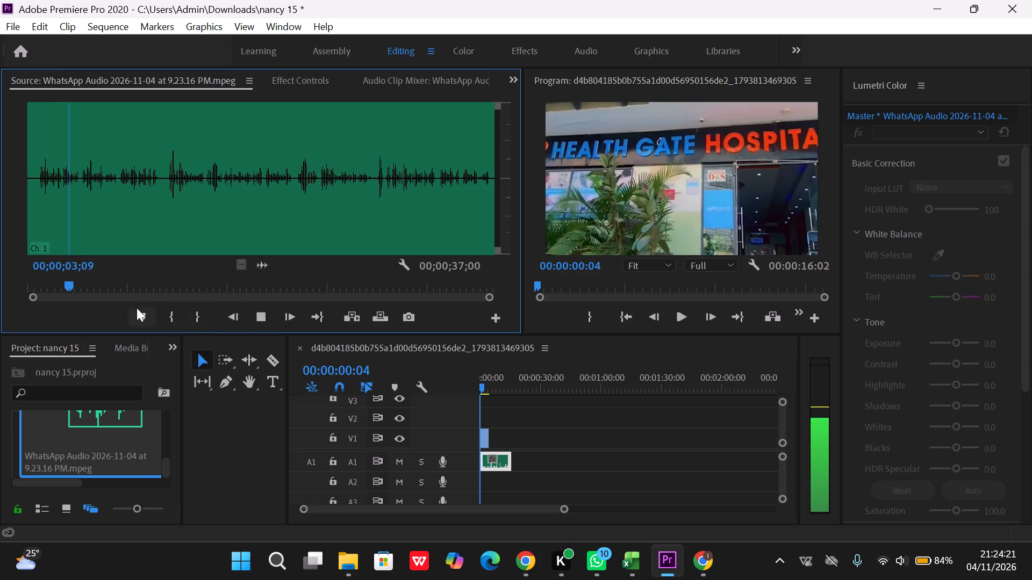
{"action": "left_click_drag", "start_coordinate": [75, 283], "coordinate": [38, 287]}
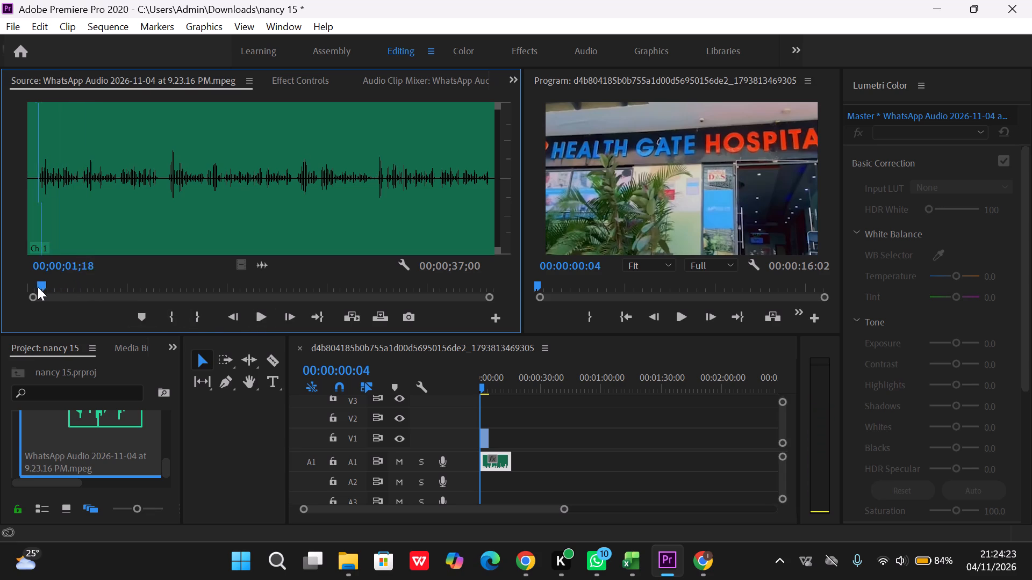
{"action": "left_click_drag", "start_coordinate": [38, 287], "coordinate": [38, 287]}
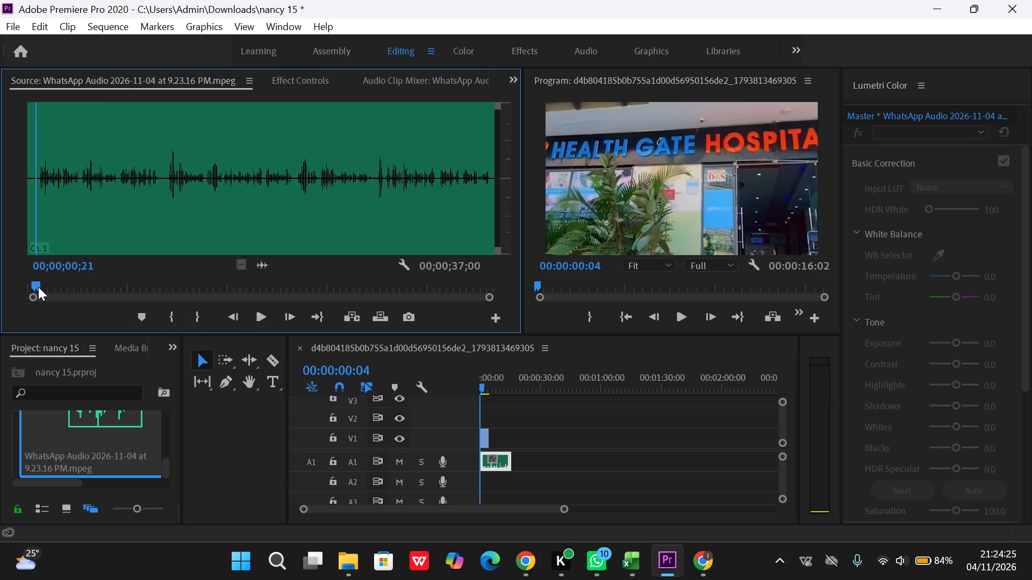
{"action": "left_click_drag", "start_coordinate": [38, 287], "coordinate": [41, 287]}
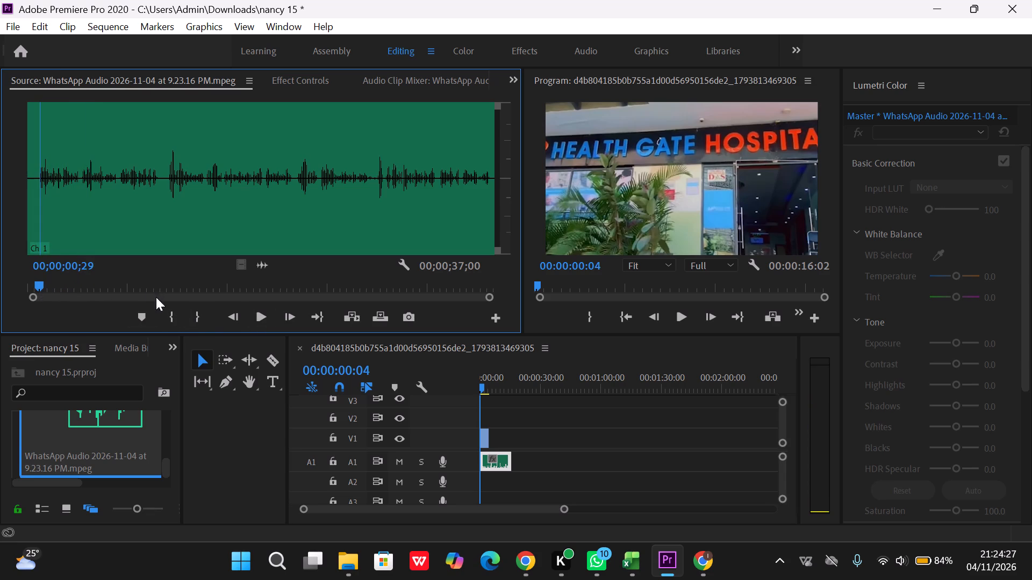
{"action": "left_click", "coordinate": [171, 314]}
{"action": "left_click", "coordinate": [277, 316]}
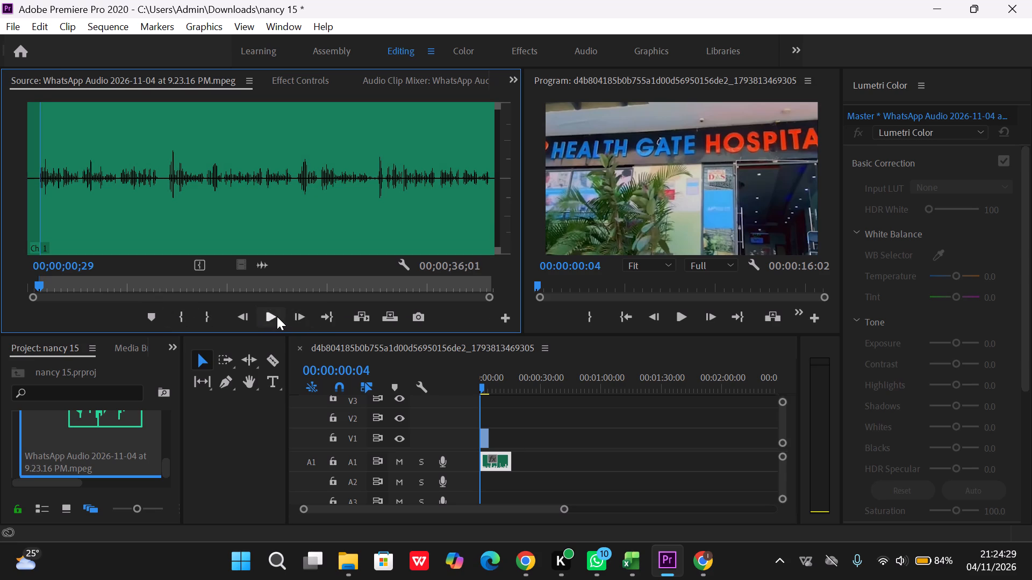
{"action": "left_click", "coordinate": [38, 286]}
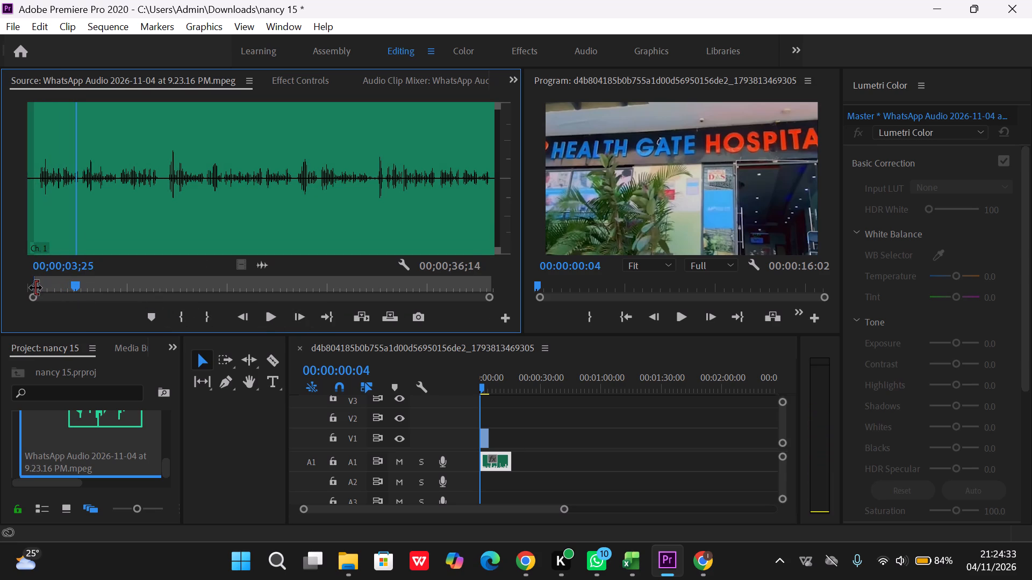
{"action": "left_click", "coordinate": [268, 316]}
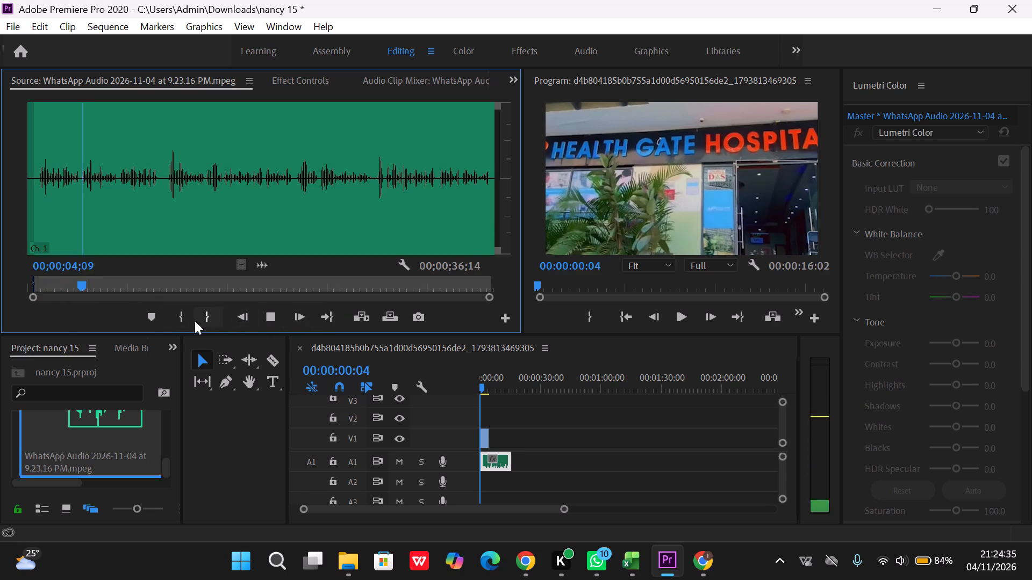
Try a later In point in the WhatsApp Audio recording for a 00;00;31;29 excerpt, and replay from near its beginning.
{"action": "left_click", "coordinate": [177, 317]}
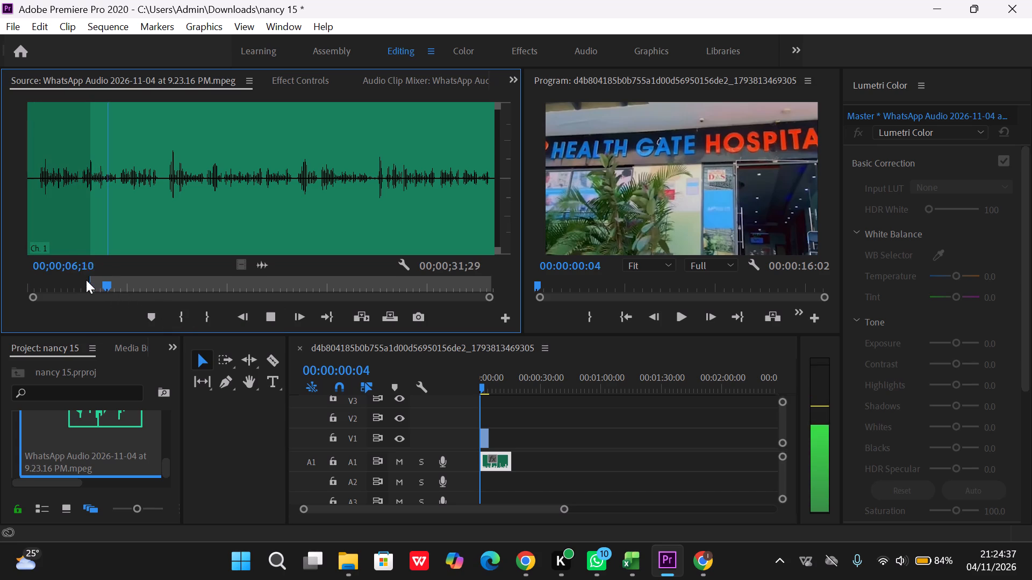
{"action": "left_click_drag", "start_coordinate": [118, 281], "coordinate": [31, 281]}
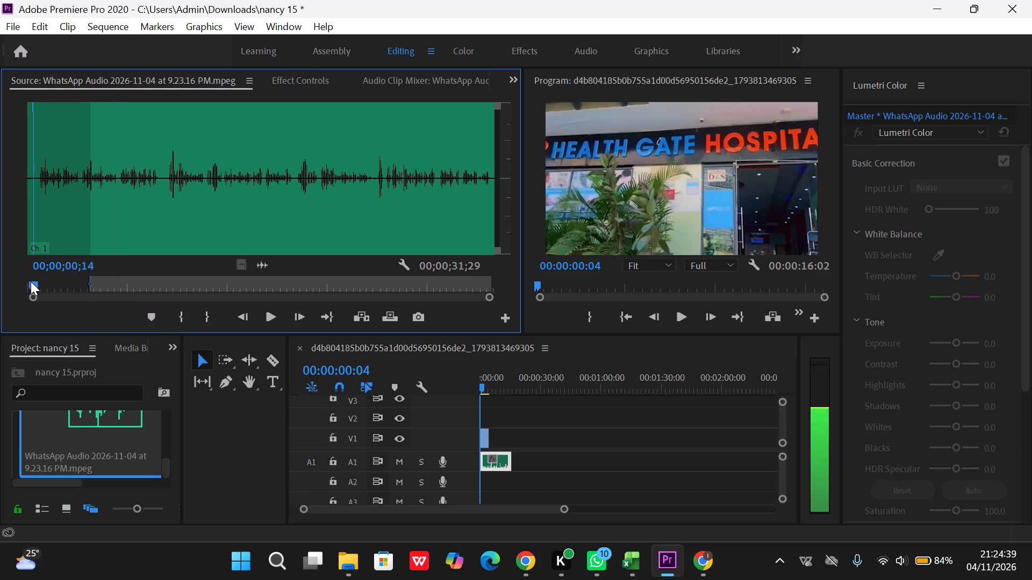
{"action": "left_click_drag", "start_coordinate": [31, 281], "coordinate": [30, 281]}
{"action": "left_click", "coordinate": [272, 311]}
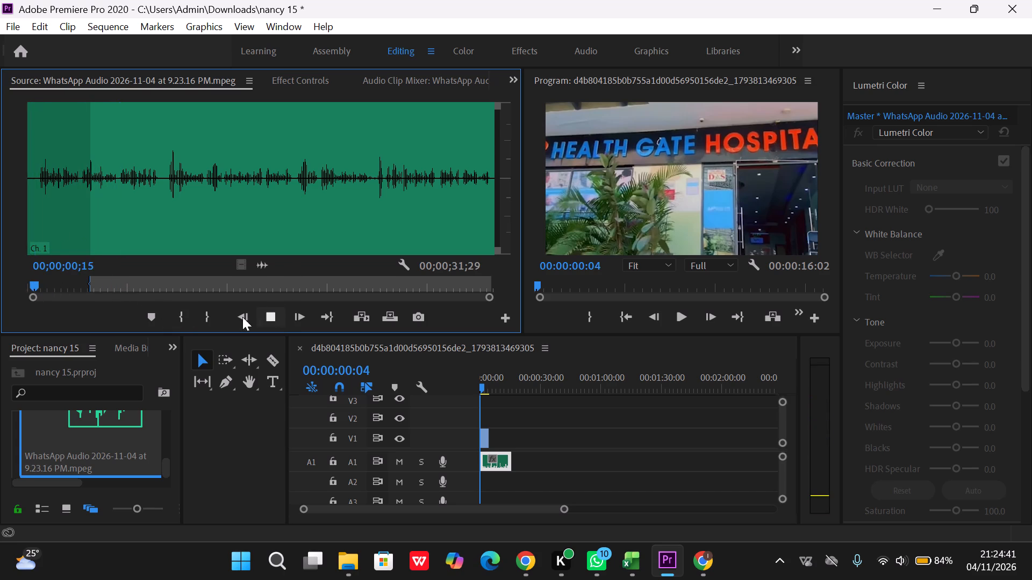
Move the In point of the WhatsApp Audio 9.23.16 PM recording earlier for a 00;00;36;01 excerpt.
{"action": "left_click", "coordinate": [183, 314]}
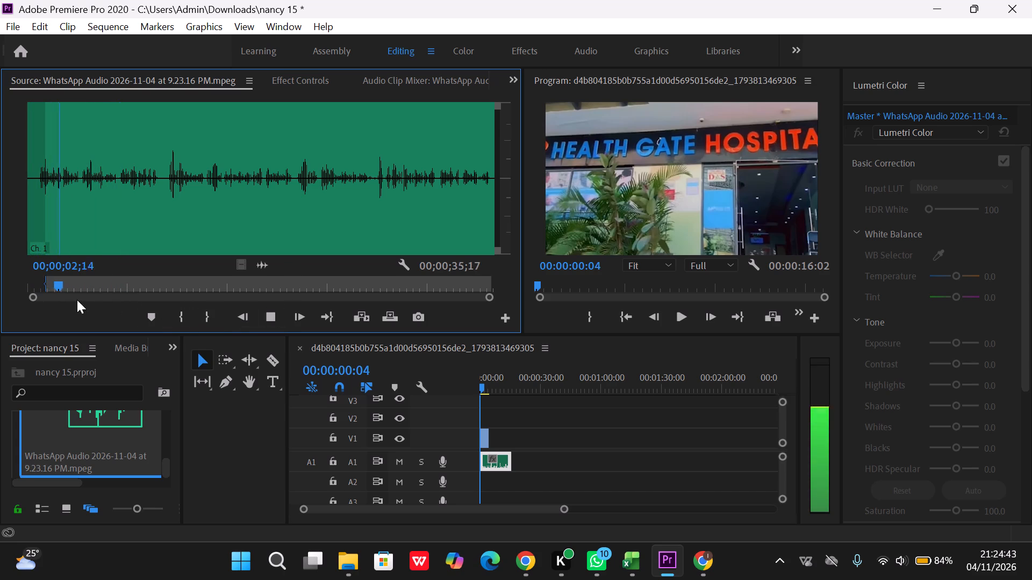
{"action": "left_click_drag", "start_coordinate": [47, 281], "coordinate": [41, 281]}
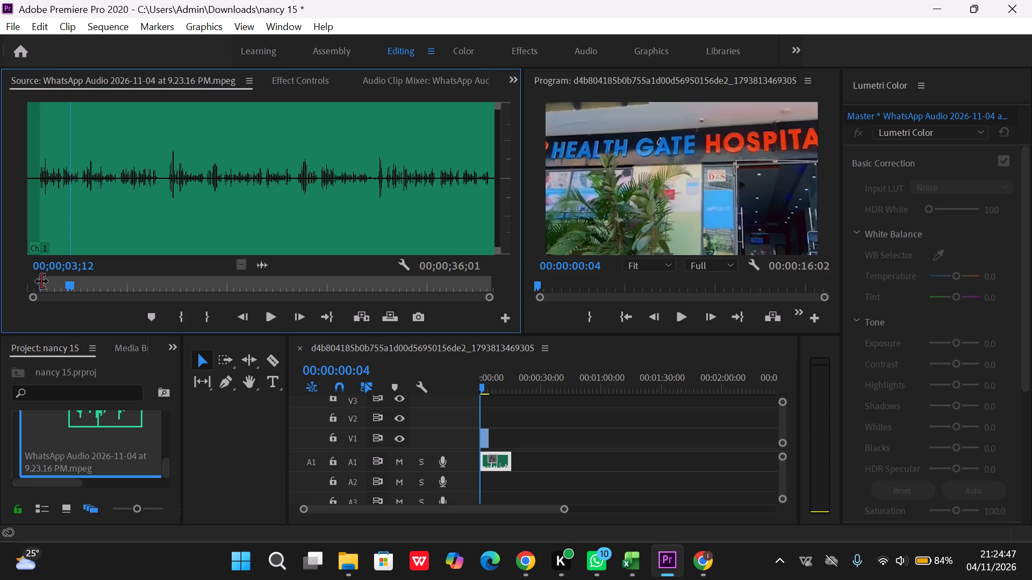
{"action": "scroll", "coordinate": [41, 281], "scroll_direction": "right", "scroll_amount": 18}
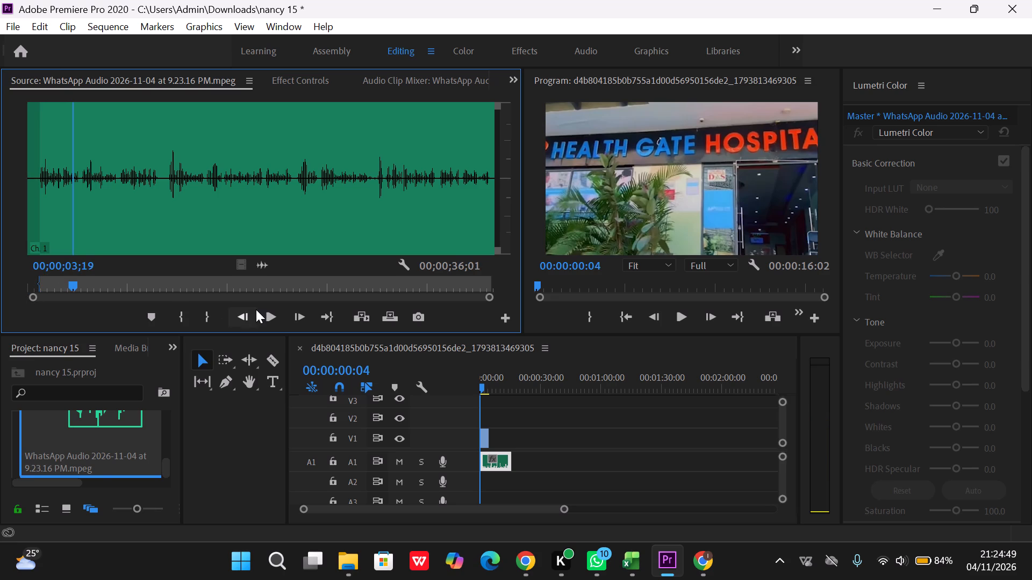
Reopen the WhatsApp Audio 9.23.16 PM recording from the project items and replay its opening from 00;00;00;00.
{"action": "double_click", "coordinate": [101, 451]}
{"action": "scroll", "coordinate": [106, 434], "scroll_direction": "up", "scroll_amount": 1}
{"action": "double_click", "coordinate": [106, 434]}
{"action": "scroll", "coordinate": [106, 434], "scroll_direction": "down", "scroll_amount": 1}
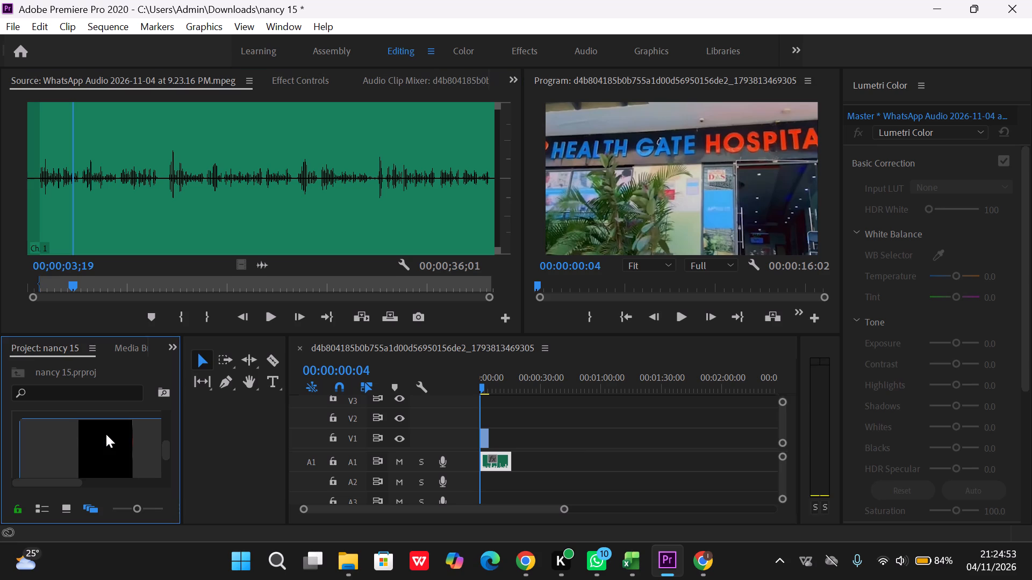
{"action": "scroll", "coordinate": [106, 434], "scroll_direction": "down", "scroll_amount": 1}
{"action": "double_click", "coordinate": [106, 434]}
{"action": "scroll", "coordinate": [106, 434], "scroll_direction": "down", "scroll_amount": 1}
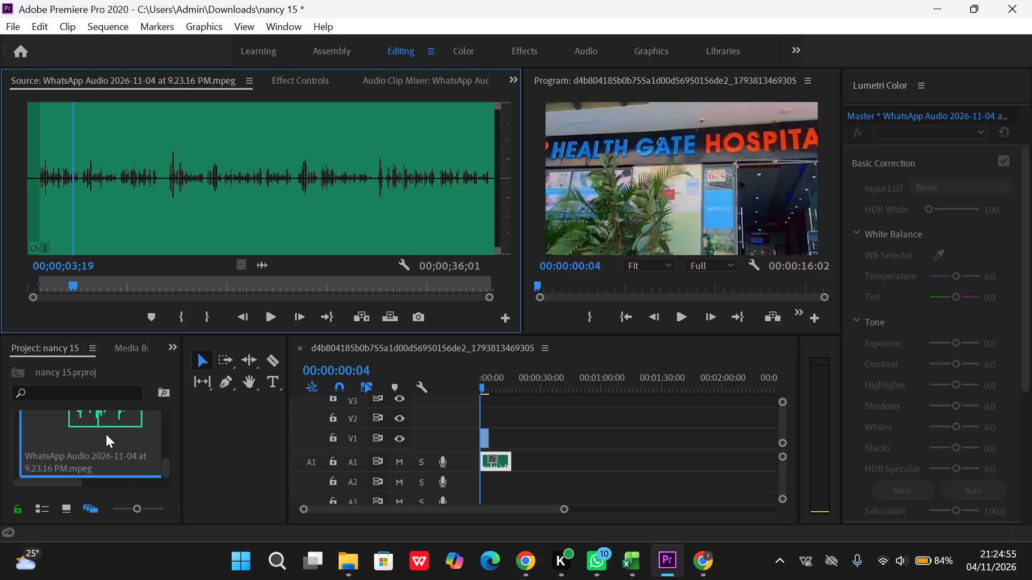
{"action": "scroll", "coordinate": [106, 434], "scroll_direction": "down", "scroll_amount": 1}
{"action": "double_click", "coordinate": [106, 434]}
{"action": "left_click_drag", "start_coordinate": [71, 281], "coordinate": [0, 263]}
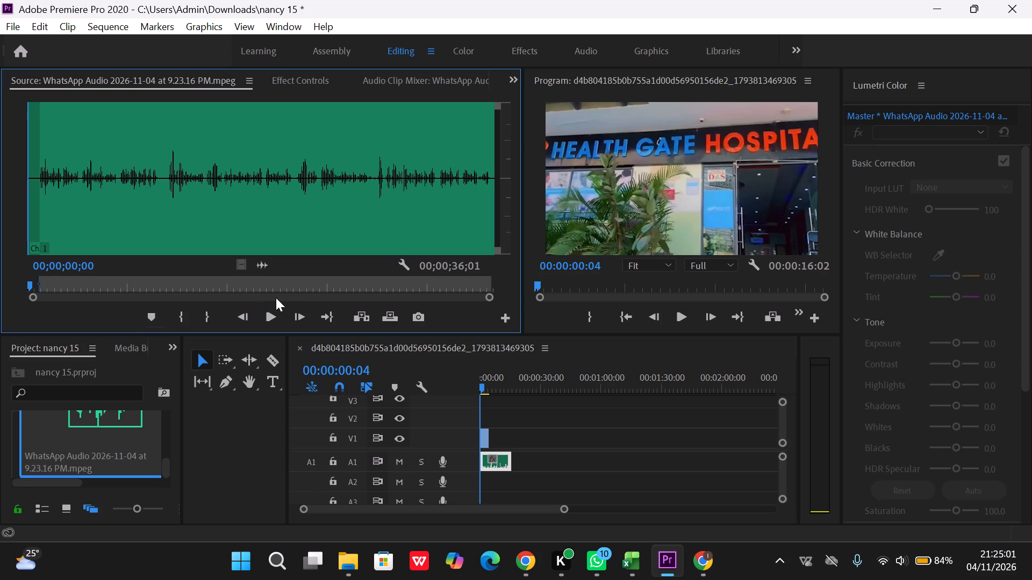
{"action": "left_click", "coordinate": [279, 315]}
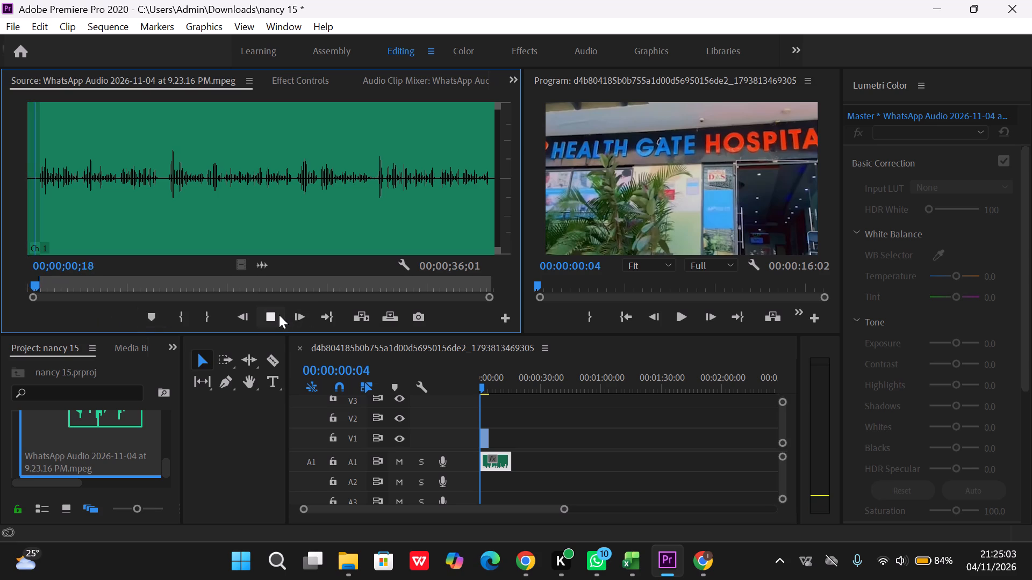
{"action": "left_click", "coordinate": [279, 315]}
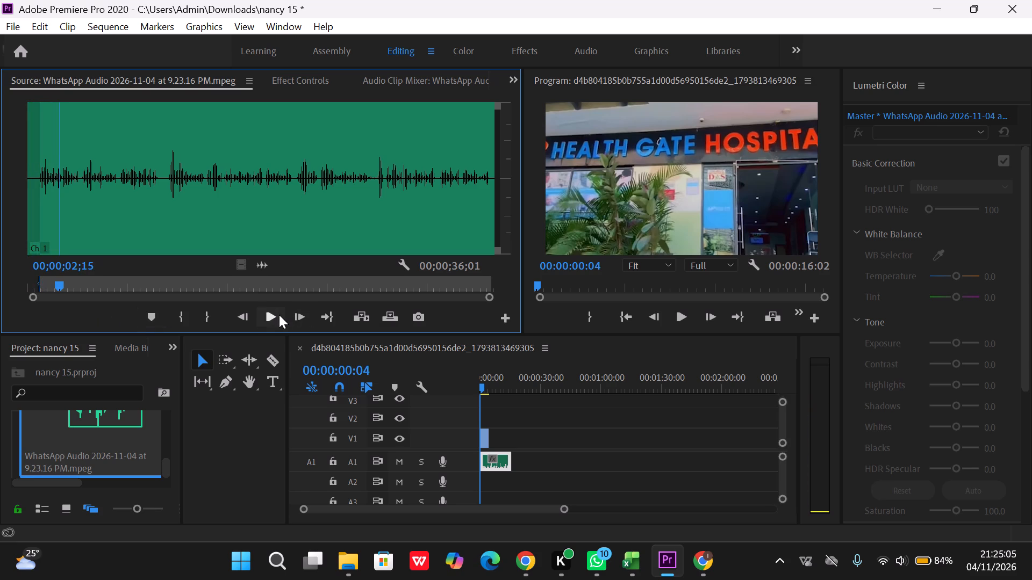
Cut the trimmed WhatsApp Audio 9.23.16 PM recording out of the project items.
{"action": "right_click", "coordinate": [98, 439]}
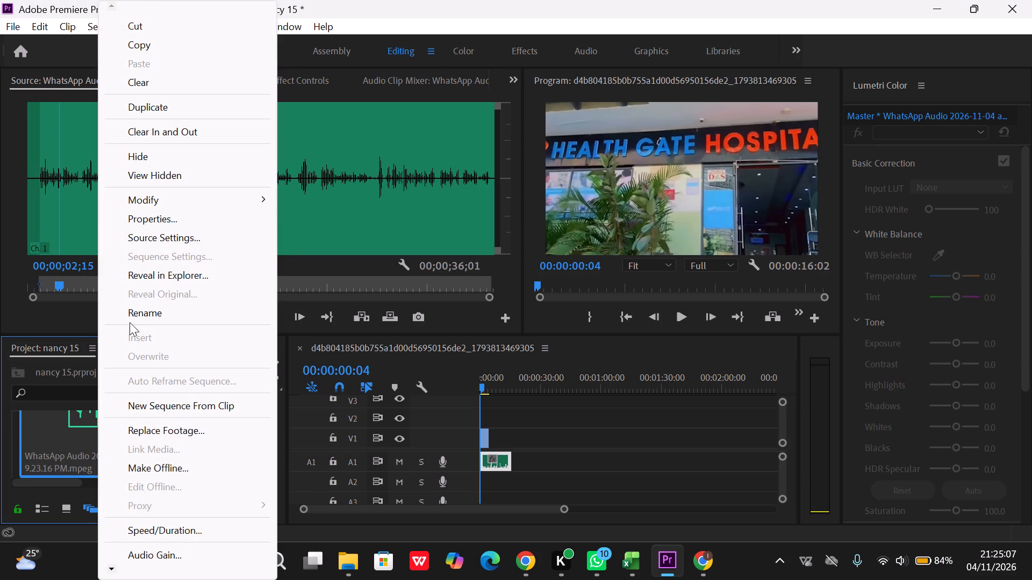
{"action": "left_click", "coordinate": [206, 26]}
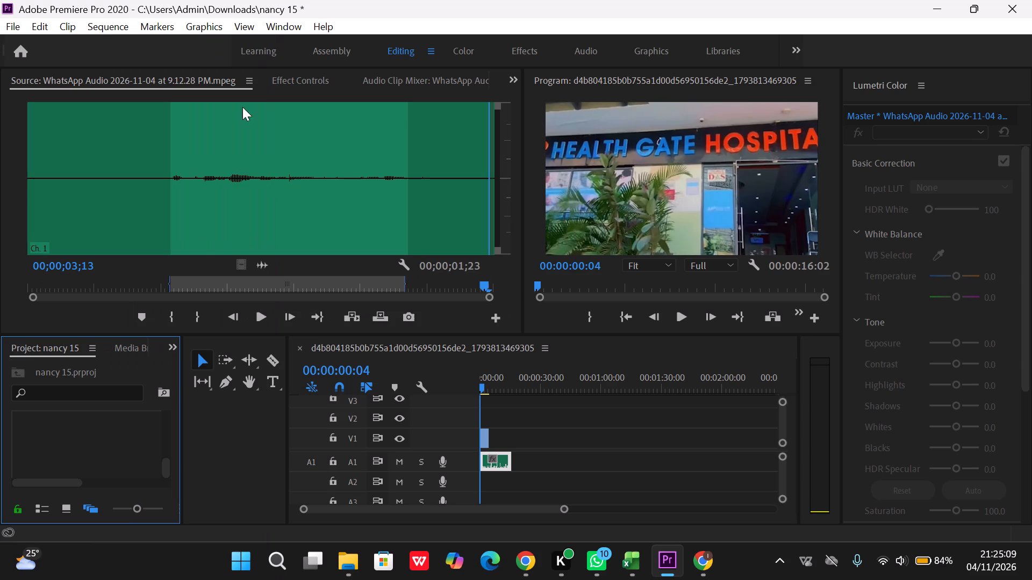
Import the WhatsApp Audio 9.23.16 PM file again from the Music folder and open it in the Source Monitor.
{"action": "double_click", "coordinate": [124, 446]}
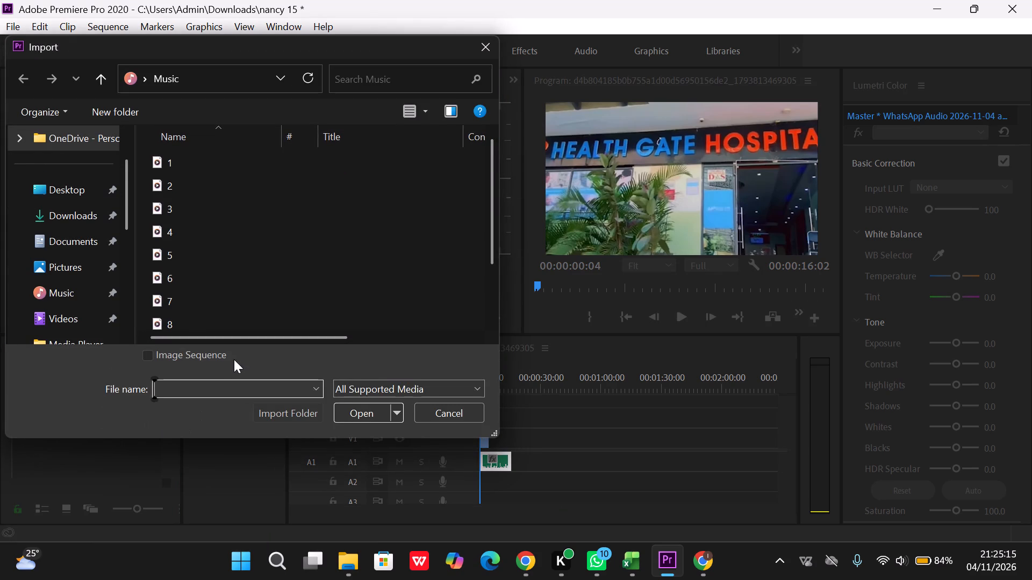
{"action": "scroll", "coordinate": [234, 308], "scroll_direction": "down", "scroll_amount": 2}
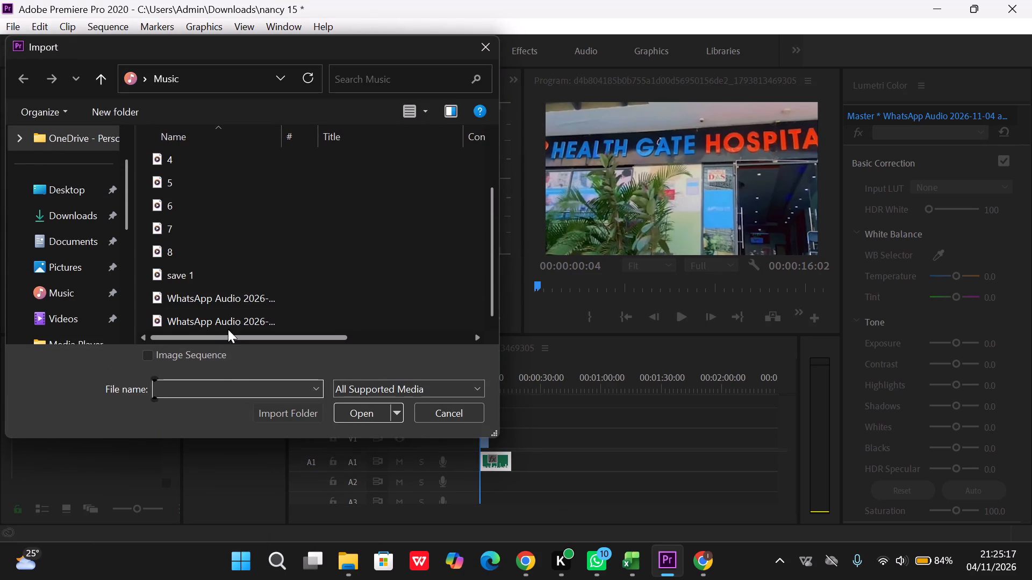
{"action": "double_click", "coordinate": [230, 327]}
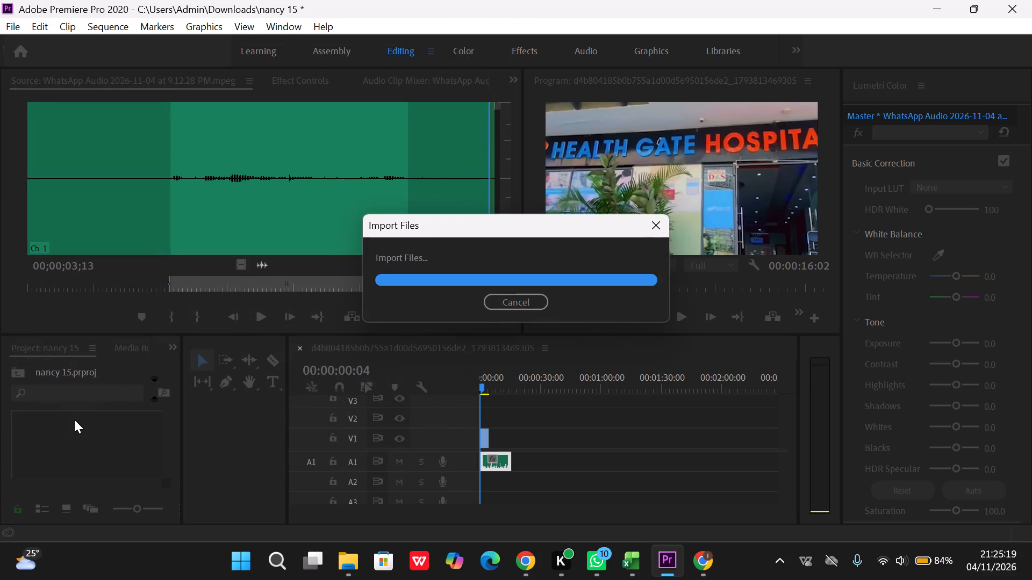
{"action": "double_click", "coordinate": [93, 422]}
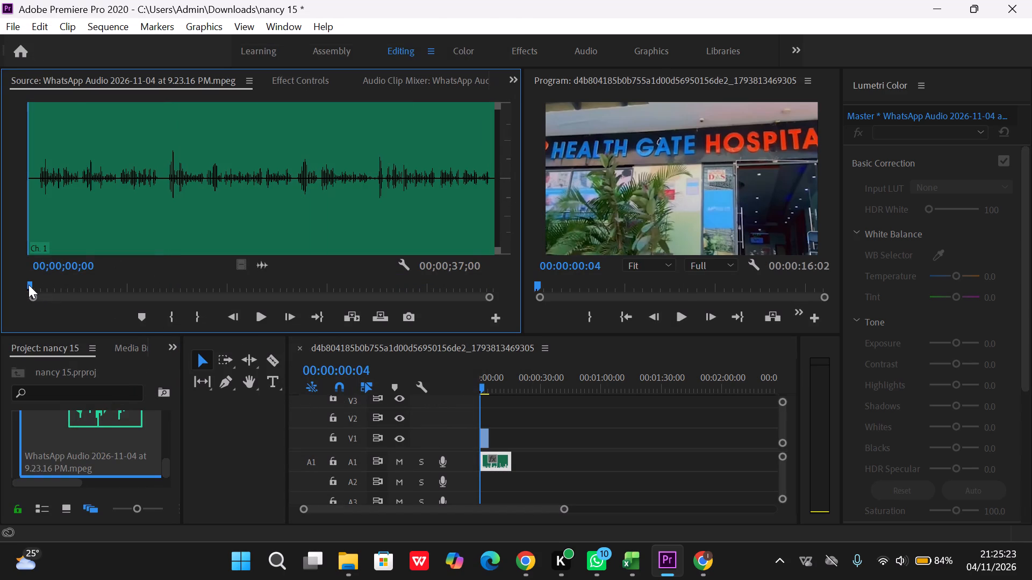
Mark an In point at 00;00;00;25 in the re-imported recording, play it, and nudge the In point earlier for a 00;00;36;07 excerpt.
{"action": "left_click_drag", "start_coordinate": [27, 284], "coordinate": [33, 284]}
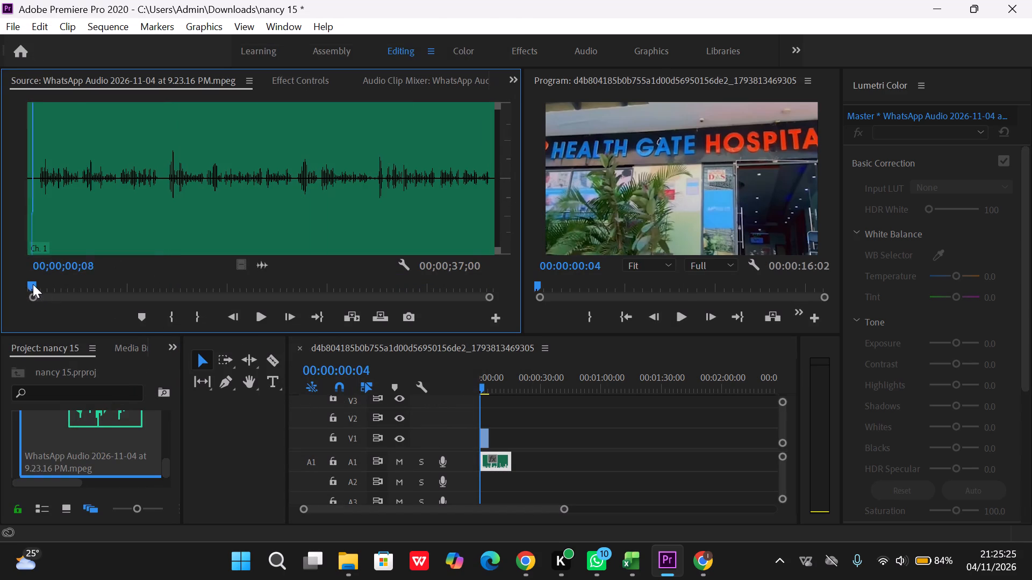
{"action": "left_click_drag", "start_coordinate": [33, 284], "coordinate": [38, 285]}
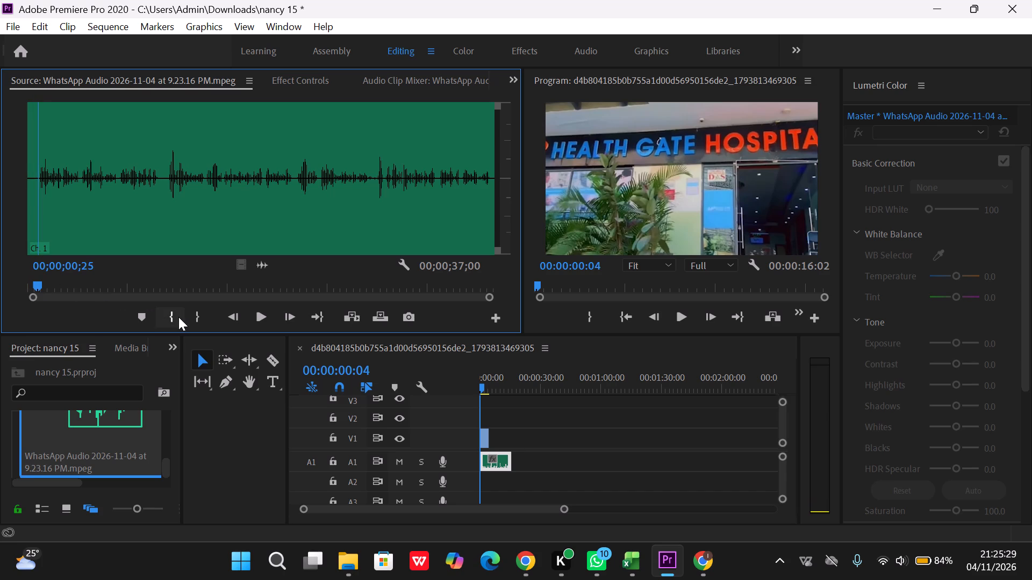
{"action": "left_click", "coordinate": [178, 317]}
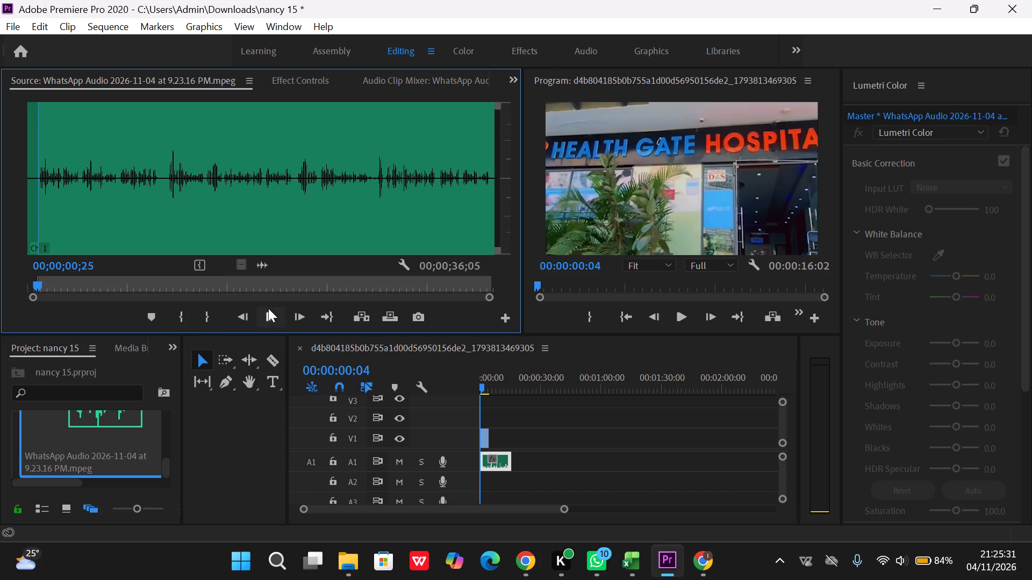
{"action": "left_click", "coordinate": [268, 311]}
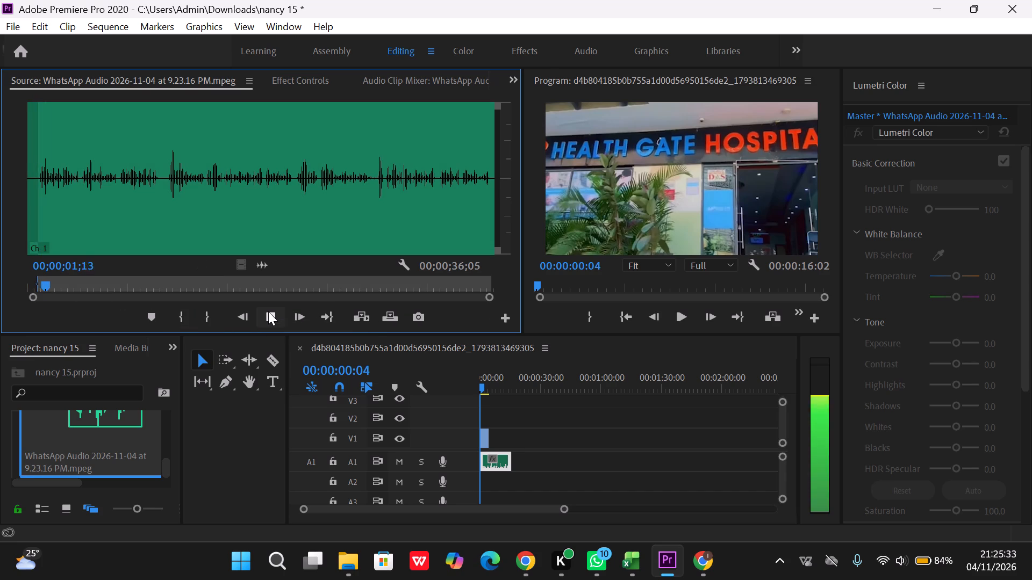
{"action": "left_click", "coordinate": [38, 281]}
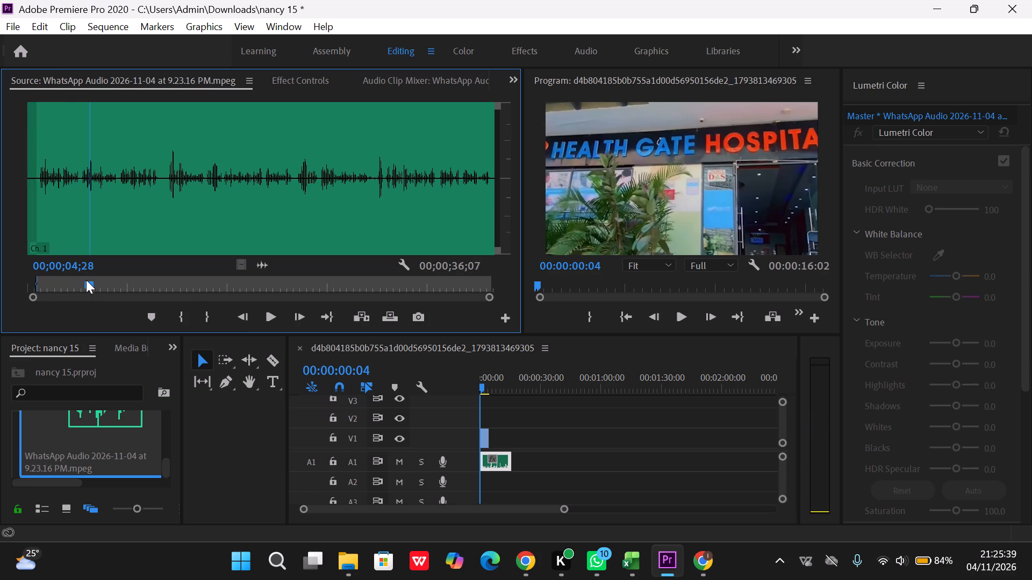
Replay the recording from 00;00;00;00 to check how its first words sound.
{"action": "left_click_drag", "start_coordinate": [86, 280], "coordinate": [26, 281]}
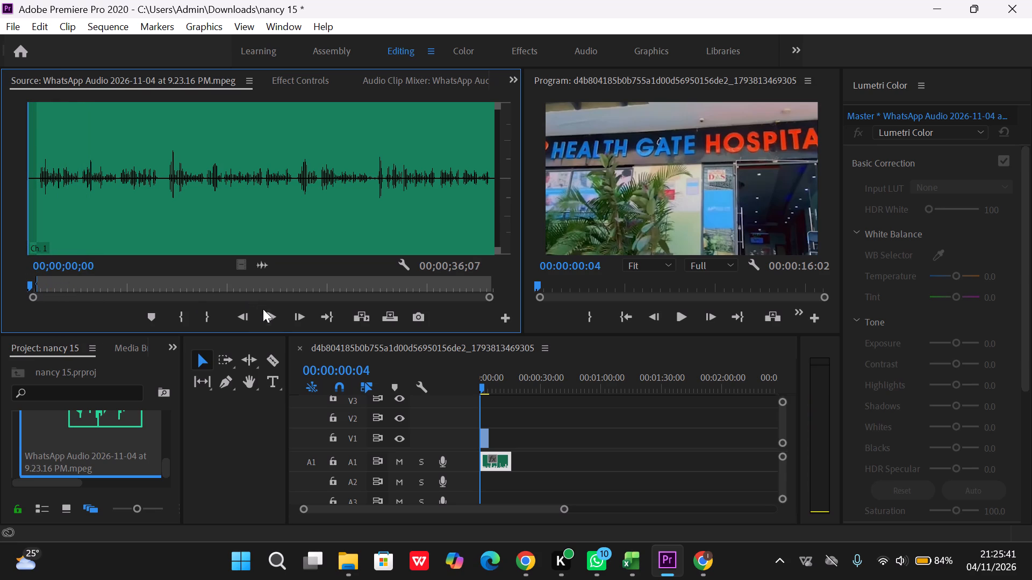
{"action": "left_click", "coordinate": [266, 311]}
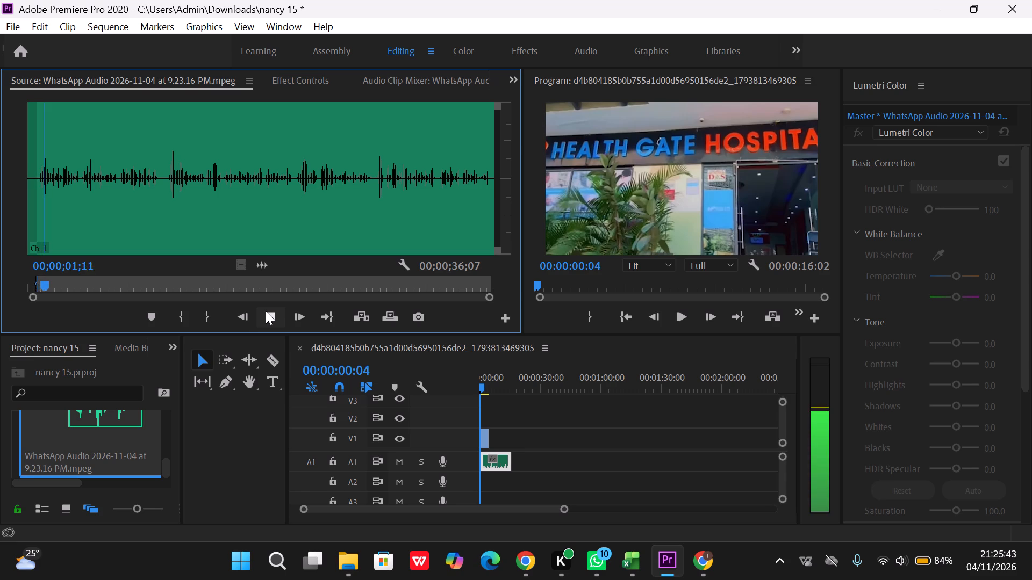
{"action": "left_click", "coordinate": [266, 311]}
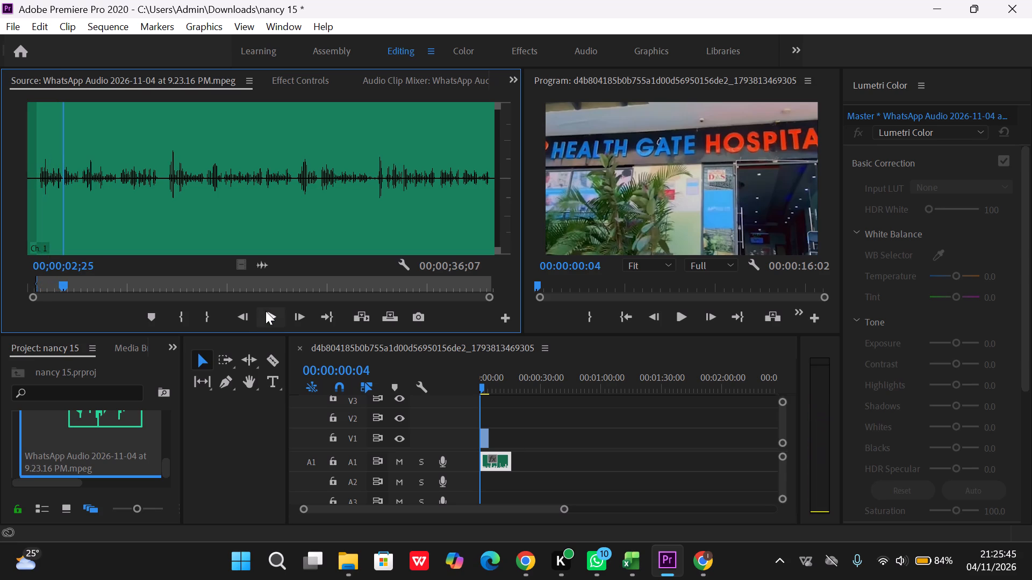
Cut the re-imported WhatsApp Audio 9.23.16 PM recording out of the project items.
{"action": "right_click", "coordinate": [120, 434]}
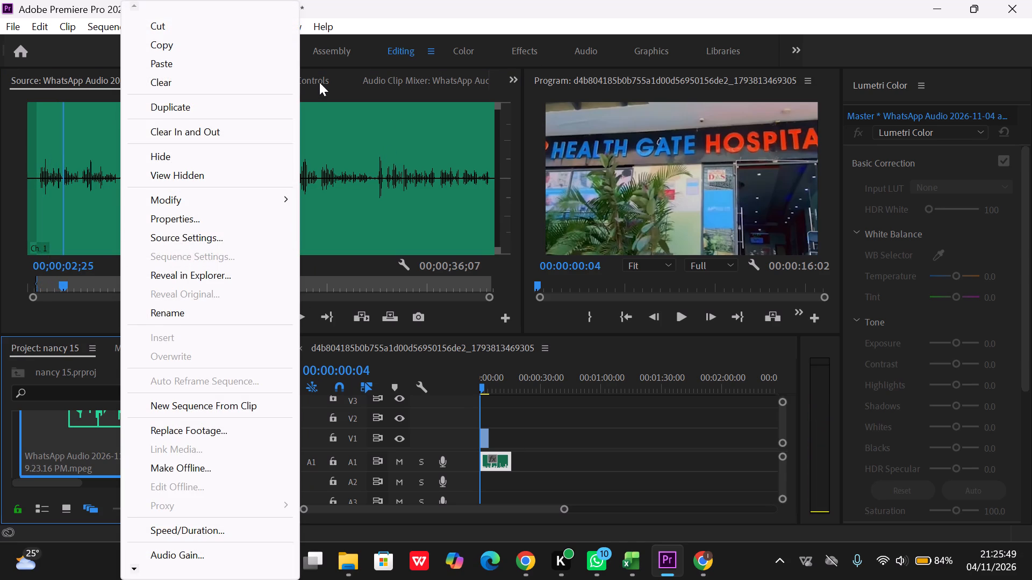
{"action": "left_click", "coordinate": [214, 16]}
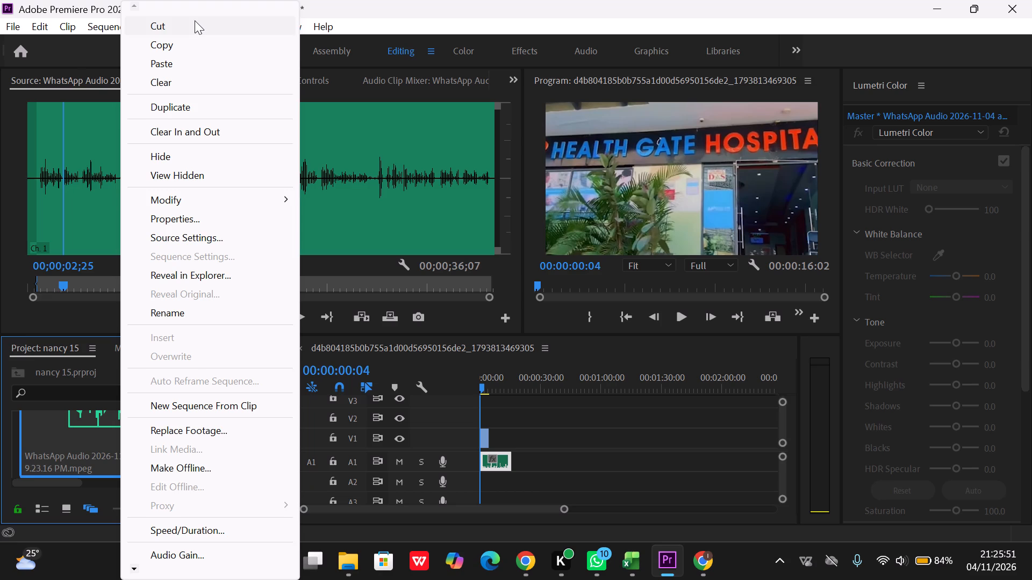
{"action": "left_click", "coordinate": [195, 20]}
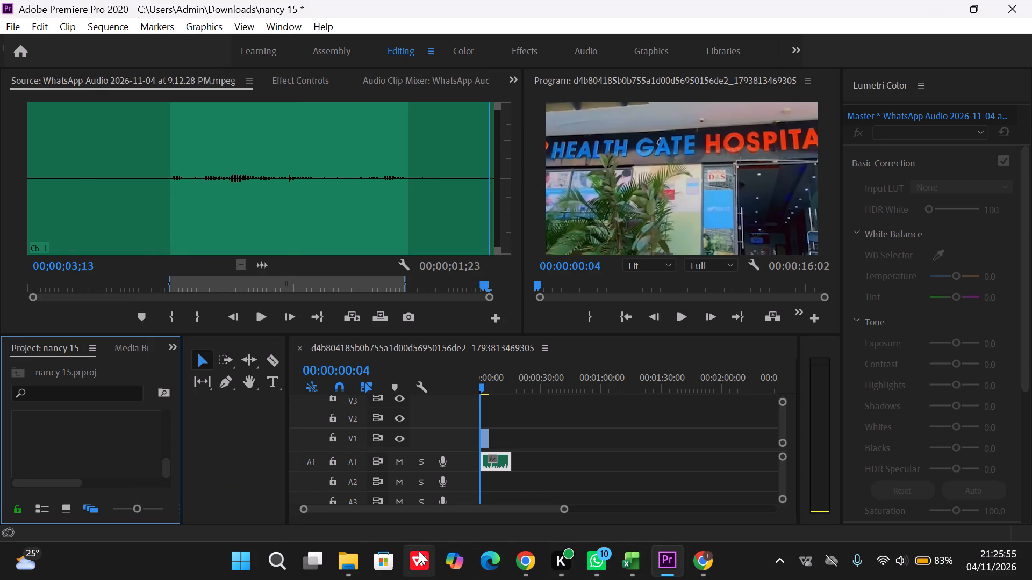
Switch to the Music folder in File Explorer and listen to the opening of the original WhatsApp Audio 9.23.16 PM file in Media Player.
{"action": "left_click", "coordinate": [340, 556]}
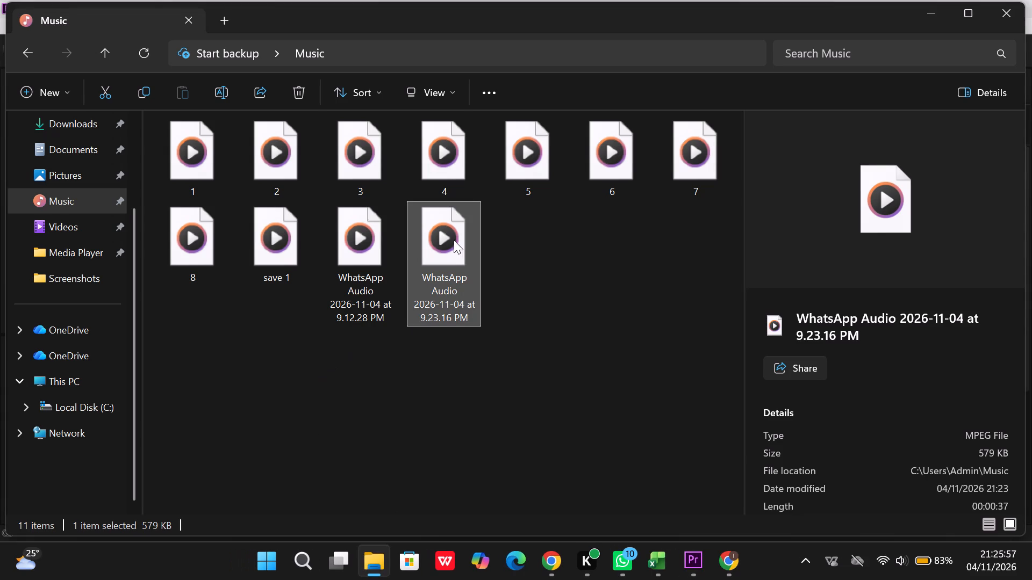
{"action": "double_click", "coordinate": [454, 240]}
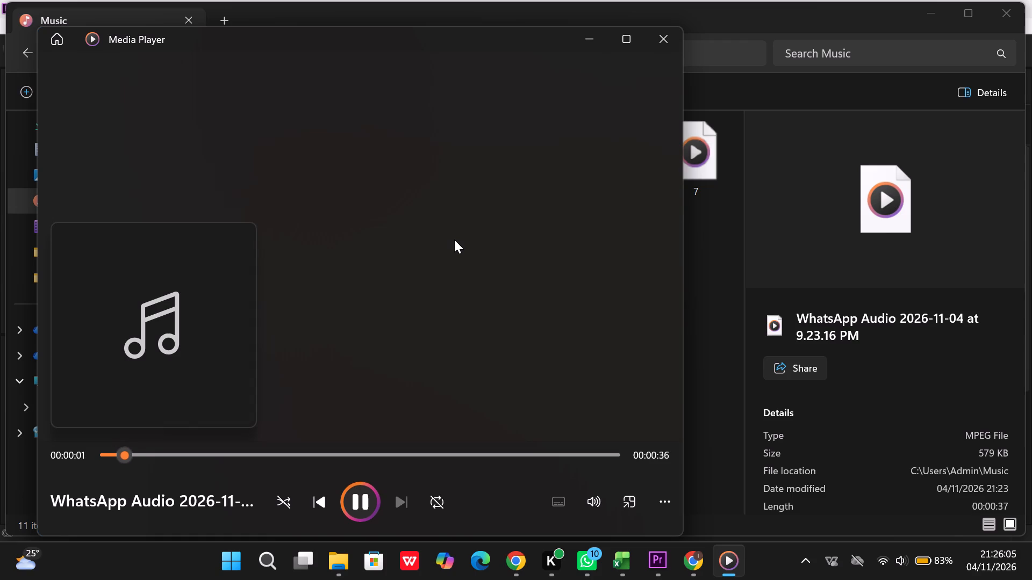
{"action": "left_click", "coordinate": [368, 496]}
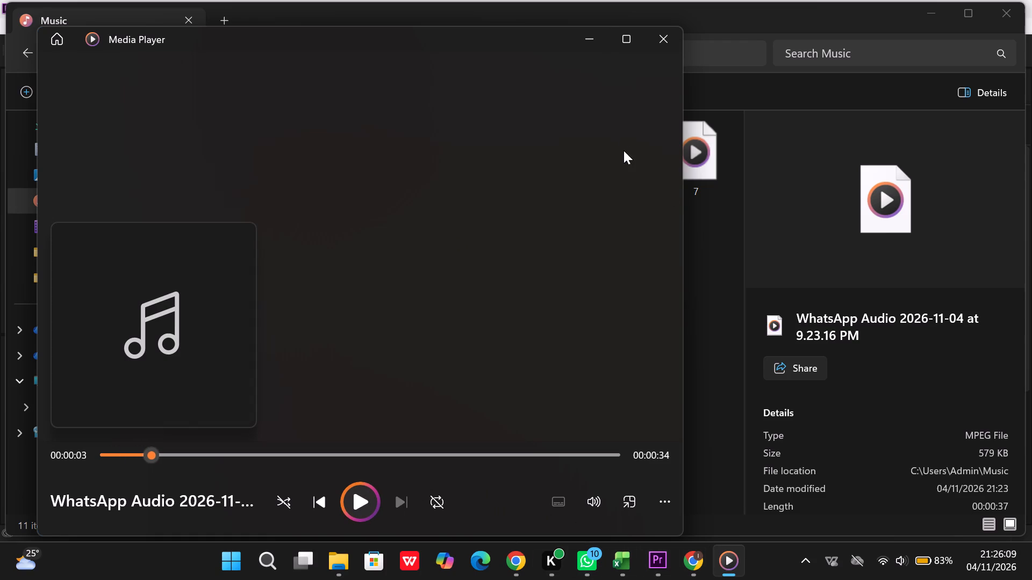
{"action": "left_click", "coordinate": [664, 49]}
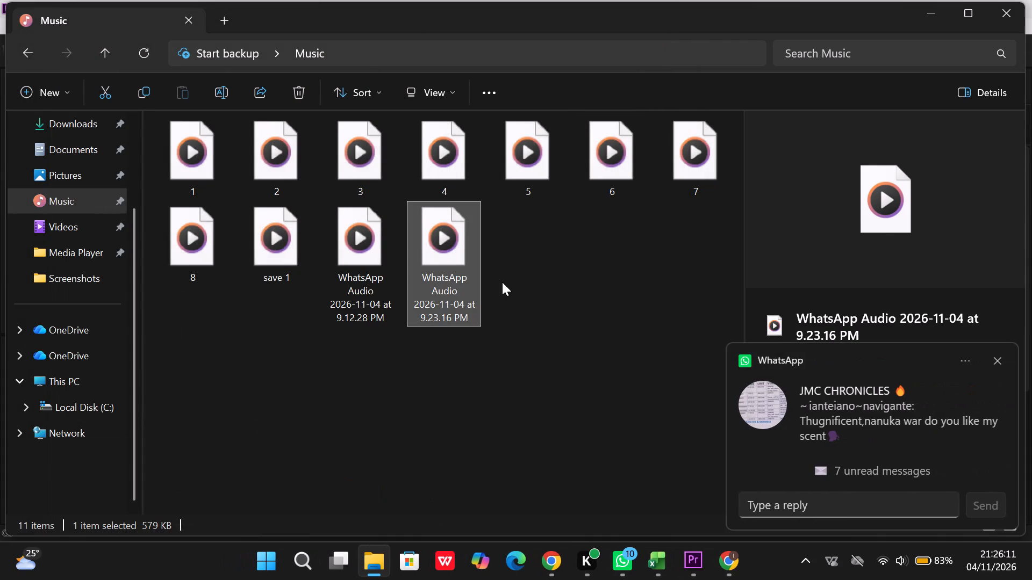
Return to Premiere Pro, import the WhatsApp Audio 9.23.16 PM file from the Music folder, and open it in the Source Monitor.
{"action": "double_click", "coordinate": [689, 577]}
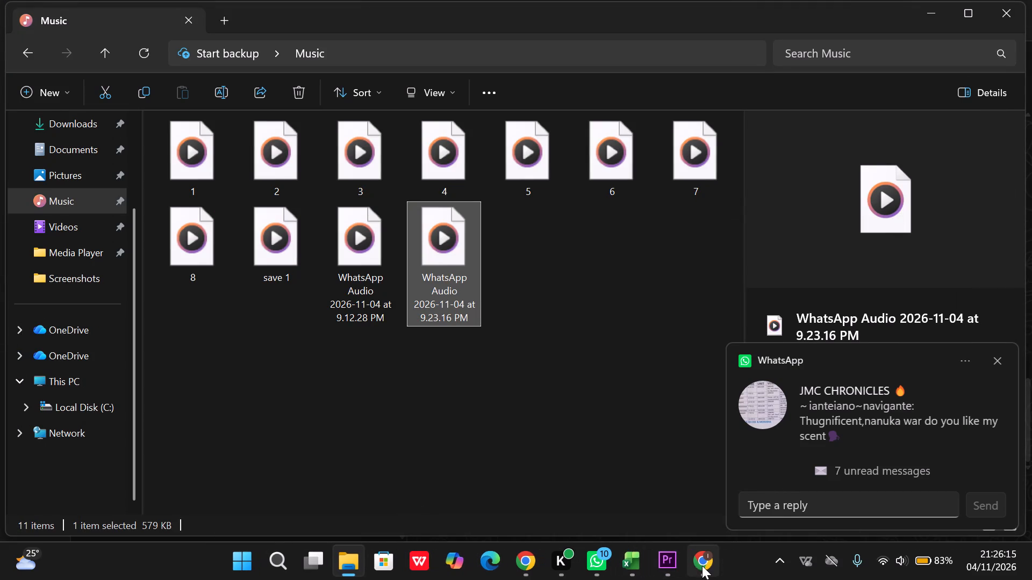
{"action": "left_click", "coordinate": [677, 560]}
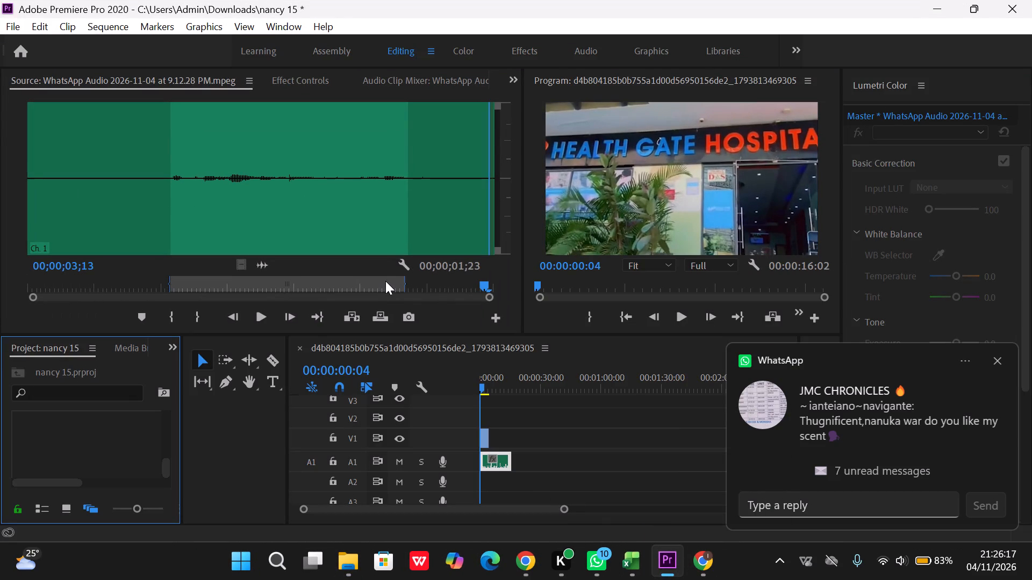
{"action": "double_click", "coordinate": [81, 441]}
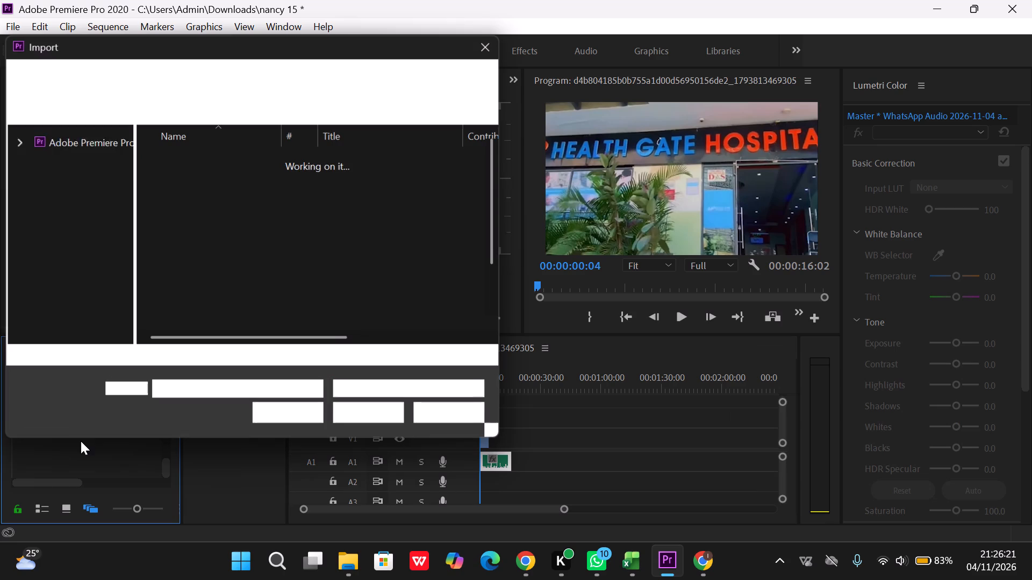
{"action": "scroll", "coordinate": [202, 252], "scroll_direction": "down", "scroll_amount": 1}
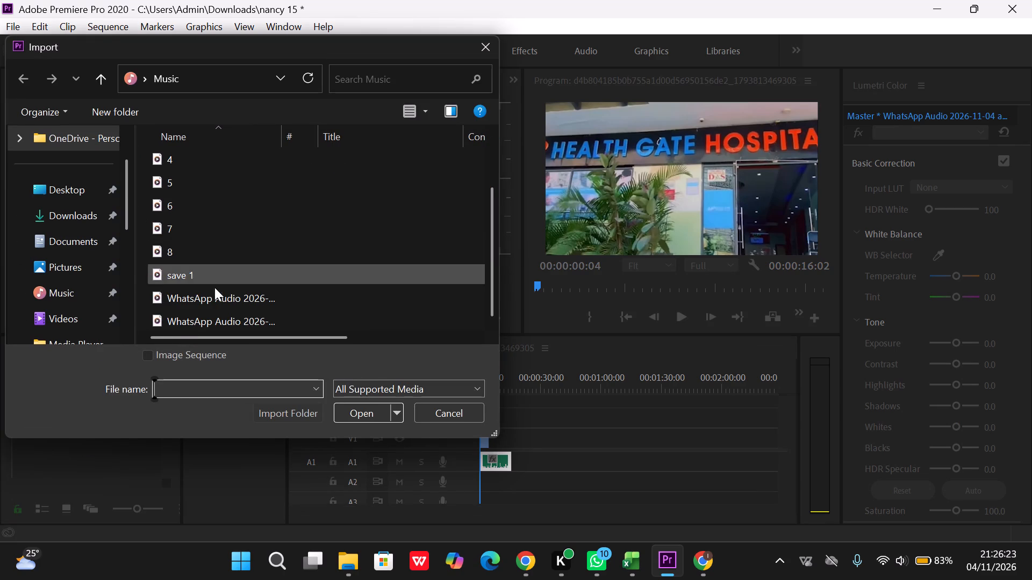
{"action": "double_click", "coordinate": [217, 320]}
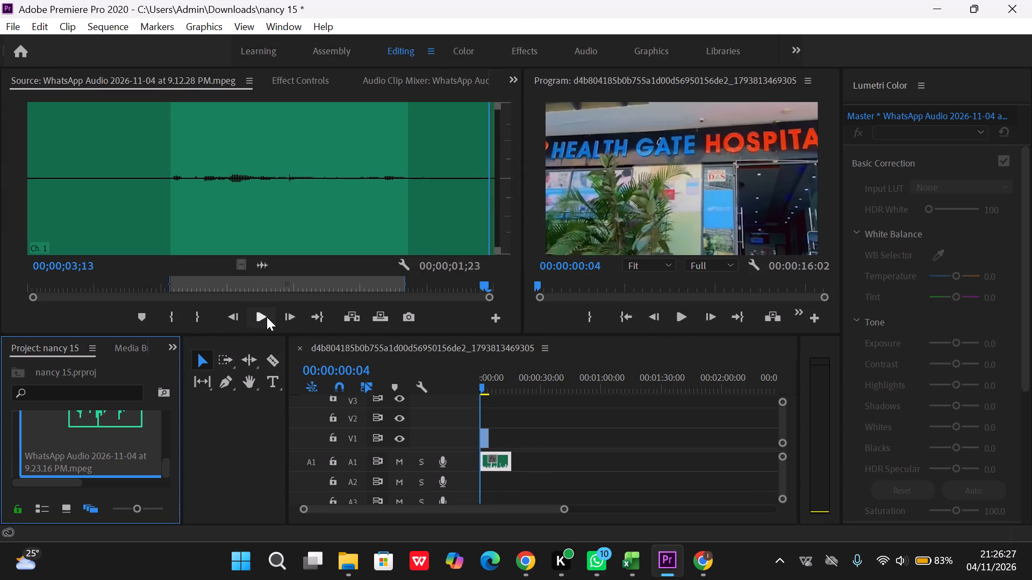
{"action": "double_click", "coordinate": [92, 424]}
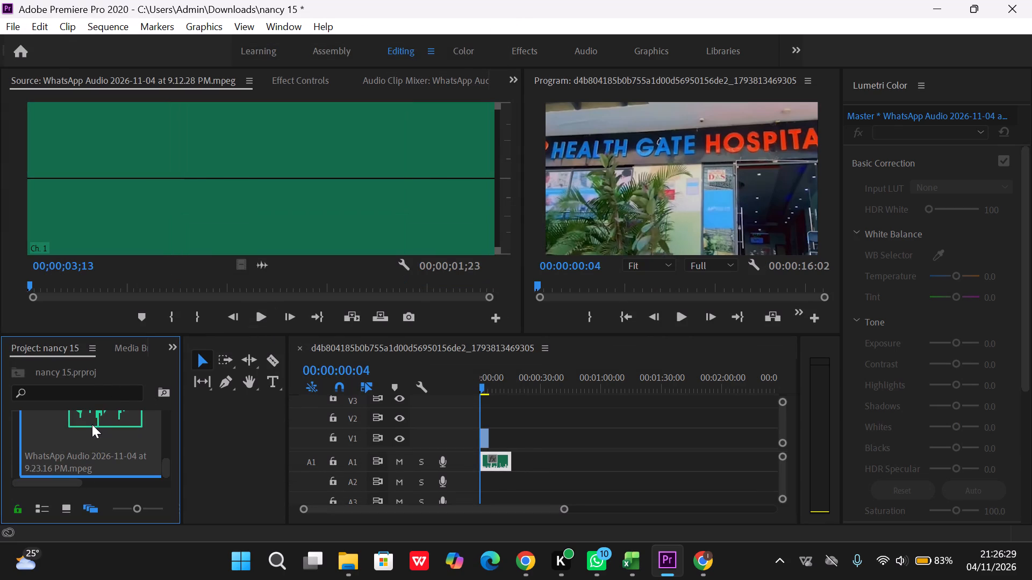
Listen through the opening of the 9.23.16 PM recording and set its In point at 00;00;00;23, just before the first words.
{"action": "left_click", "coordinate": [265, 317]}
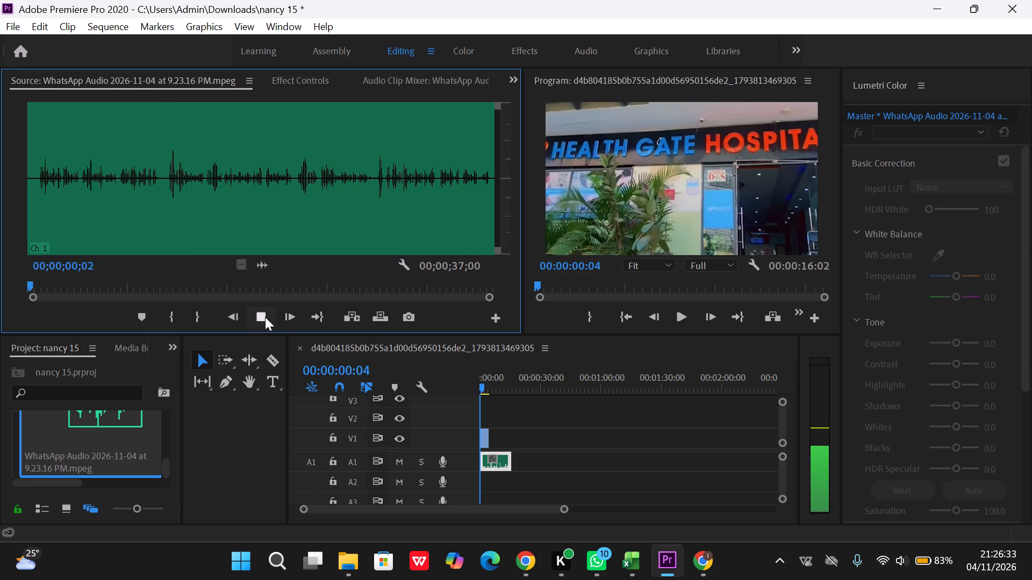
{"action": "left_click", "coordinate": [265, 317]}
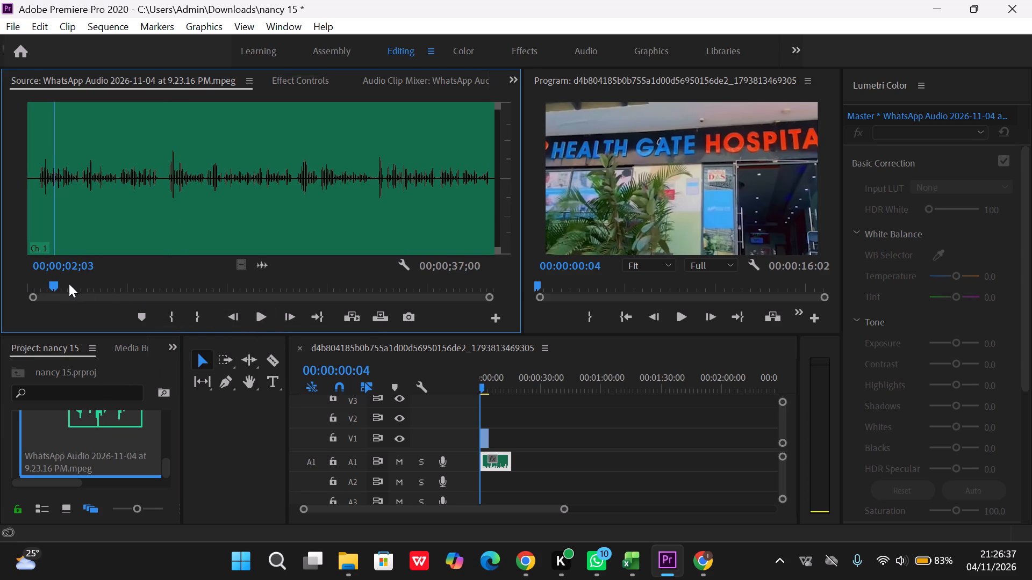
{"action": "left_click_drag", "start_coordinate": [56, 284], "coordinate": [52, 284]}
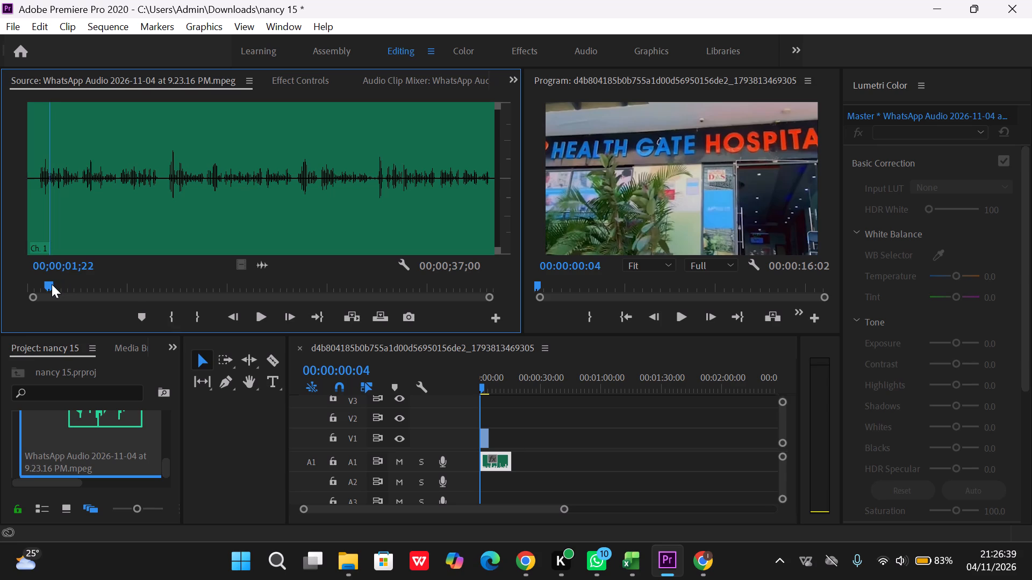
{"action": "left_click_drag", "start_coordinate": [52, 284], "coordinate": [47, 284]}
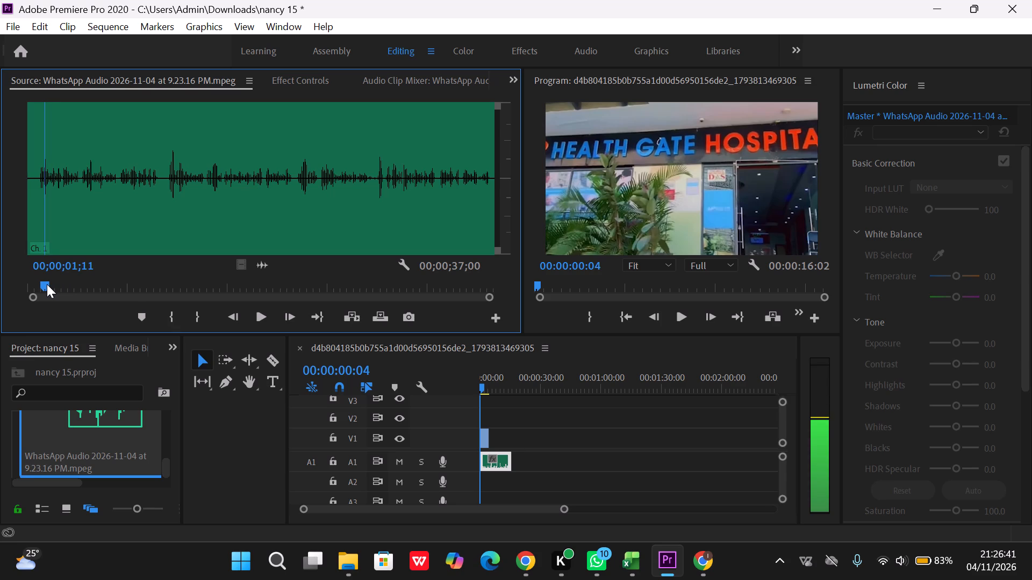
{"action": "left_click_drag", "start_coordinate": [47, 284], "coordinate": [41, 284]}
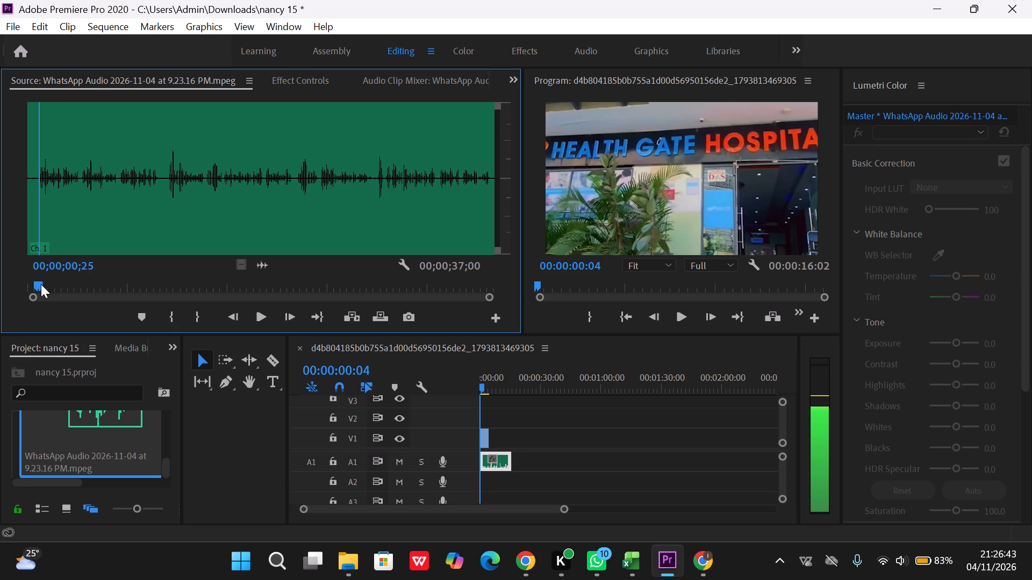
{"action": "left_click_drag", "start_coordinate": [41, 284], "coordinate": [35, 284]}
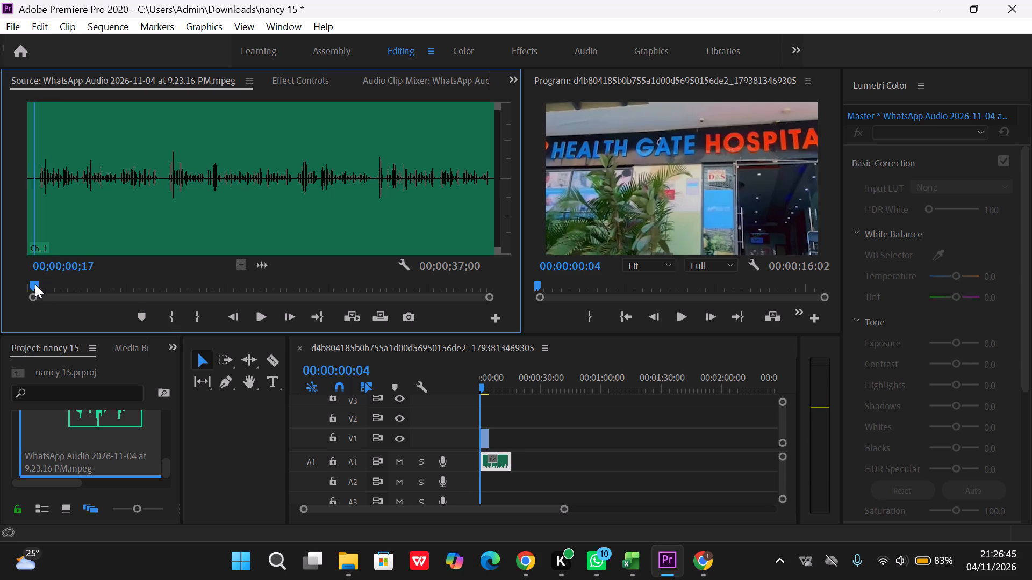
{"action": "left_click_drag", "start_coordinate": [35, 284], "coordinate": [30, 284]}
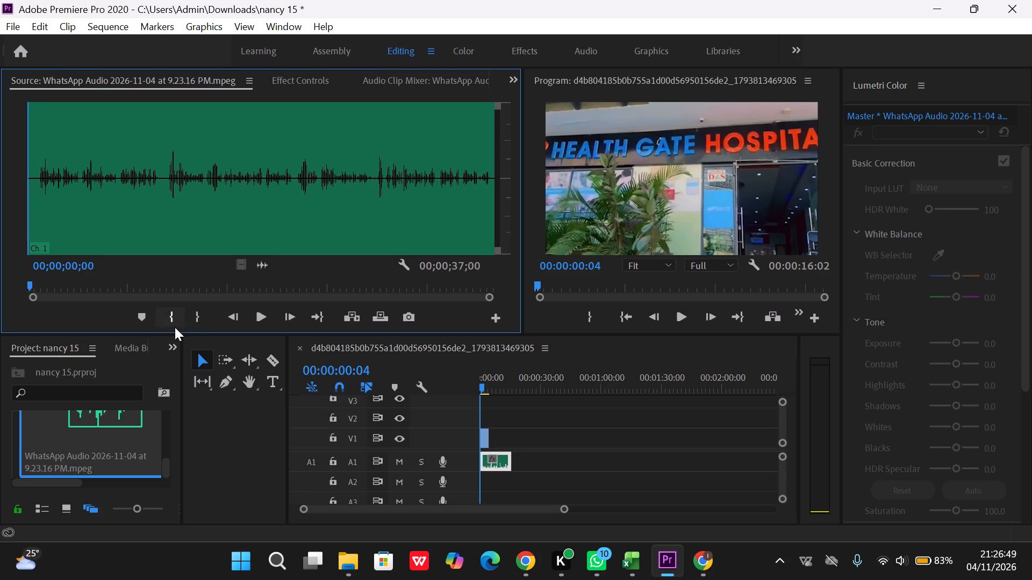
{"action": "left_click", "coordinate": [175, 327]}
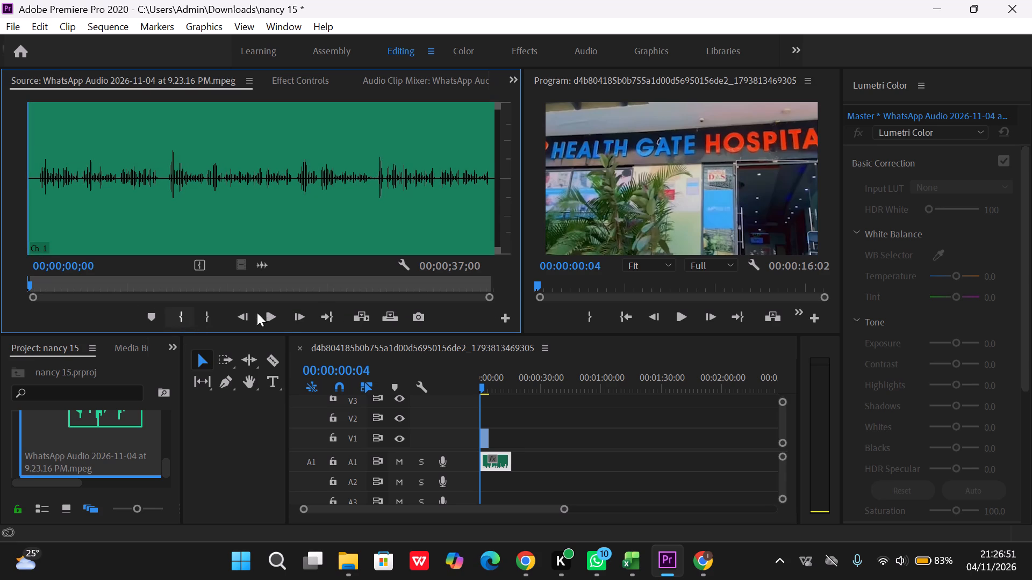
{"action": "left_click", "coordinate": [282, 318]}
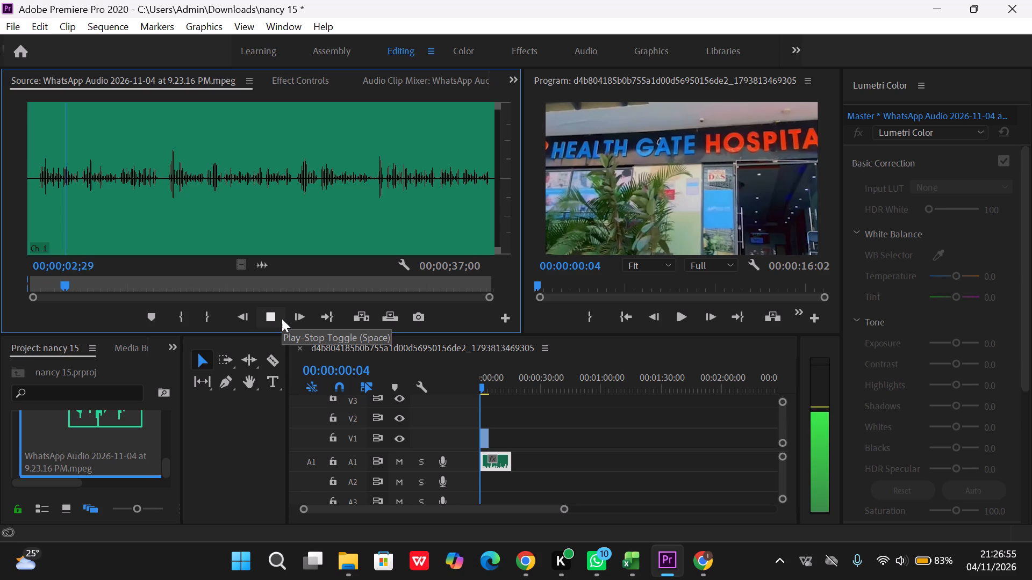
{"action": "left_click_drag", "start_coordinate": [80, 279], "coordinate": [43, 286]}
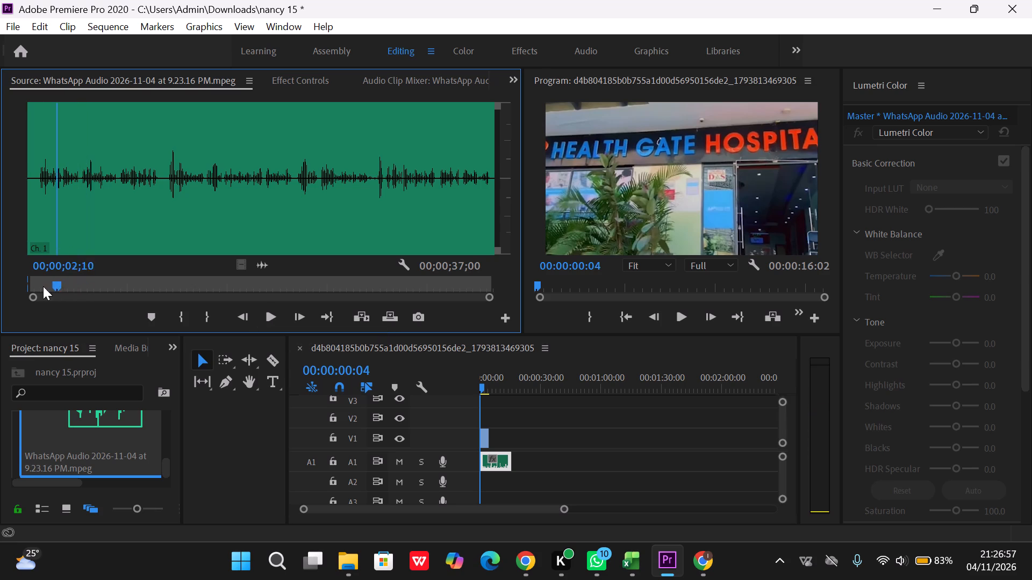
{"action": "left_click_drag", "start_coordinate": [43, 286], "coordinate": [40, 281]}
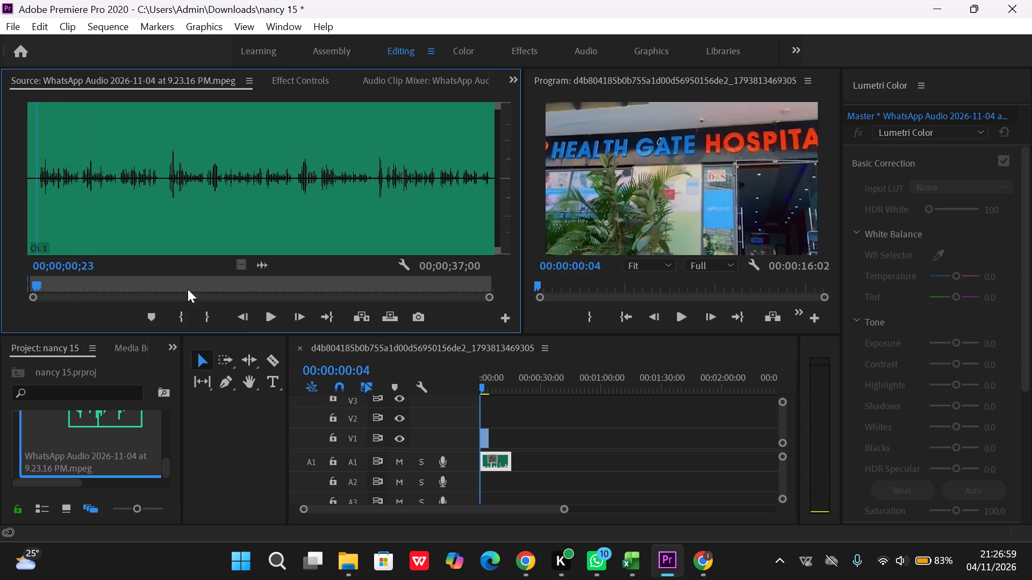
{"action": "left_click", "coordinate": [274, 321]}
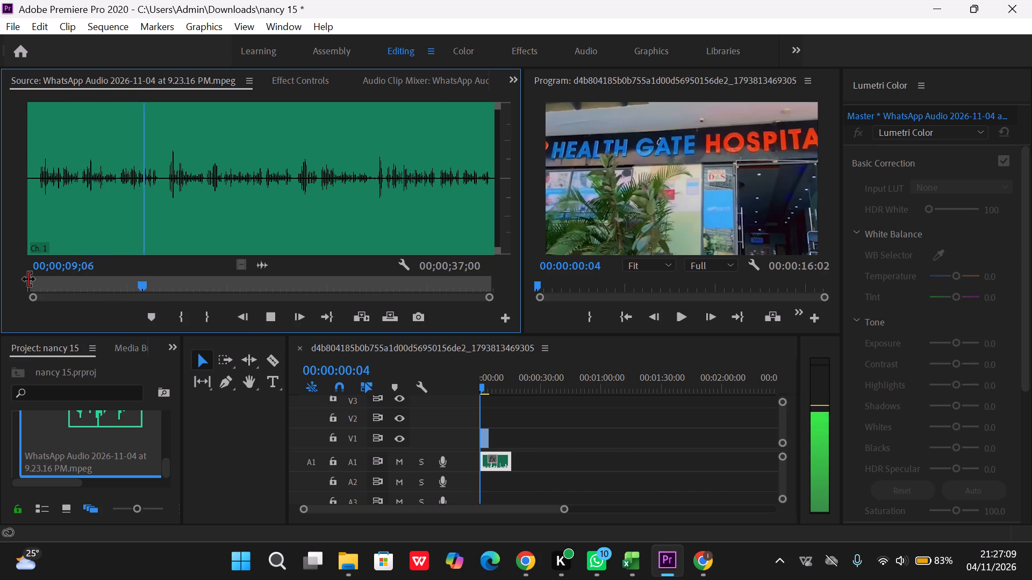
{"action": "left_click_drag", "start_coordinate": [28, 279], "coordinate": [40, 281]}
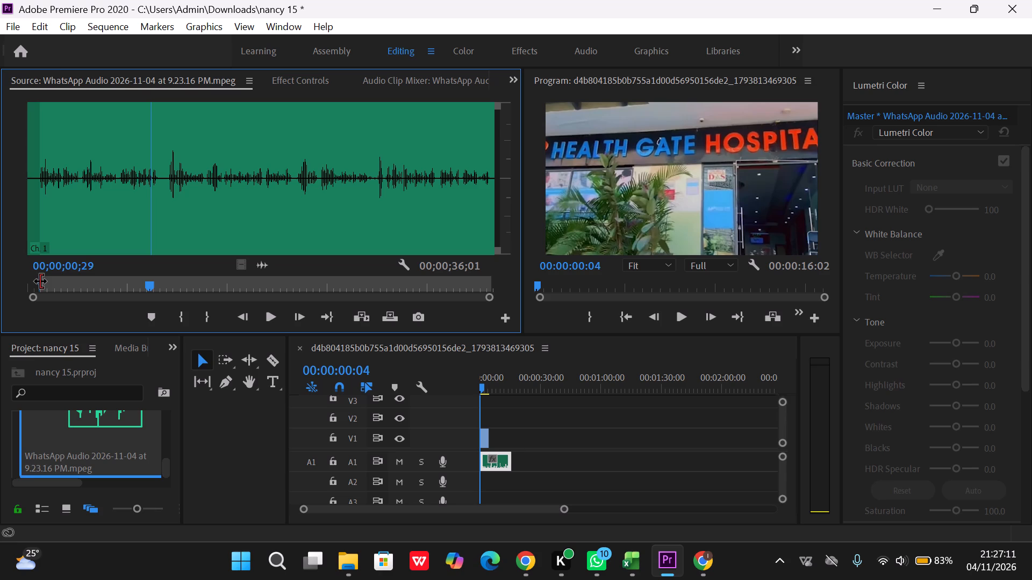
{"action": "left_click_drag", "start_coordinate": [40, 281], "coordinate": [38, 280]}
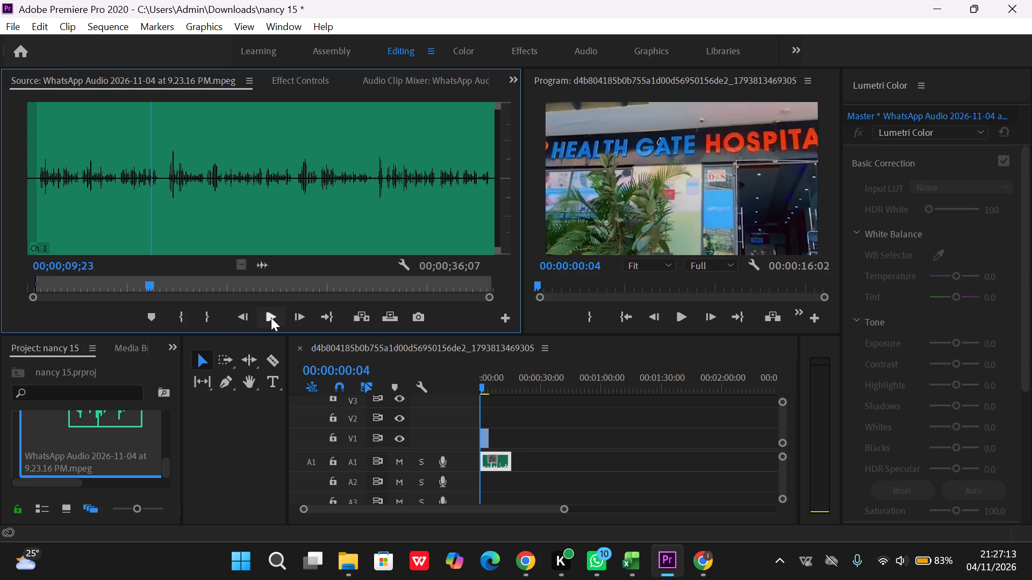
Replay the recording around 10 seconds and mark the Out point at about 00;00;10;20, in the pause after the first passage.
{"action": "left_click", "coordinate": [271, 317]}
{"action": "left_click", "coordinate": [271, 317]}
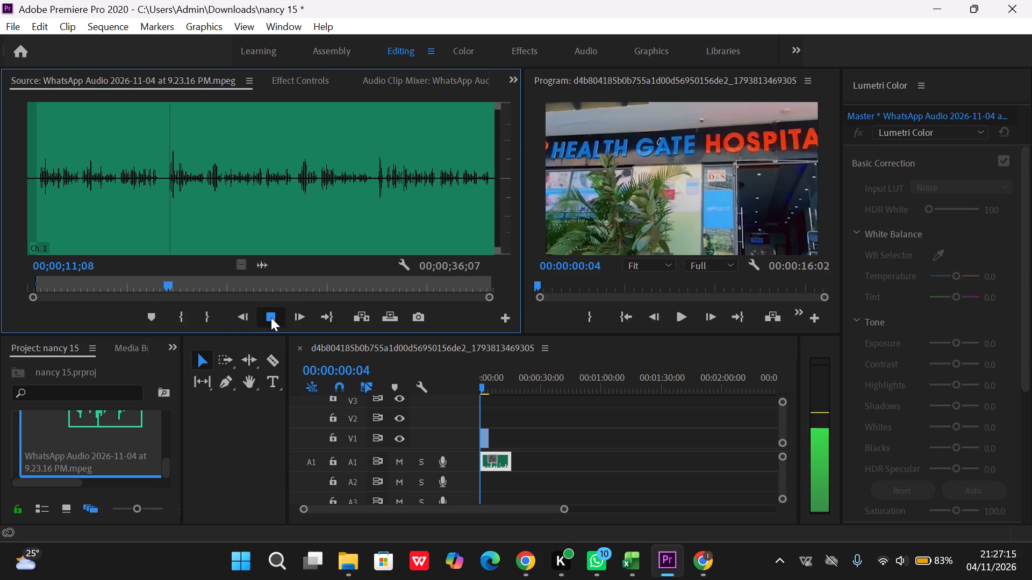
{"action": "left_click_drag", "start_coordinate": [166, 286], "coordinate": [144, 280]}
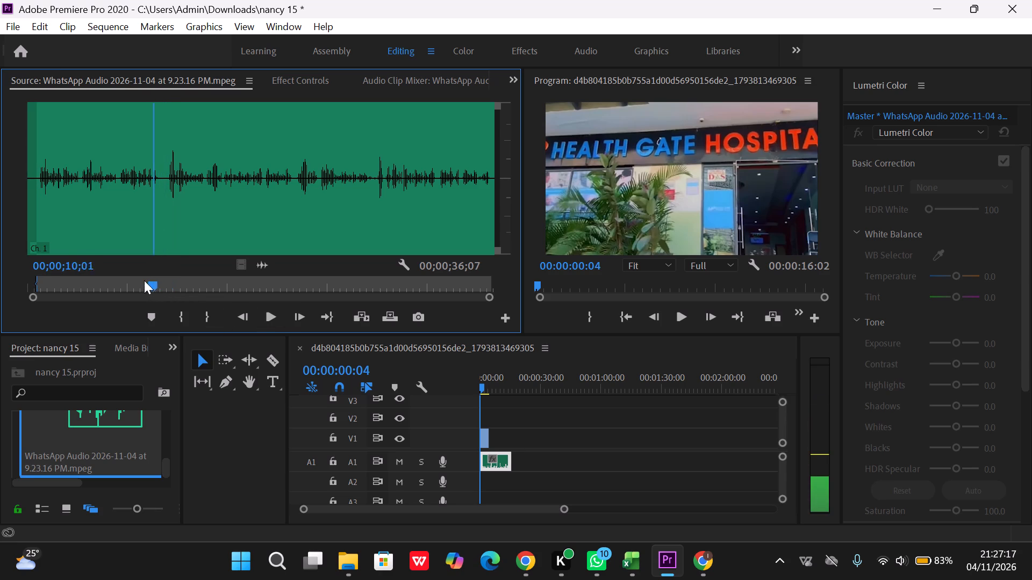
{"action": "left_click_drag", "start_coordinate": [144, 280], "coordinate": [137, 278]}
{"action": "left_click", "coordinate": [267, 313]}
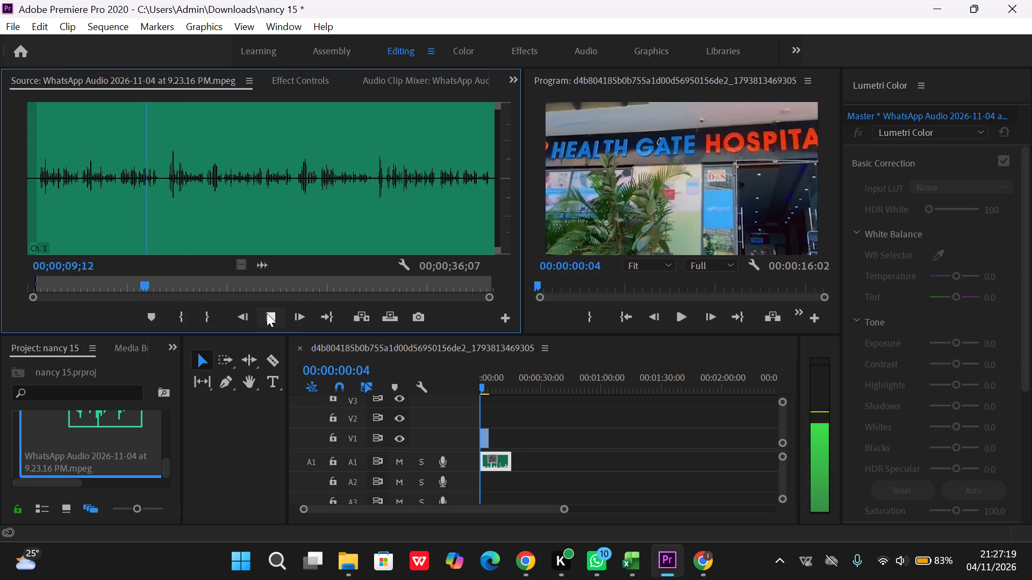
{"action": "left_click", "coordinate": [212, 311]}
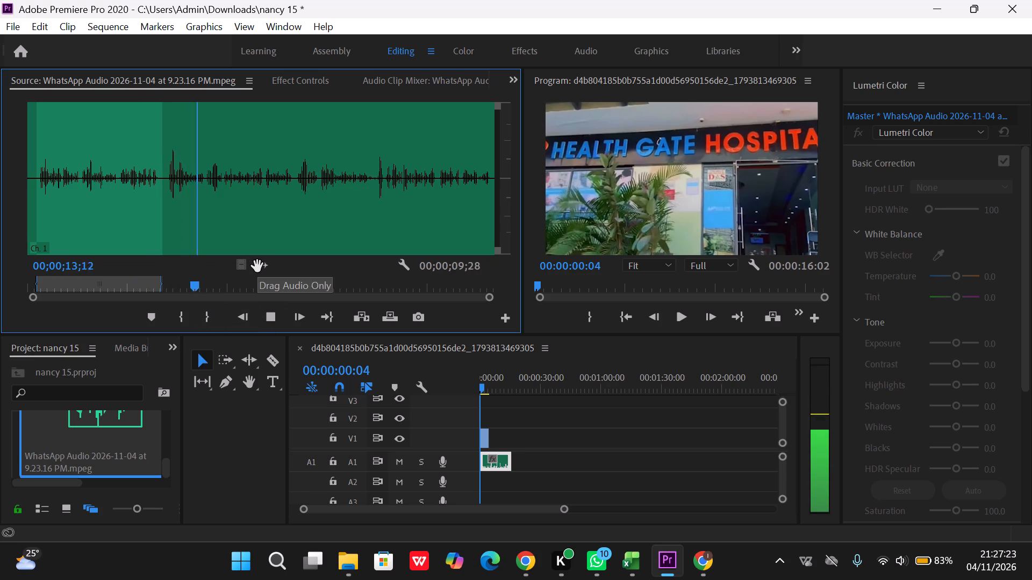
Place only the audio of the marked first passage on track A1, directly after the existing voice clip.
{"action": "left_click_drag", "start_coordinate": [257, 266], "coordinate": [522, 448]}
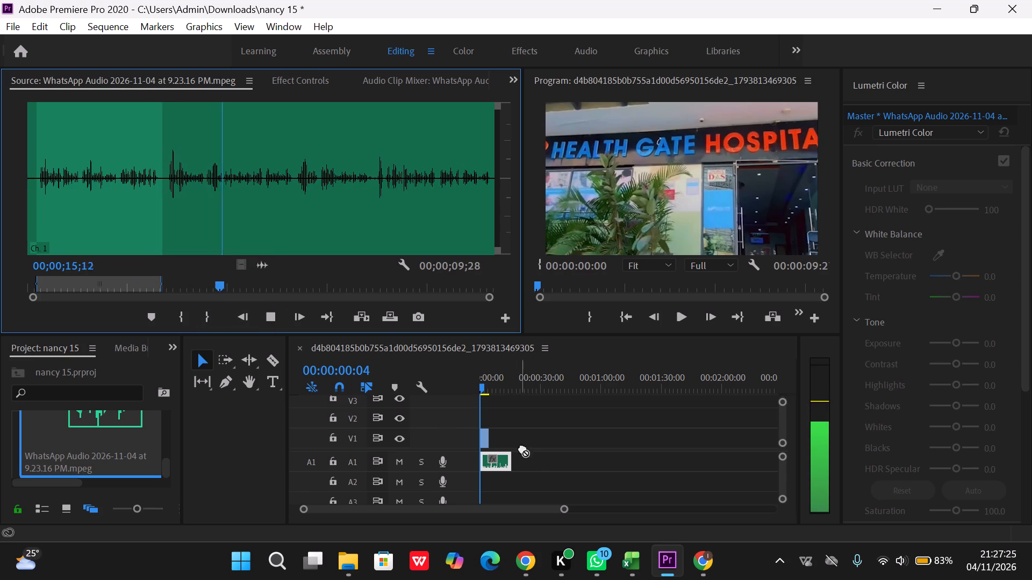
{"action": "left_click_drag", "start_coordinate": [522, 448], "coordinate": [519, 460]}
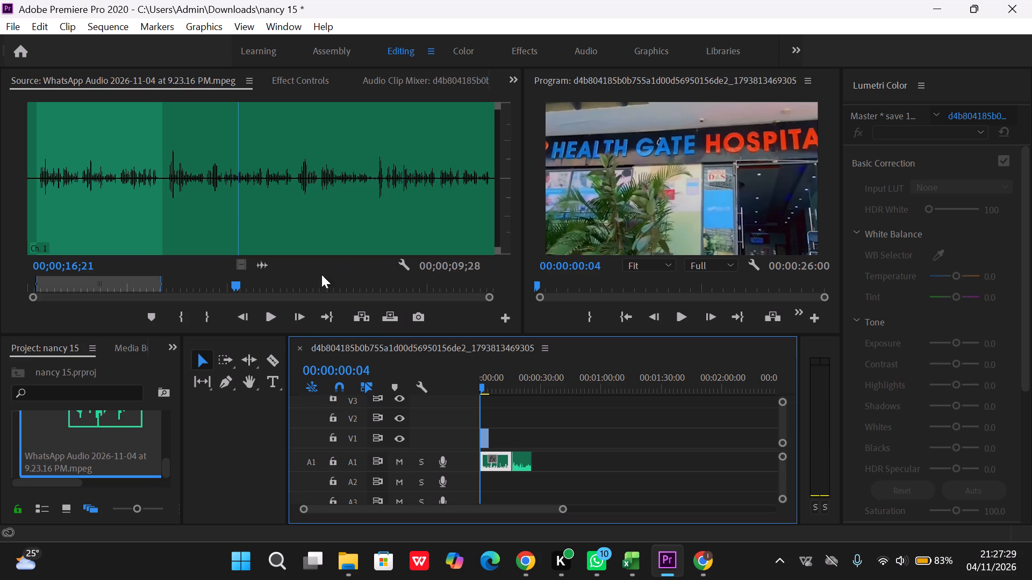
Mark a new In point in the pause before the second passage and adjust it to 00;00;10;26.
{"action": "left_click", "coordinate": [235, 282]}
{"action": "left_click_drag", "start_coordinate": [235, 282], "coordinate": [175, 278]}
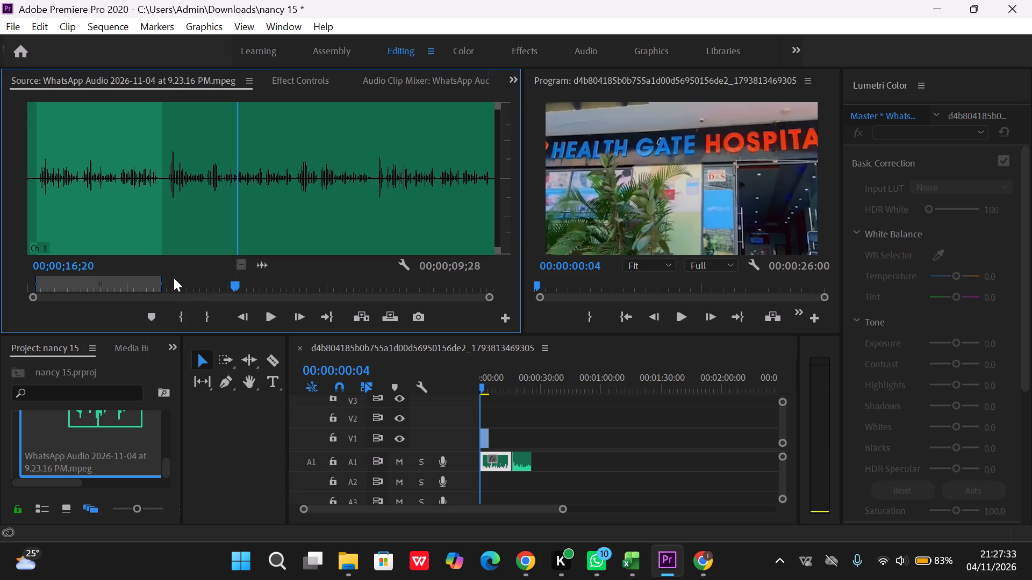
{"action": "left_click_drag", "start_coordinate": [234, 281], "coordinate": [177, 284]}
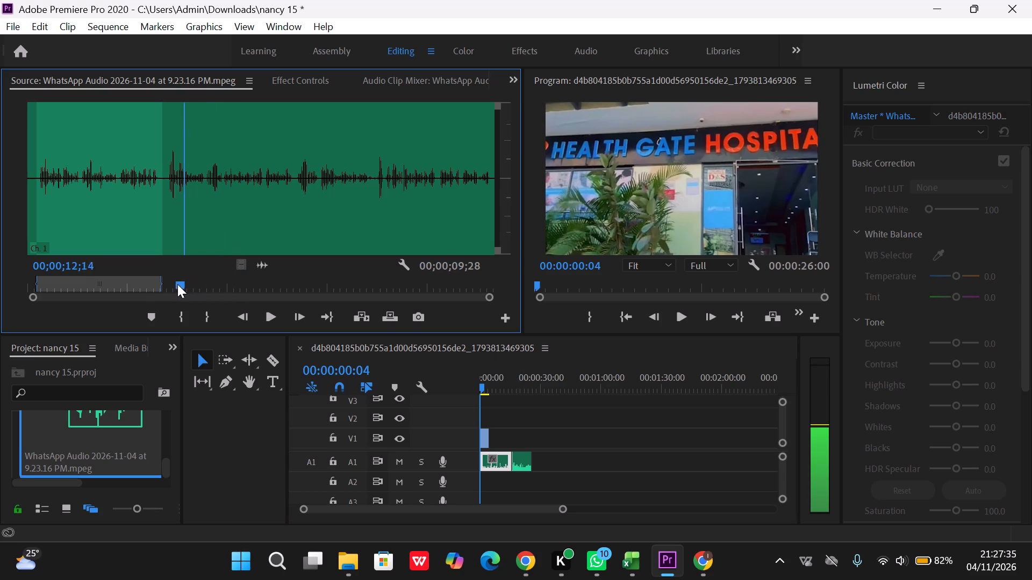
{"action": "left_click_drag", "start_coordinate": [177, 284], "coordinate": [165, 285]}
{"action": "left_click", "coordinate": [175, 311]}
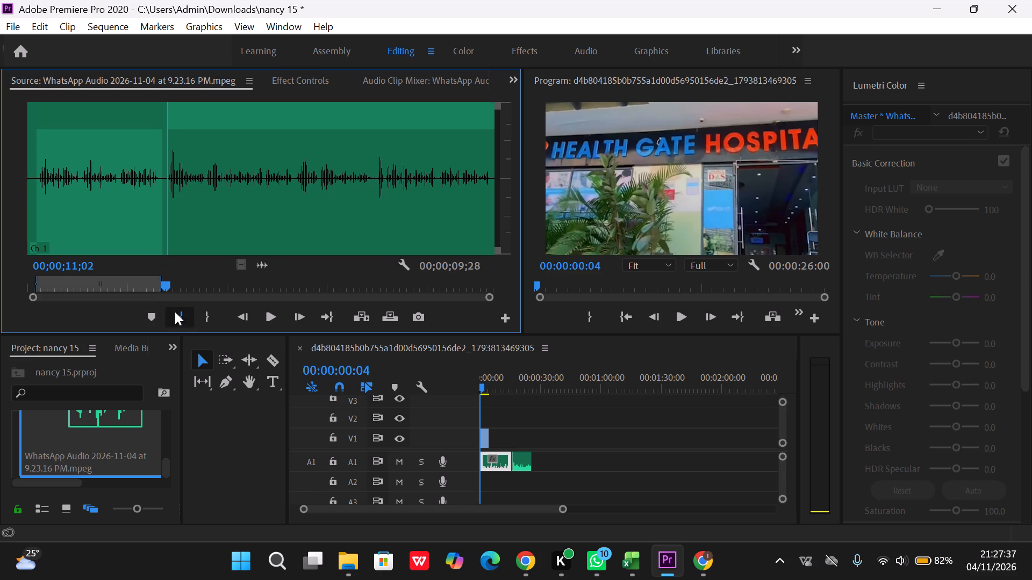
{"action": "left_click", "coordinate": [269, 314]}
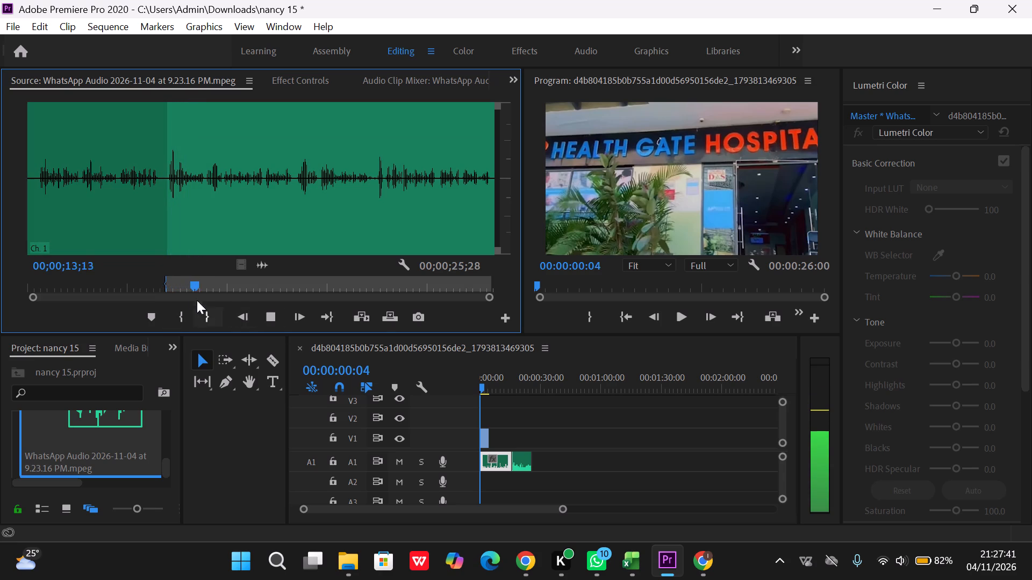
{"action": "left_click", "coordinate": [167, 281]}
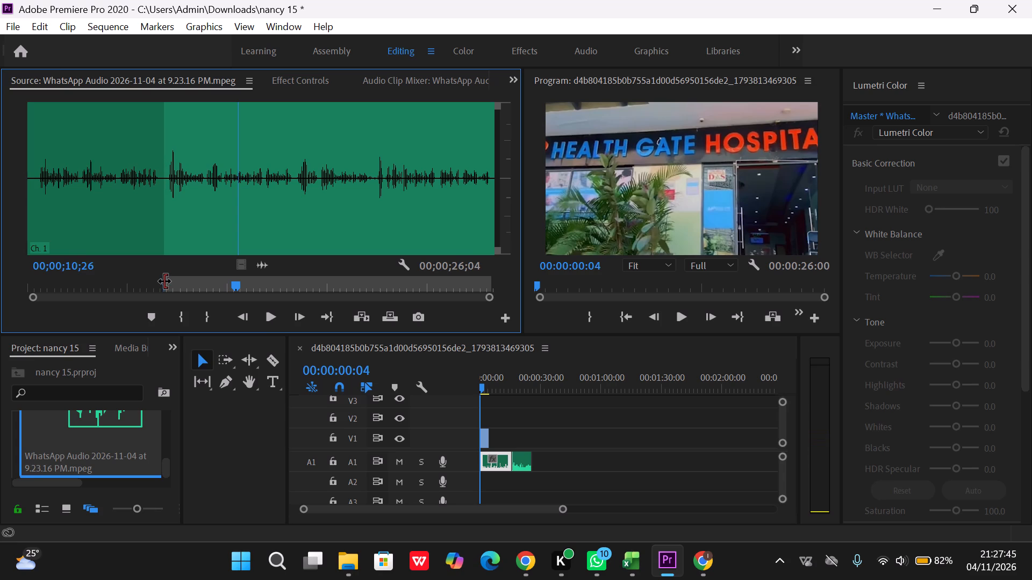
Play through the second passage and mark its Out point at 00;00;21;04, in the pause before the third passage.
{"action": "left_click", "coordinate": [270, 316]}
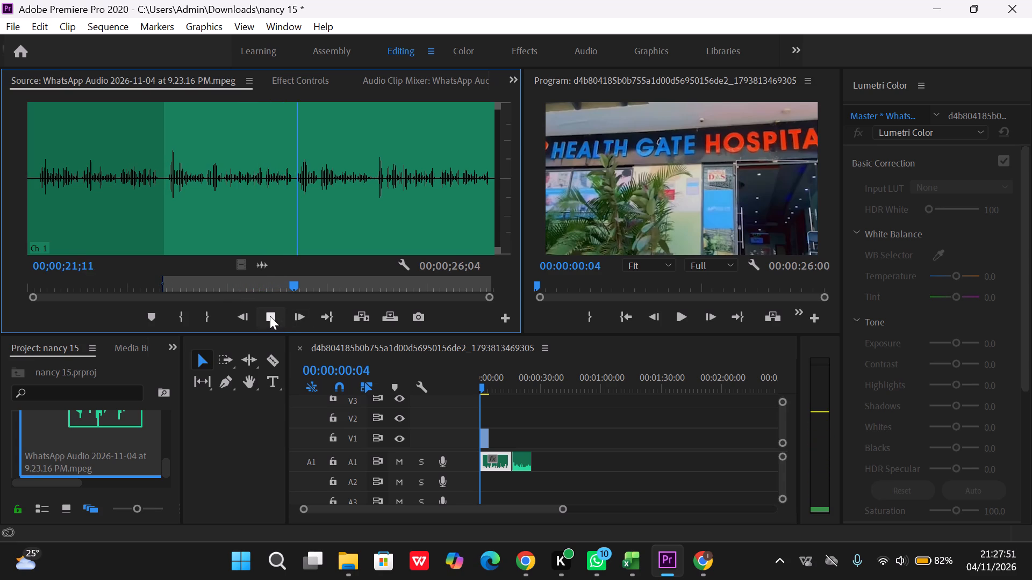
{"action": "left_click", "coordinate": [270, 316]}
{"action": "left_click_drag", "start_coordinate": [298, 284], "coordinate": [291, 284]}
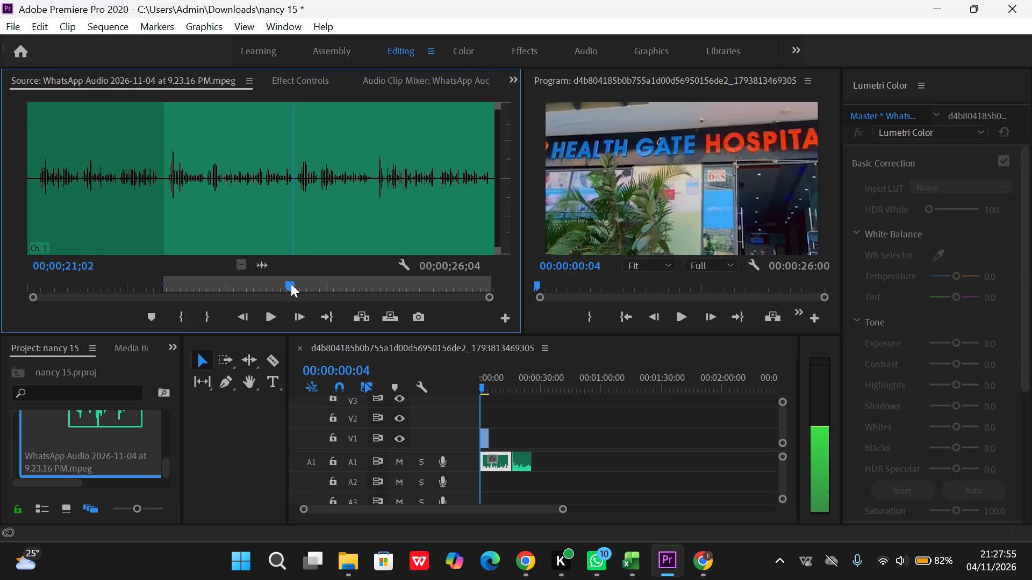
{"action": "left_click_drag", "start_coordinate": [291, 284], "coordinate": [292, 284]}
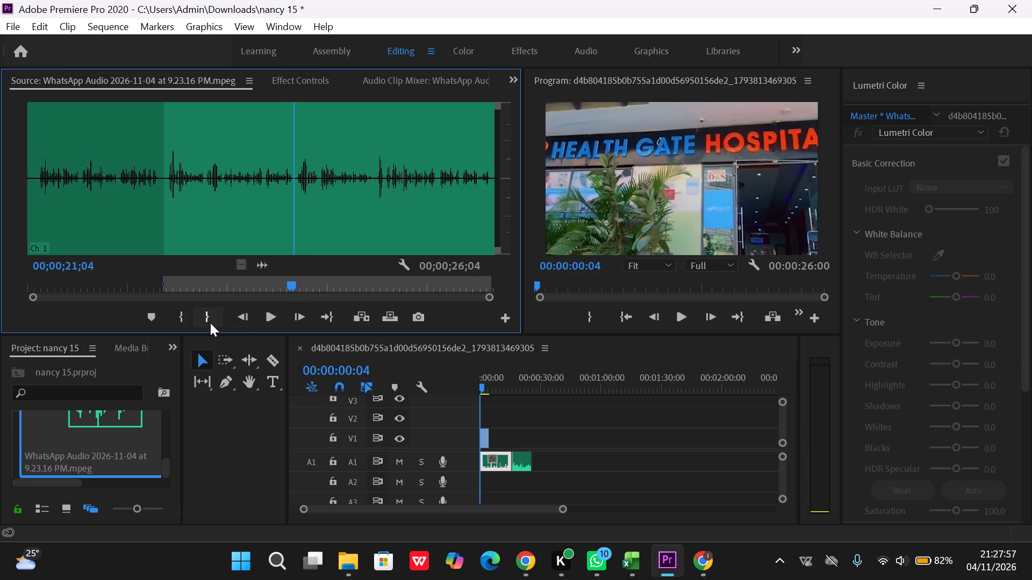
{"action": "left_click", "coordinate": [215, 317]}
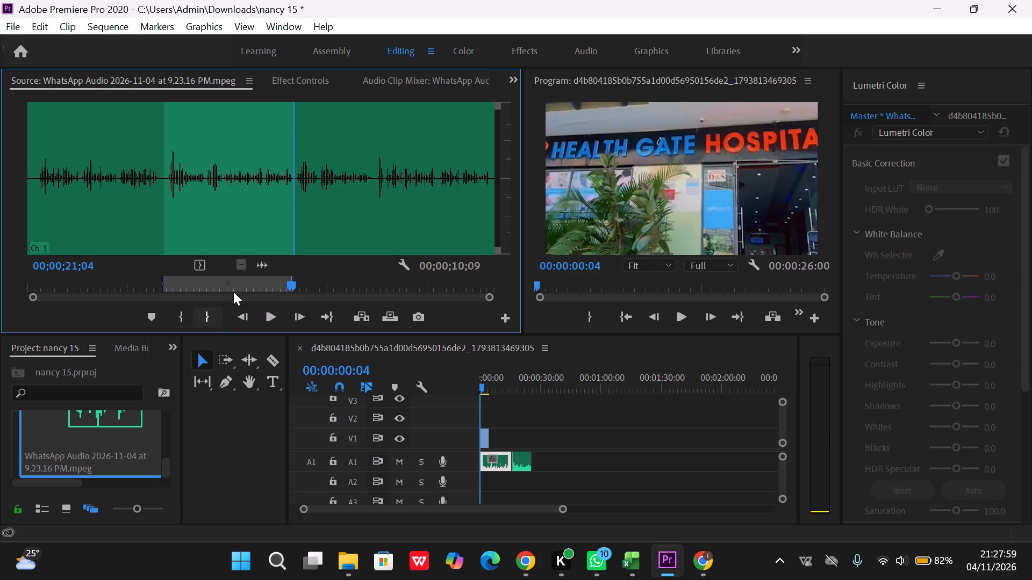
Place only the audio of the marked second passage on track A1, directly after the first passage.
{"action": "left_click_drag", "start_coordinate": [260, 265], "coordinate": [541, 452]}
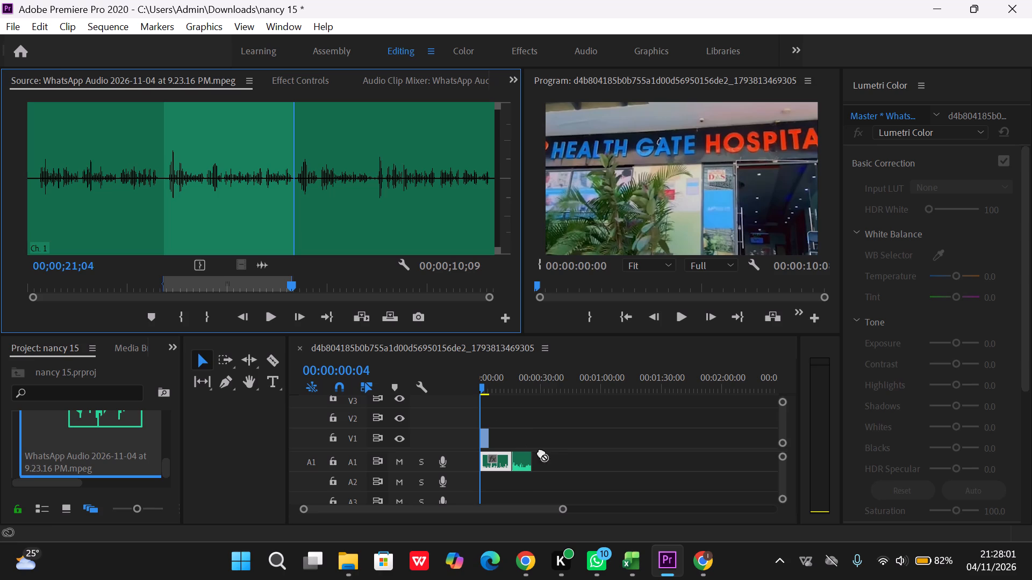
{"action": "left_click_drag", "start_coordinate": [541, 452], "coordinate": [536, 459]}
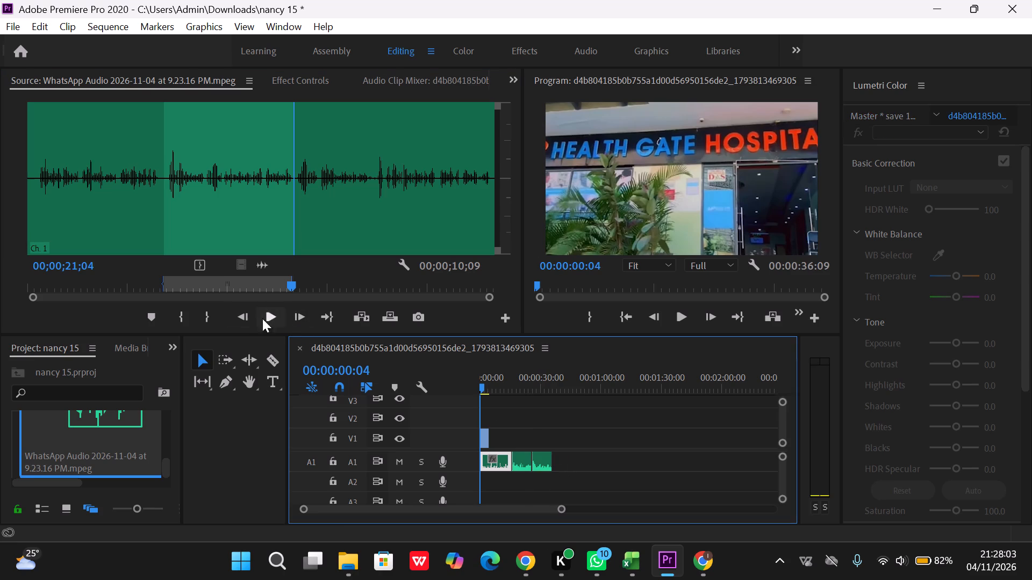
Mark the rest of the recording as the third passage, with In at 00;00;21;04 and Out at 00;00;36;29.
{"action": "left_click", "coordinate": [182, 312]}
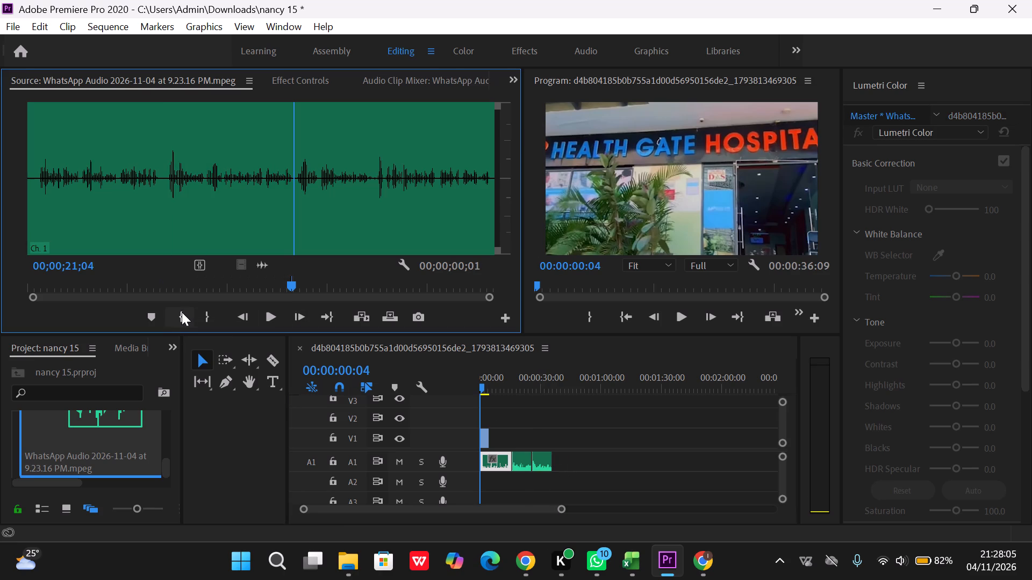
{"action": "left_click", "coordinate": [275, 318]}
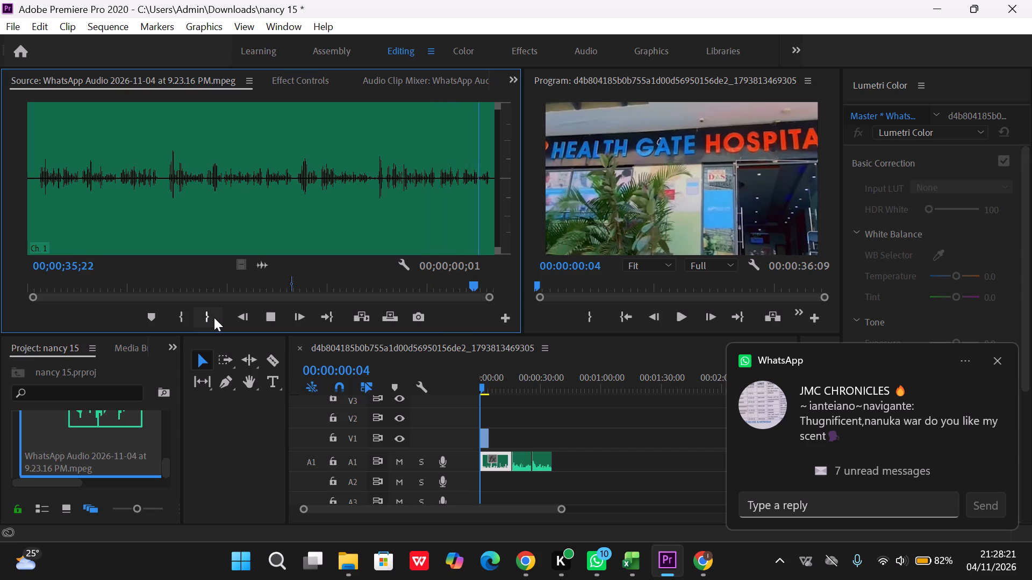
{"action": "left_click", "coordinate": [214, 317]}
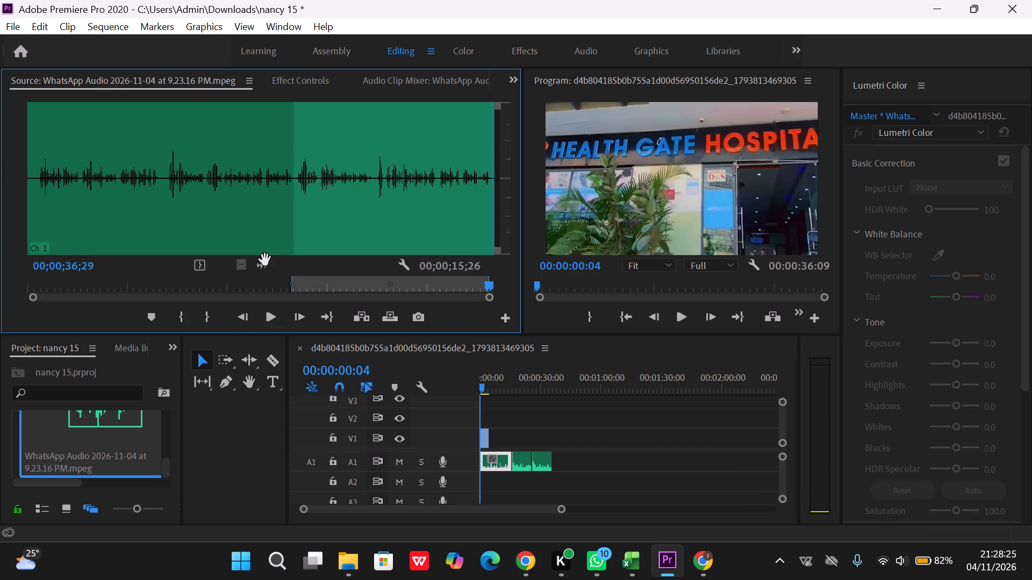
Place only the audio of the marked third passage on track A1 after the second passage.
{"action": "left_click_drag", "start_coordinate": [264, 262], "coordinate": [569, 450]}
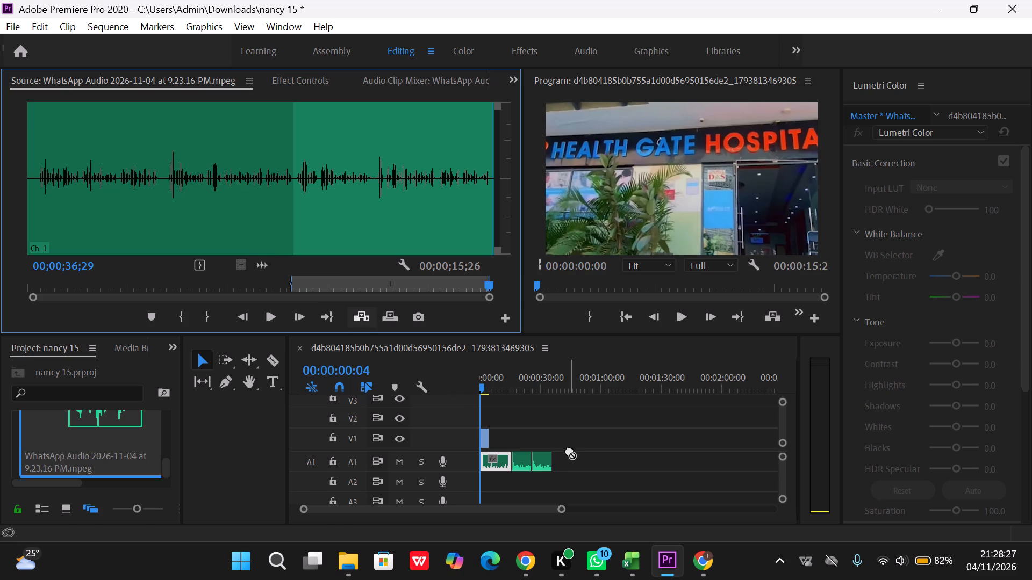
Append the 00;00;15;26 WhatsApp Audio excerpt after the last clip on A1 and play the sequence.
{"action": "left_click_drag", "start_coordinate": [569, 450], "coordinate": [555, 459]}
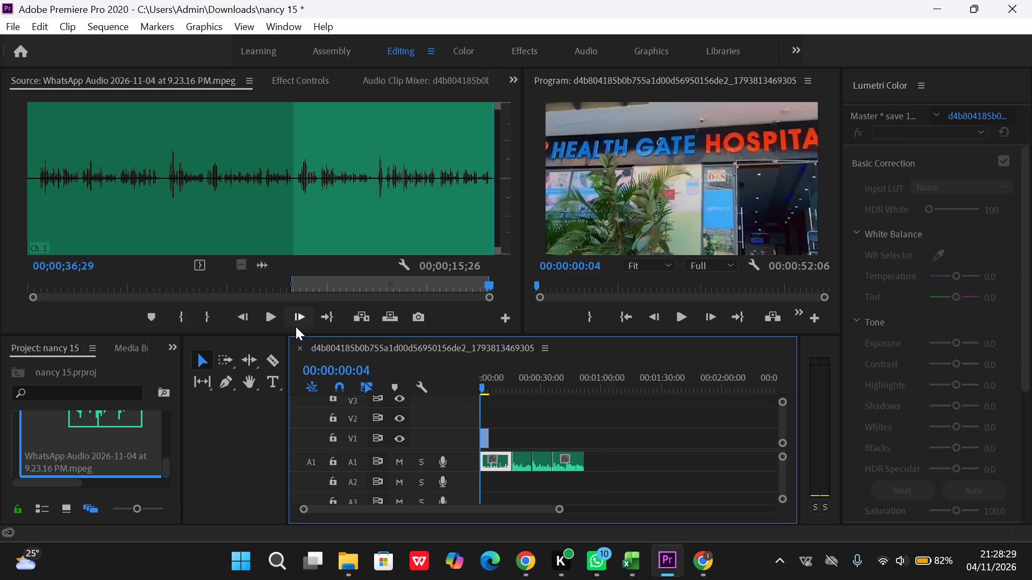
{"action": "left_click", "coordinate": [682, 321]}
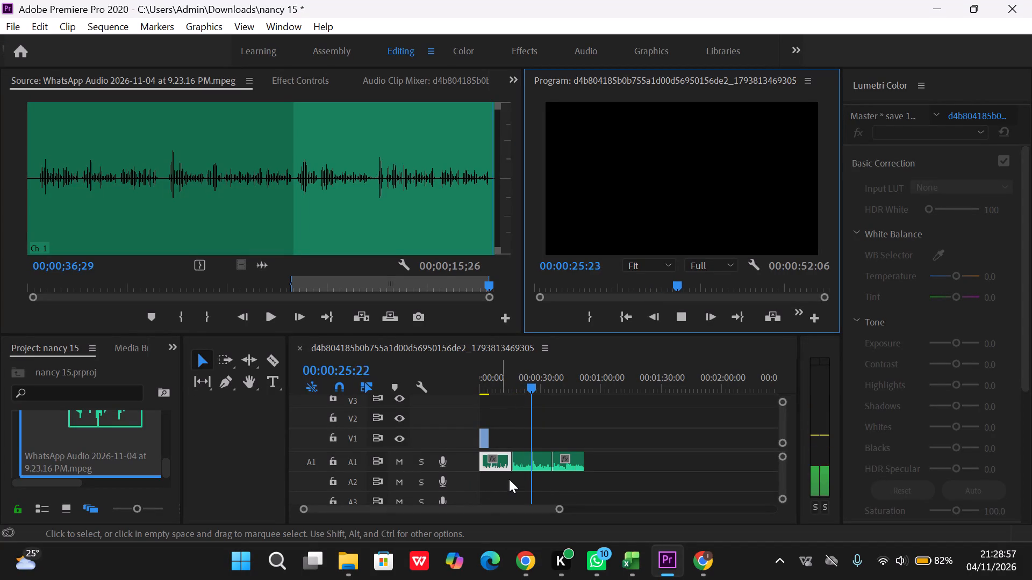
Open the first save 1.mp3 clip from A1, trim its opening to a 00:00:15:26 duration, and replay it.
{"action": "double_click", "coordinate": [499, 461]}
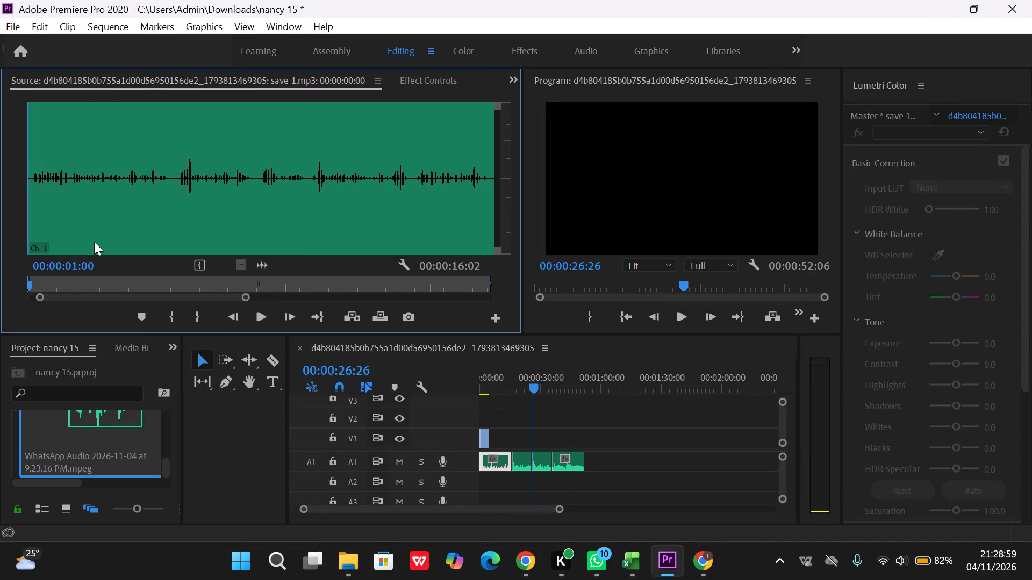
{"action": "left_click", "coordinate": [263, 322]}
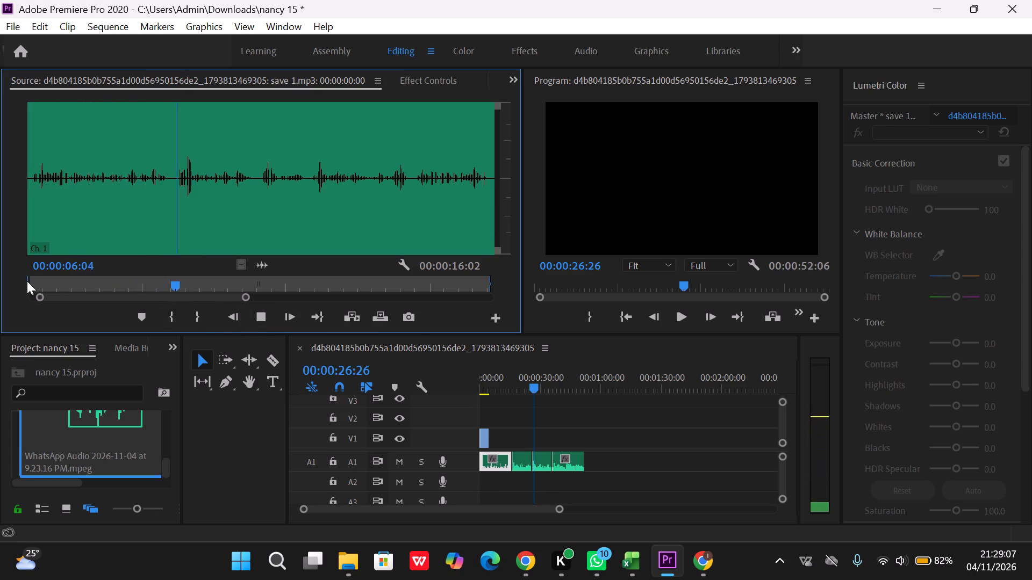
{"action": "left_click_drag", "start_coordinate": [30, 279], "coordinate": [35, 280]}
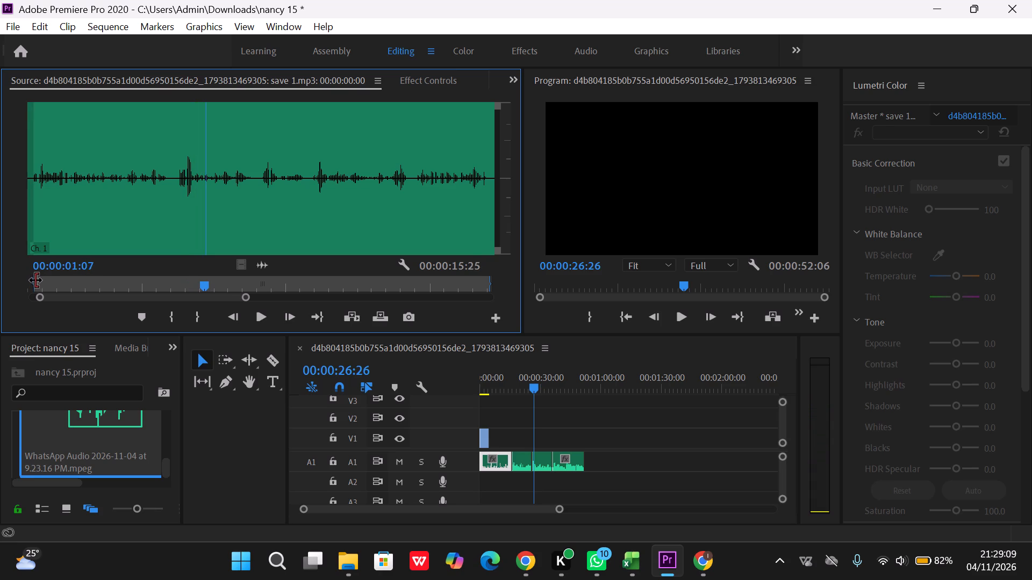
{"action": "left_click_drag", "start_coordinate": [35, 280], "coordinate": [35, 280]}
{"action": "left_click_drag", "start_coordinate": [205, 282], "coordinate": [24, 290]}
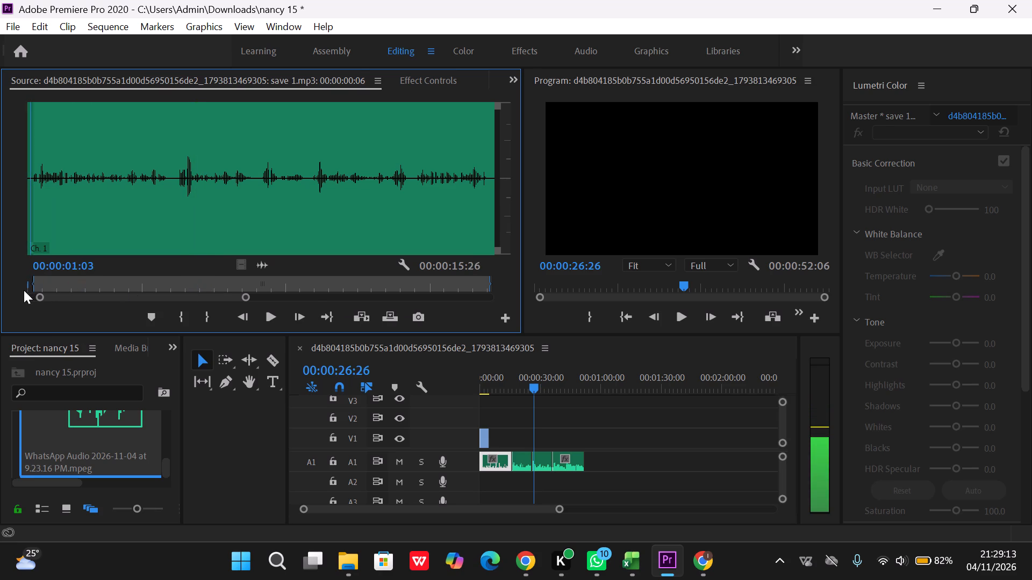
{"action": "left_click_drag", "start_coordinate": [24, 290], "coordinate": [54, 287]}
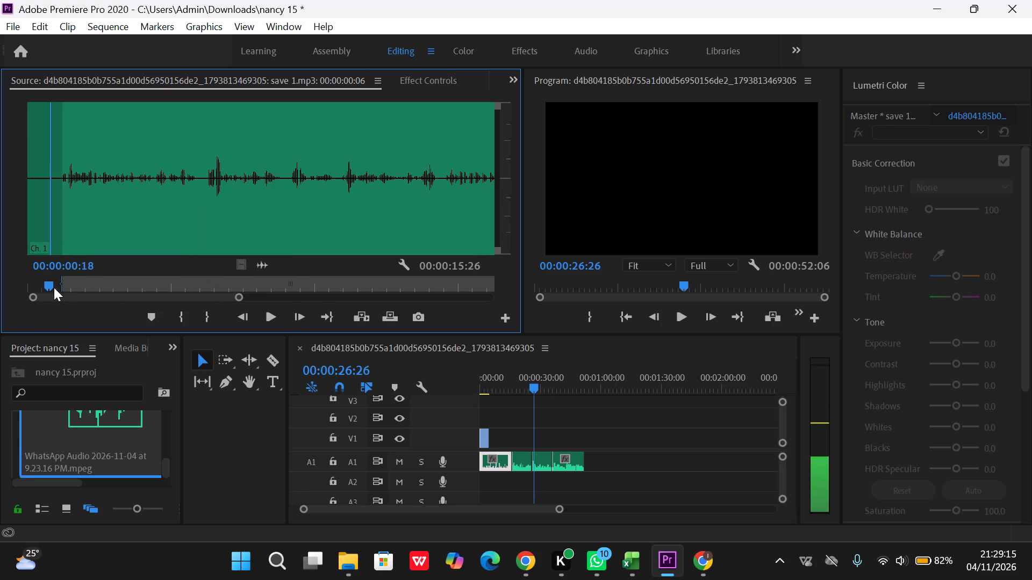
{"action": "left_click_drag", "start_coordinate": [54, 287], "coordinate": [62, 287]}
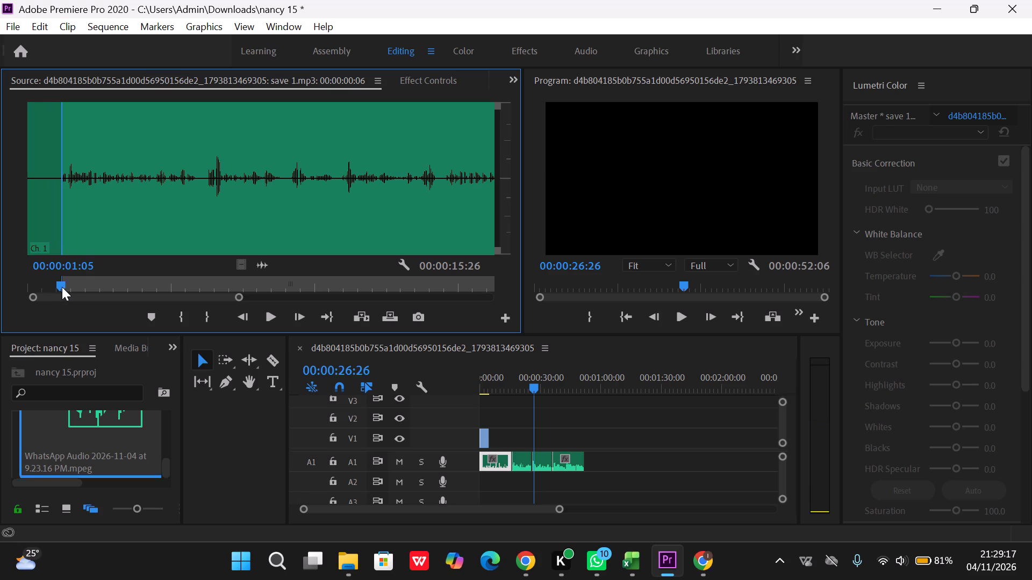
{"action": "left_click_drag", "start_coordinate": [62, 287], "coordinate": [60, 286]}
{"action": "left_click", "coordinate": [279, 320]}
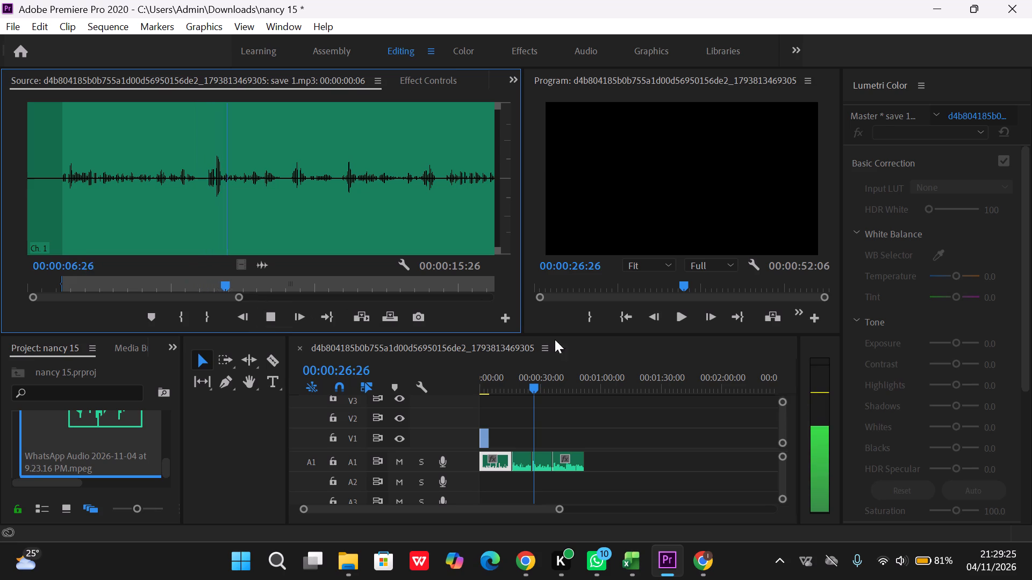
Extend the first save 1.mp3 clip's opening slightly to a 00:00:16:01 duration, checking it by playing the sequence from the beginning.
{"action": "left_click_drag", "start_coordinate": [534, 386], "coordinate": [463, 388]}
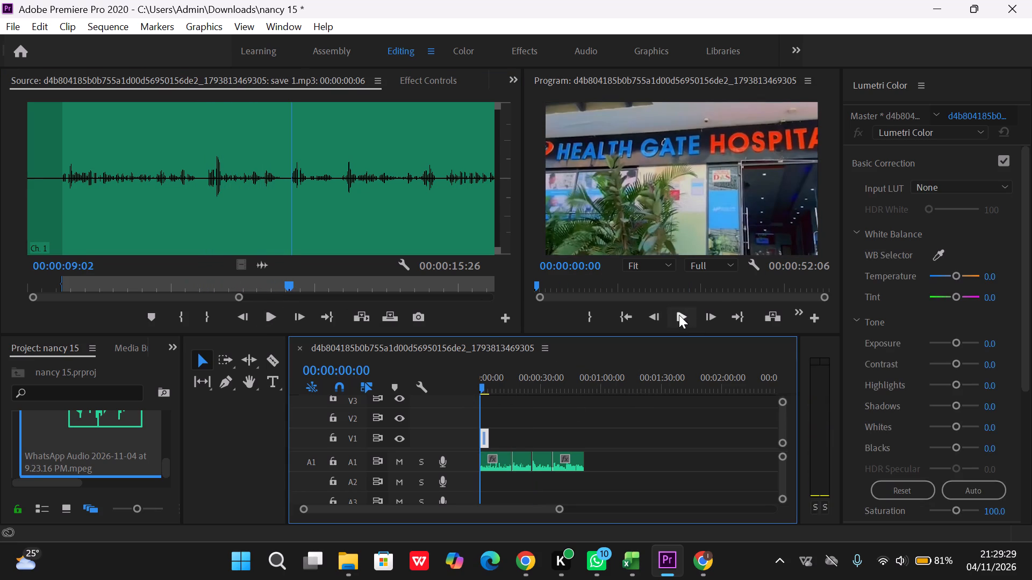
{"action": "left_click", "coordinate": [679, 315]}
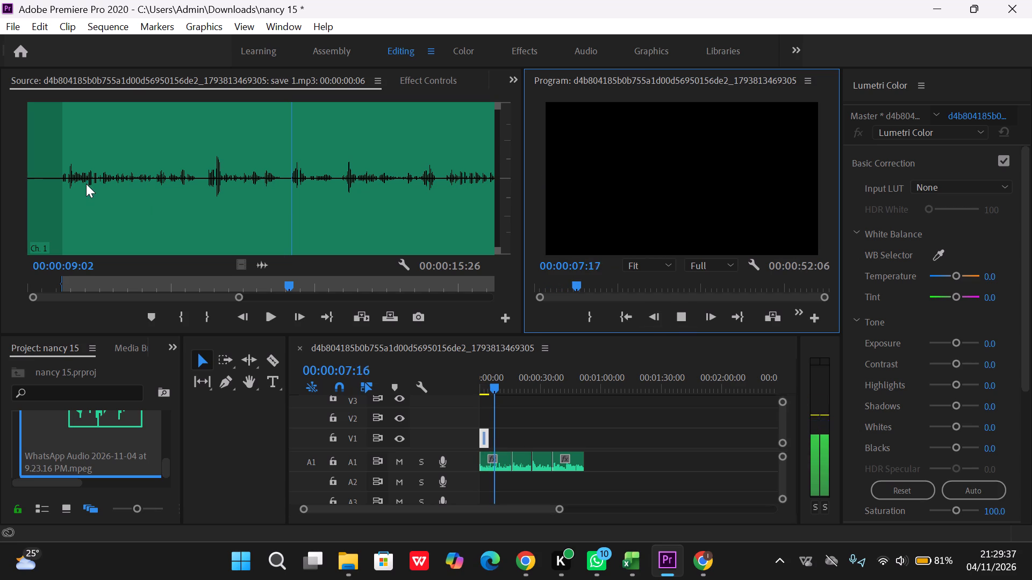
{"action": "left_click", "coordinate": [61, 173]}
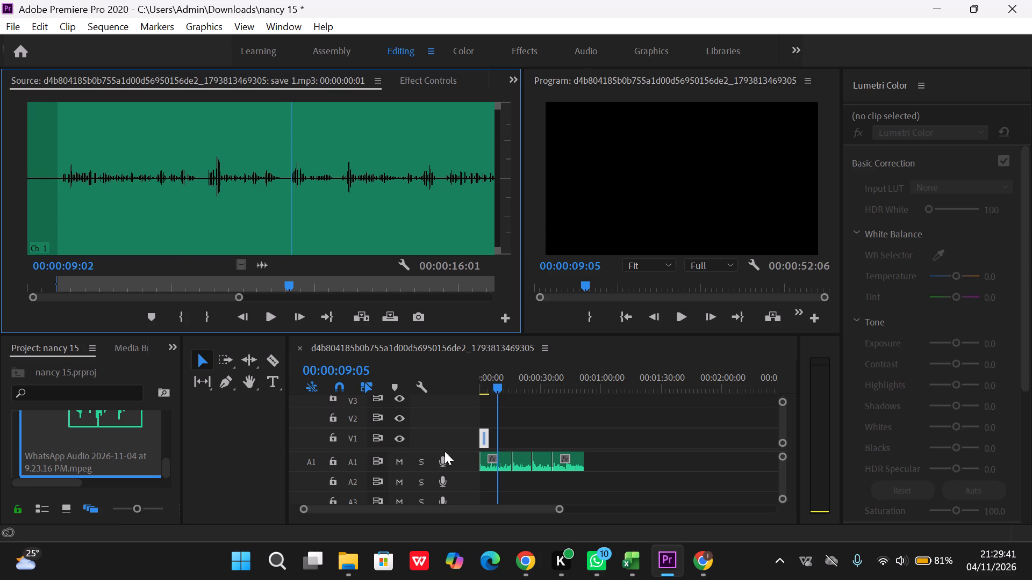
{"action": "left_click", "coordinate": [492, 464]}
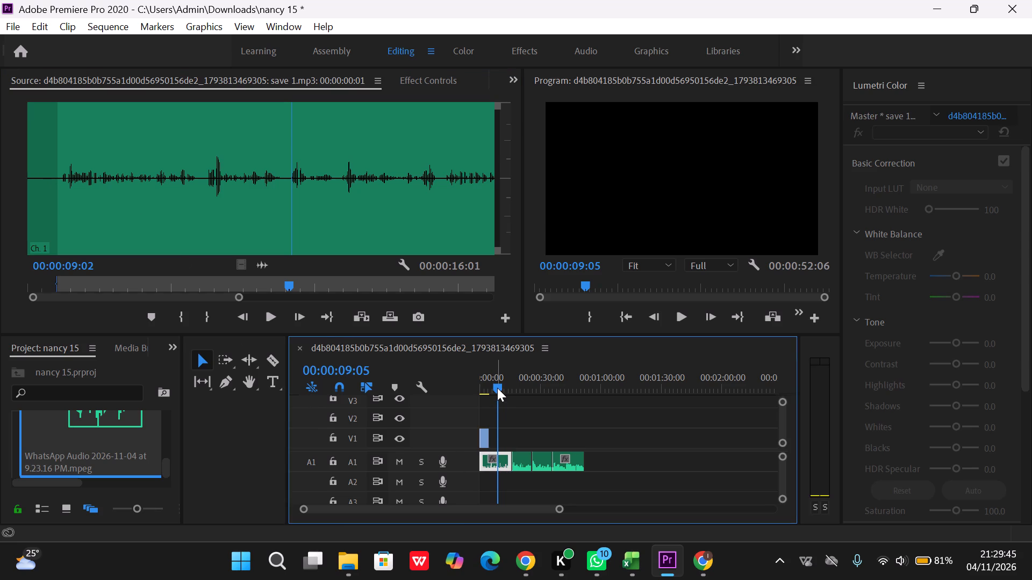
{"action": "left_click_drag", "start_coordinate": [497, 388], "coordinate": [454, 389]}
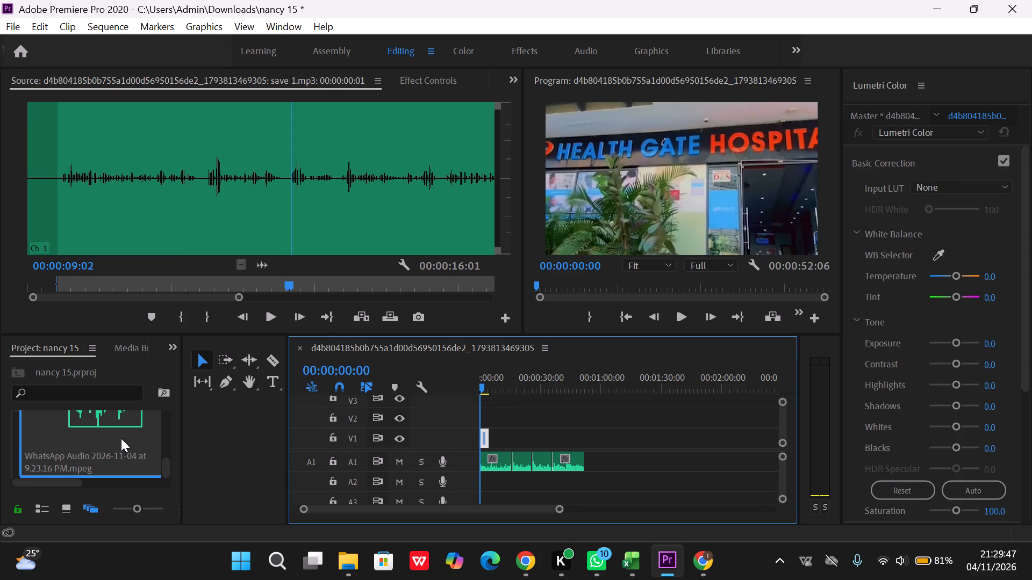
{"action": "scroll", "coordinate": [121, 438], "scroll_direction": "up", "scroll_amount": 2}
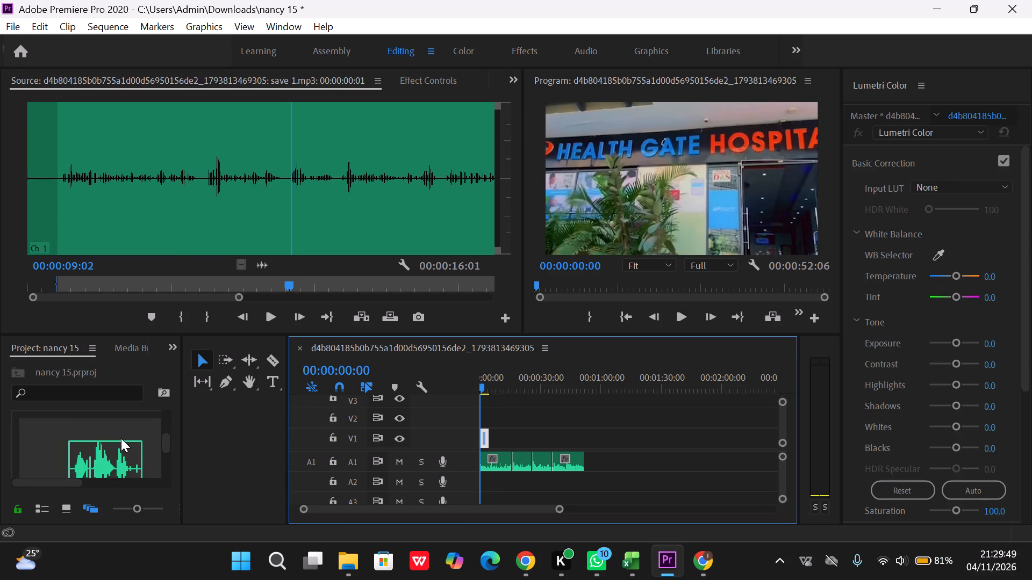
{"action": "left_click", "coordinate": [684, 309]}
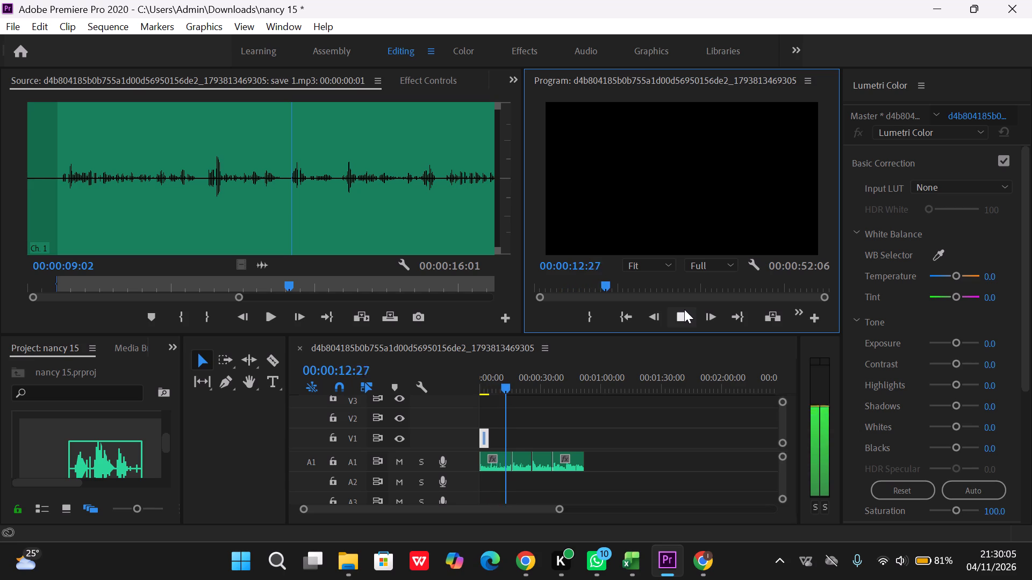
{"action": "left_click", "coordinate": [684, 309]}
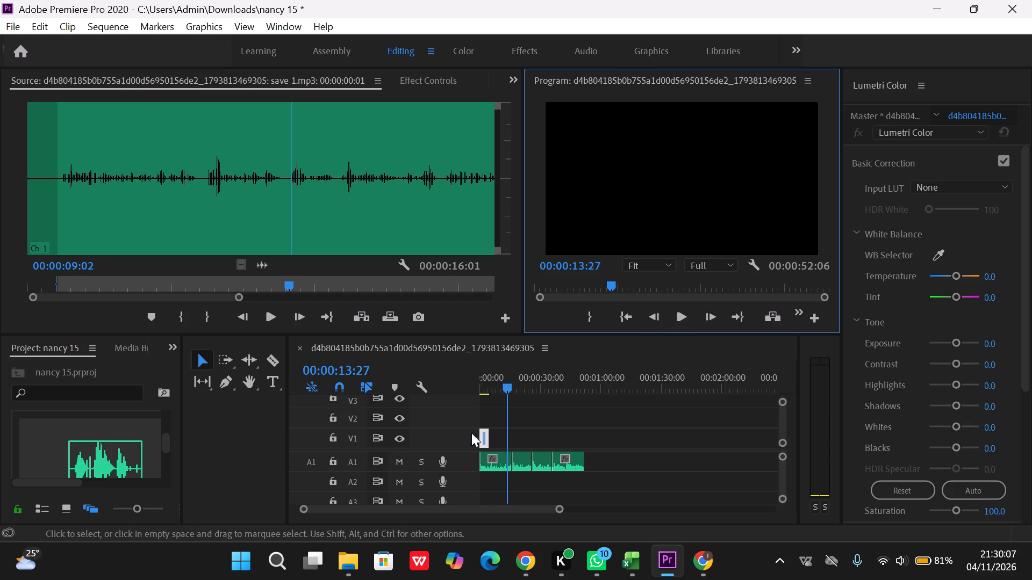
Open the d4b804185b0b… hospital video from the project items and mark a 00:00:03:03 excerpt starting at 00:00:05:15.
{"action": "scroll", "coordinate": [104, 466], "scroll_direction": "up", "scroll_amount": 1}
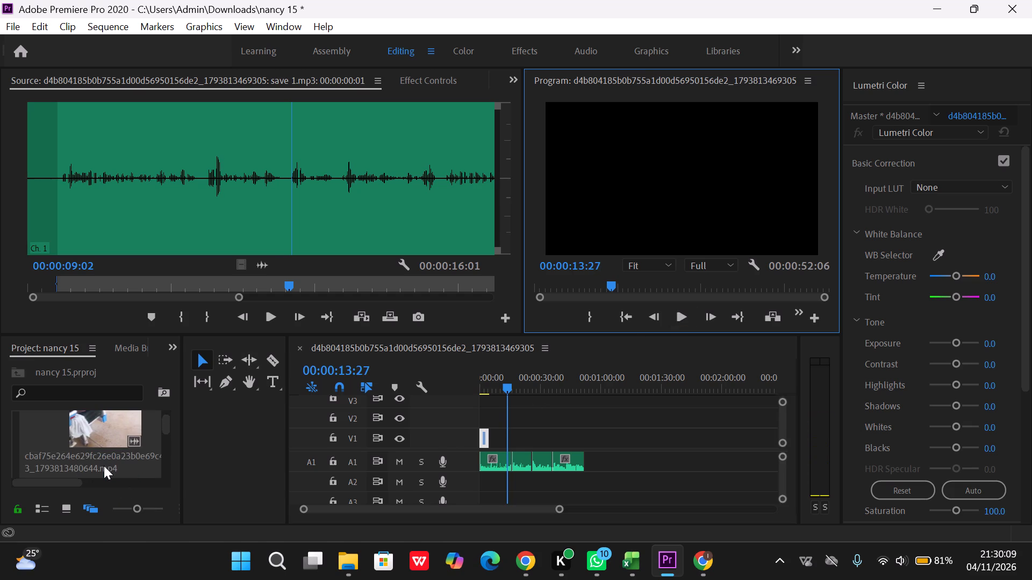
{"action": "scroll", "coordinate": [104, 466], "scroll_direction": "up", "scroll_amount": 2}
{"action": "left_click", "coordinate": [104, 466]}
{"action": "scroll", "coordinate": [104, 466], "scroll_direction": "down", "scroll_amount": 1}
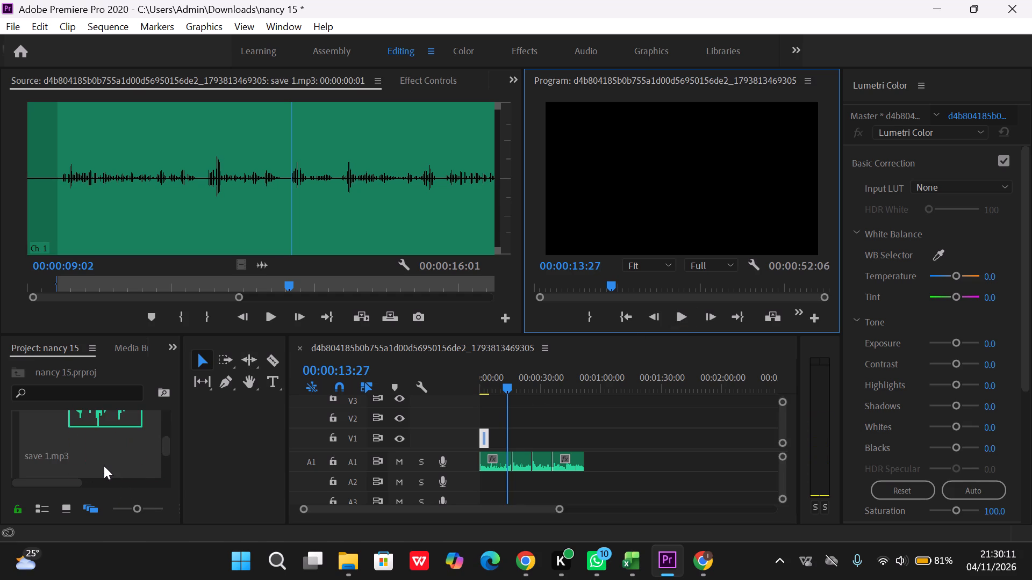
{"action": "scroll", "coordinate": [104, 466], "scroll_direction": "up", "scroll_amount": 1}
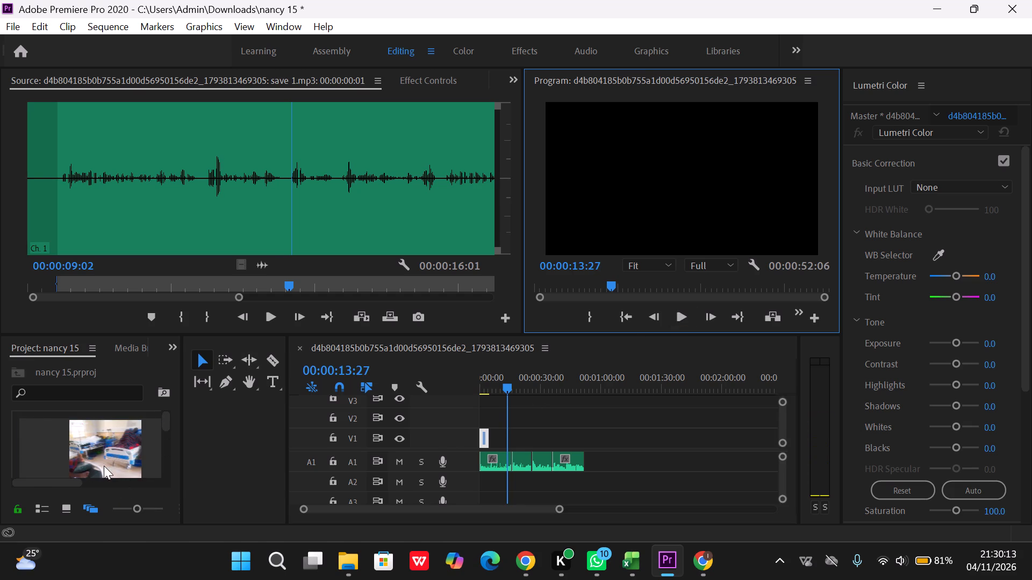
{"action": "left_click", "coordinate": [104, 466]}
{"action": "double_click", "coordinate": [104, 466]}
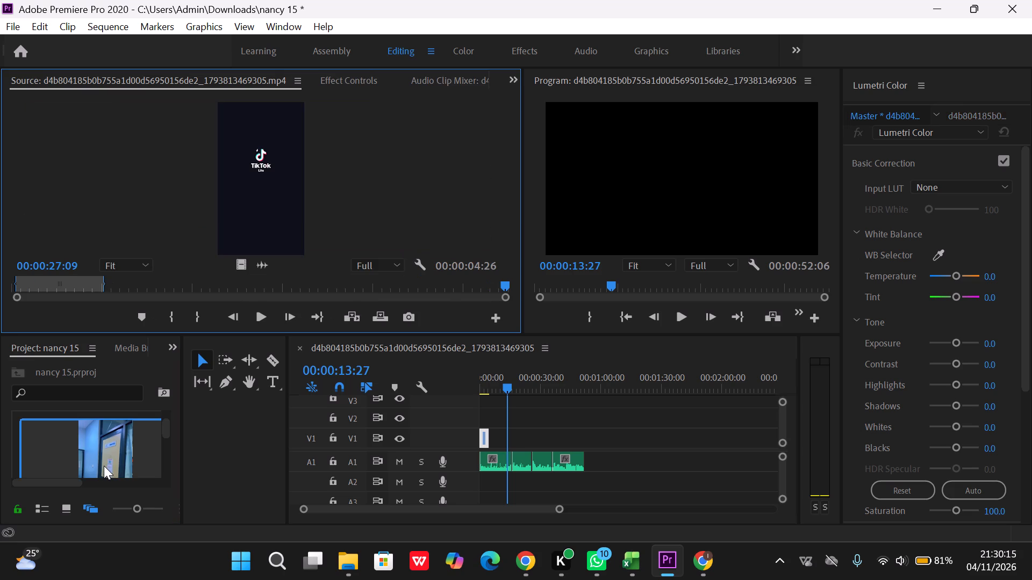
{"action": "left_click", "coordinate": [112, 284]}
{"action": "left_click", "coordinate": [169, 314]}
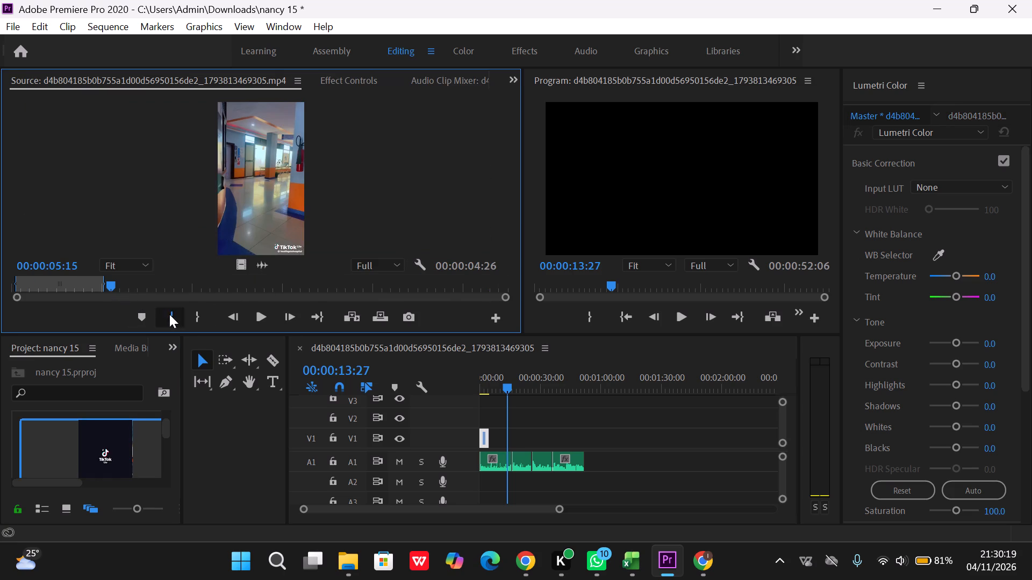
{"action": "left_click", "coordinate": [274, 315]}
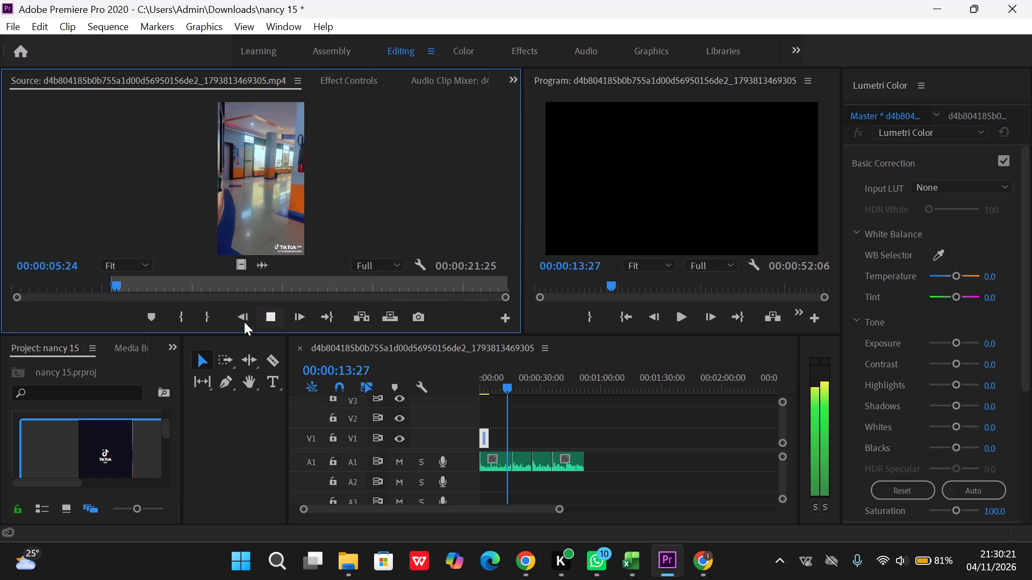
{"action": "left_click", "coordinate": [207, 320]}
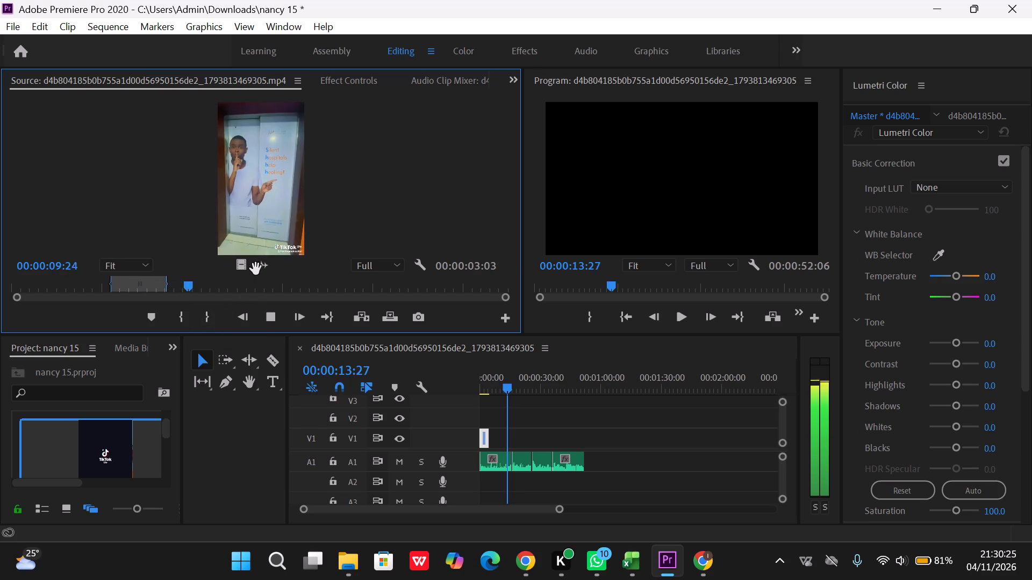
Place the marked hospital excerpt, video only, on V1 directly after the first clip.
{"action": "left_click_drag", "start_coordinate": [243, 267], "coordinate": [546, 403]}
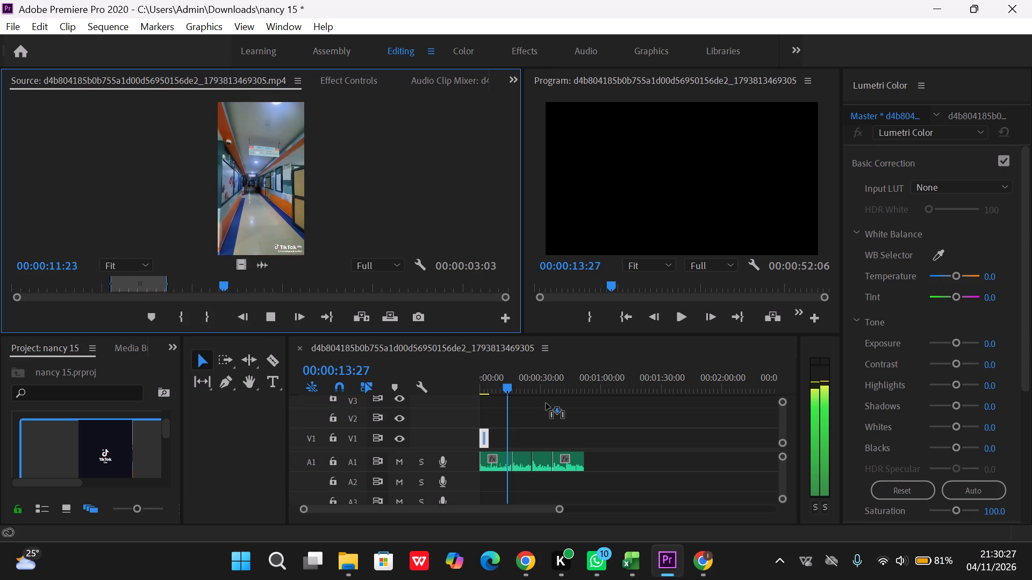
{"action": "left_click_drag", "start_coordinate": [546, 403], "coordinate": [487, 434]}
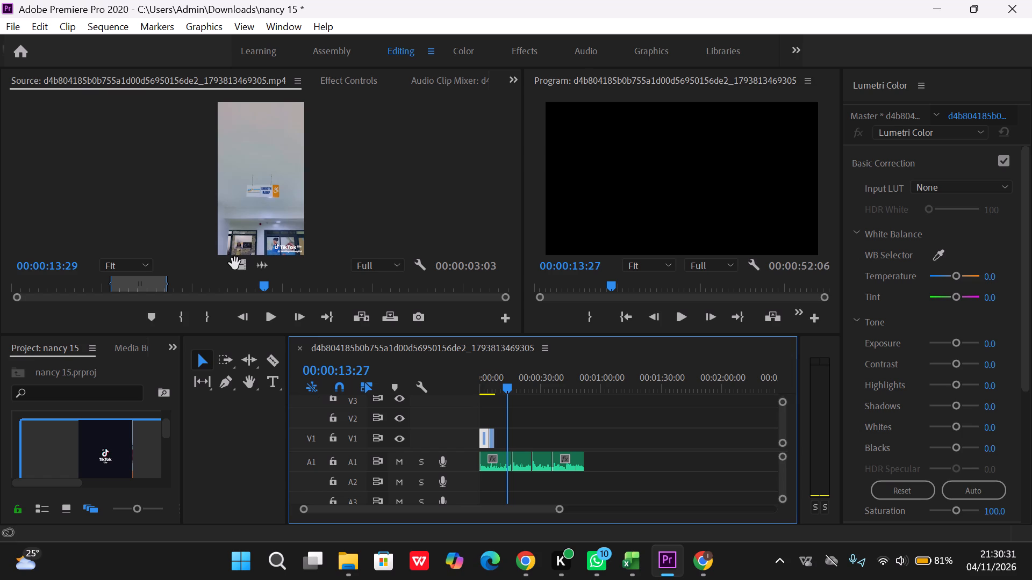
Mark a new 00:00:02:17 excerpt of the d4b804185b0b… hospital video, starting at 00:00:08:18.
{"action": "left_click_drag", "start_coordinate": [262, 284], "coordinate": [215, 285]}
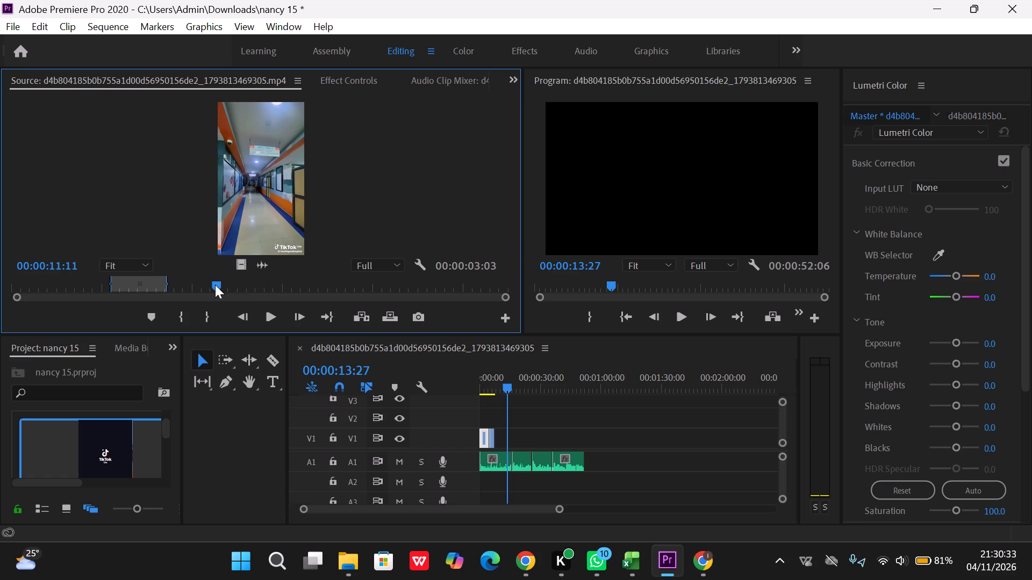
{"action": "left_click_drag", "start_coordinate": [219, 285], "coordinate": [184, 280]}
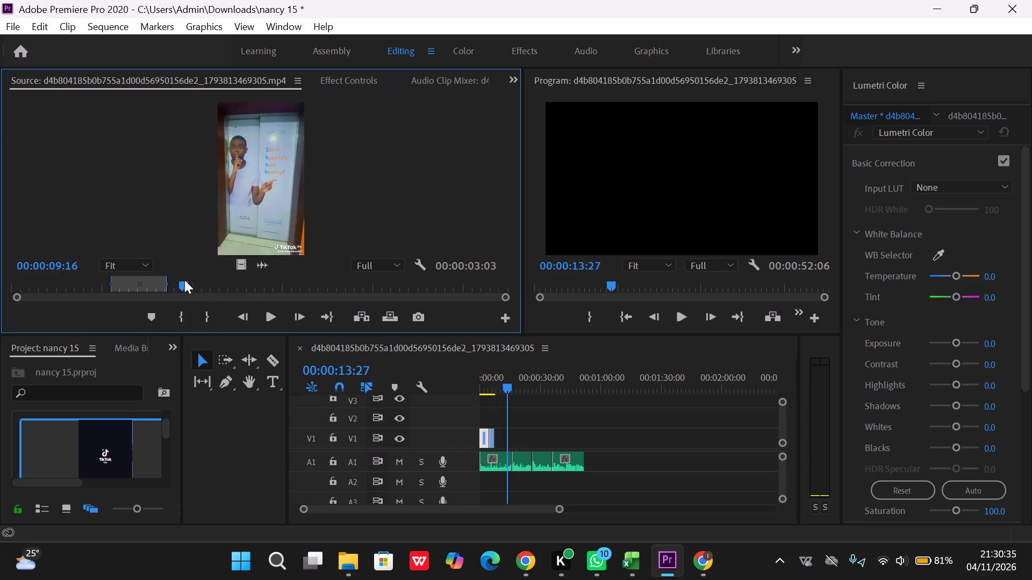
{"action": "left_click_drag", "start_coordinate": [184, 280], "coordinate": [169, 280]}
{"action": "left_click", "coordinate": [181, 312]}
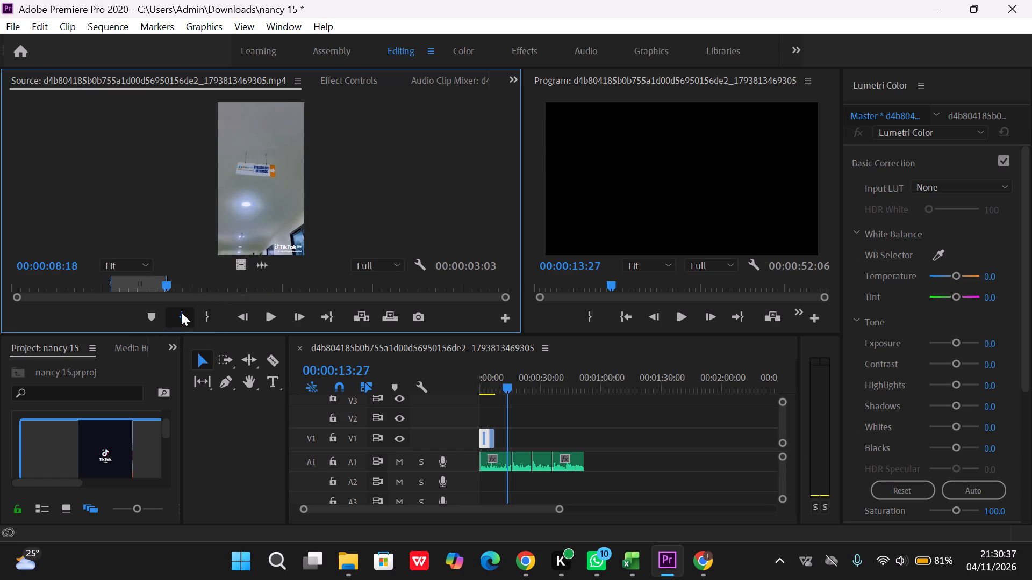
{"action": "left_click", "coordinate": [273, 310]}
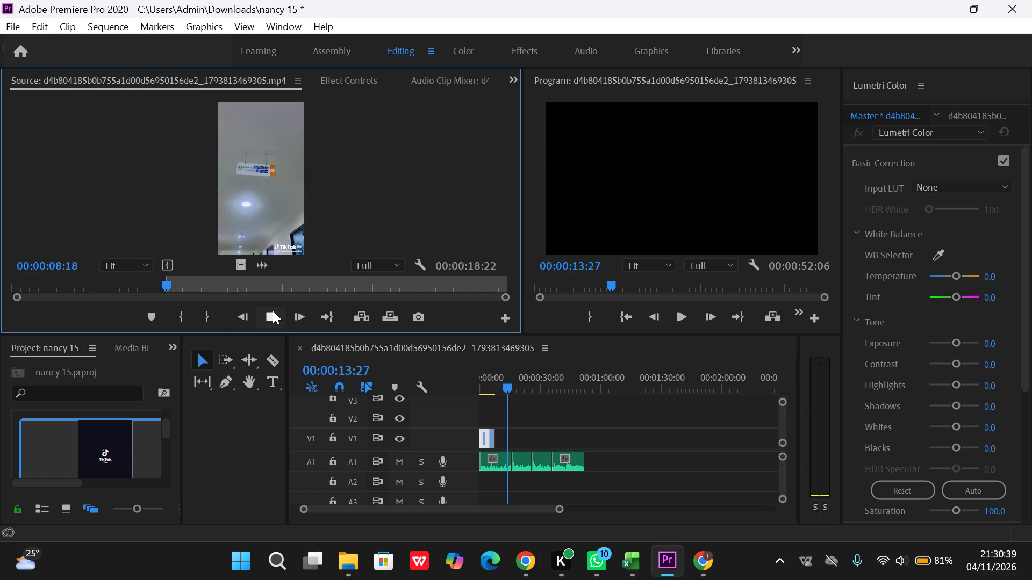
{"action": "left_click", "coordinate": [206, 317]}
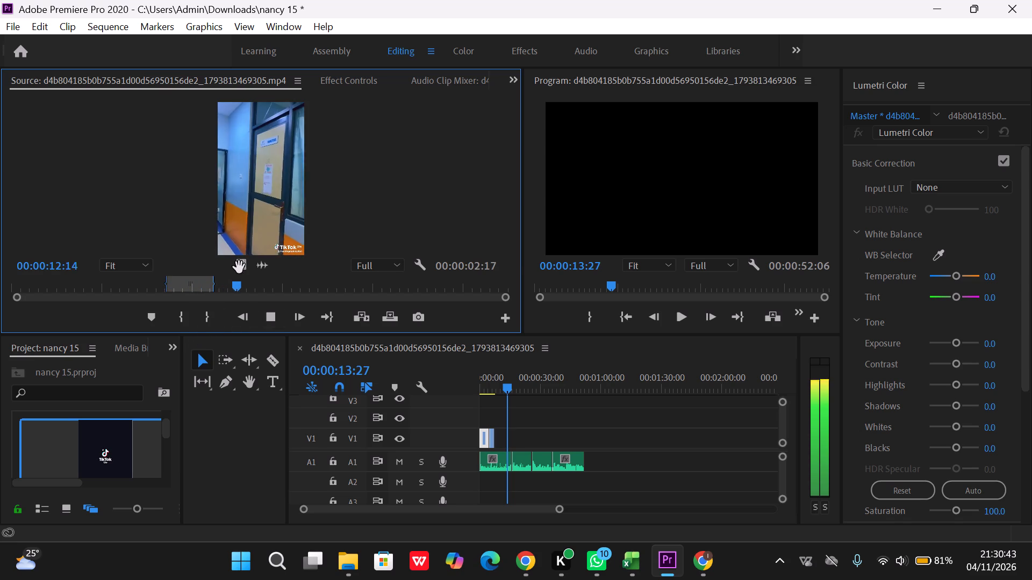
Place the newly marked excerpt, video only, on V1 directly after the previous hospital excerpt.
{"action": "left_click_drag", "start_coordinate": [239, 267], "coordinate": [494, 432]}
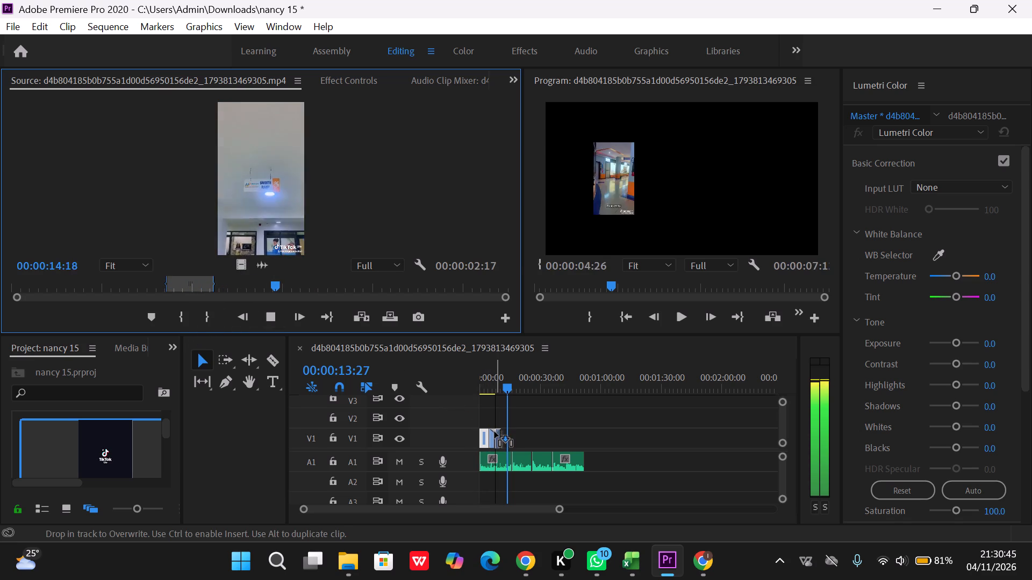
{"action": "left_click_drag", "start_coordinate": [494, 432], "coordinate": [494, 432]}
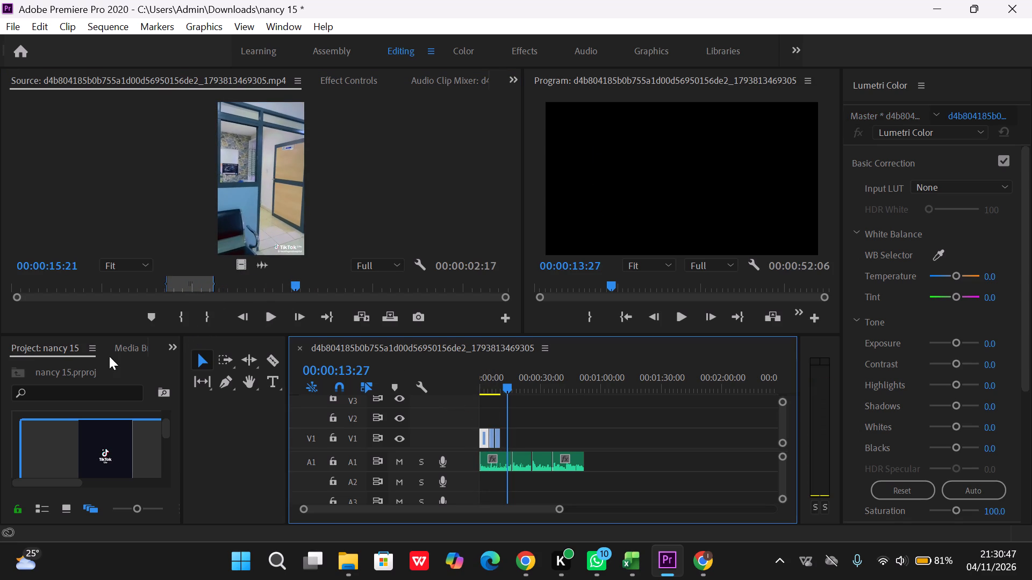
Look through the project items for the next visual to use in the sequence.
{"action": "scroll", "coordinate": [96, 450], "scroll_direction": "up", "scroll_amount": 5}
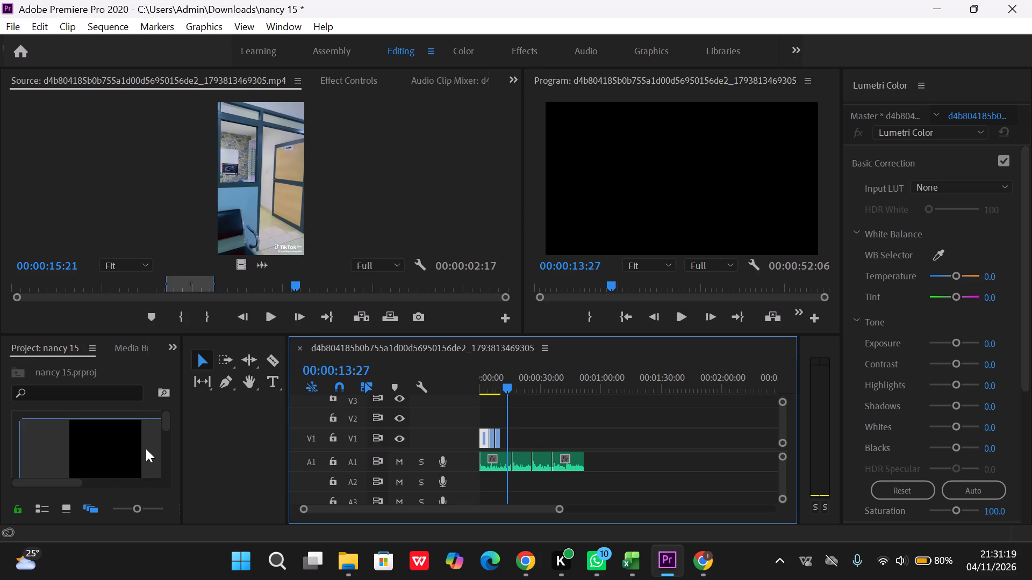
{"action": "scroll", "coordinate": [130, 444], "scroll_direction": "down", "scroll_amount": 1}
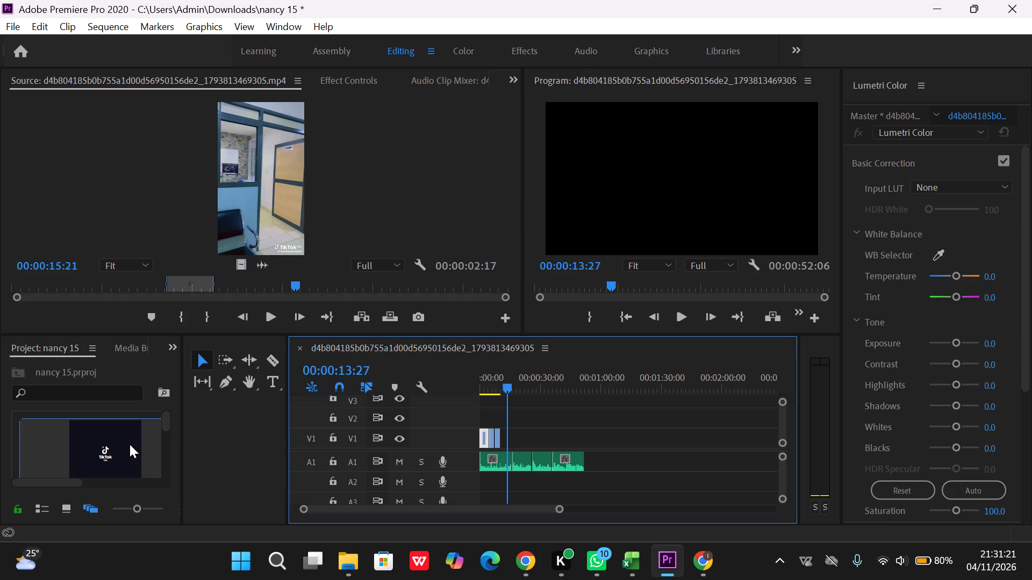
{"action": "scroll", "coordinate": [130, 444], "scroll_direction": "down", "scroll_amount": 2}
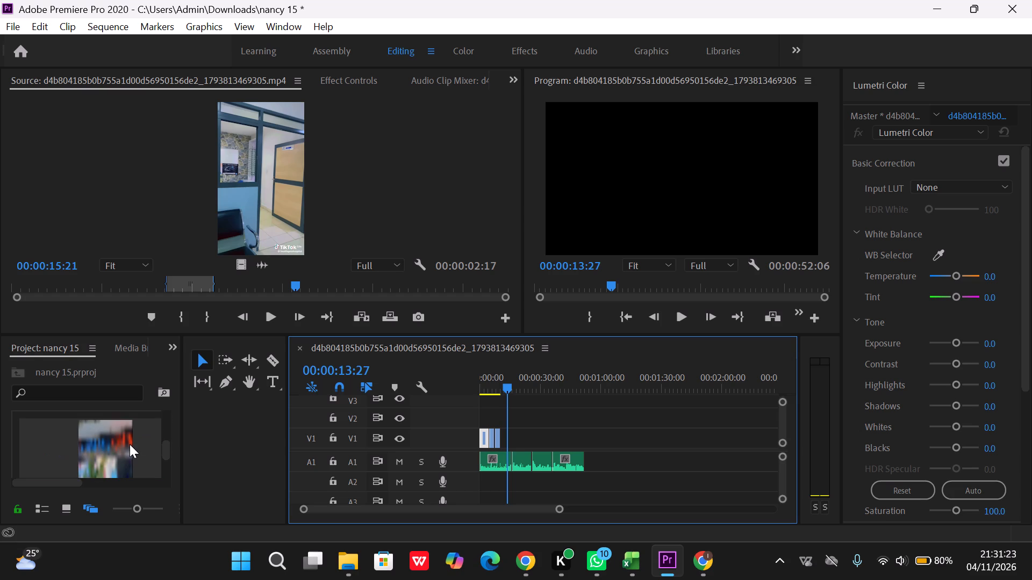
{"action": "scroll", "coordinate": [130, 444], "scroll_direction": "up", "scroll_amount": 3}
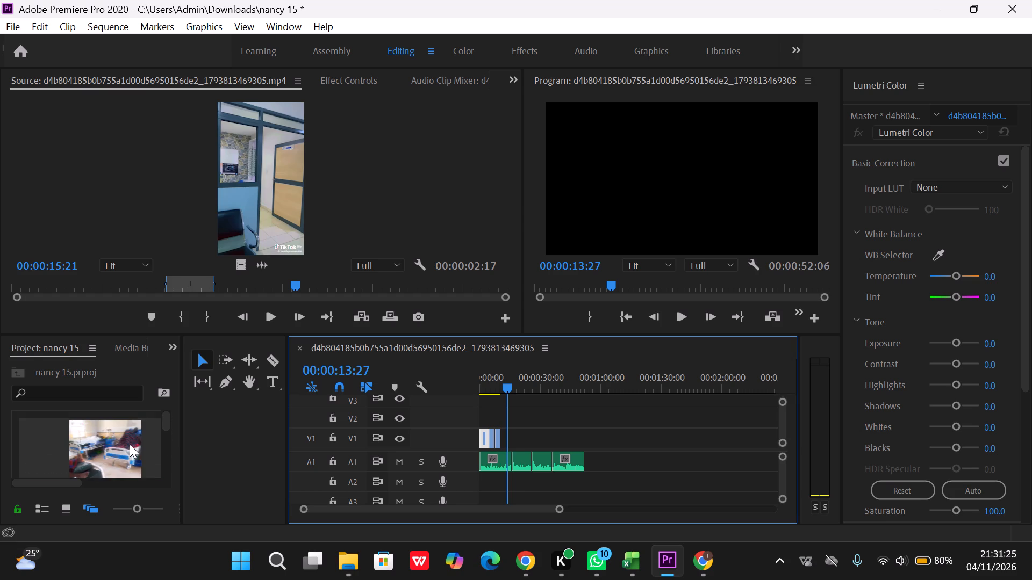
{"action": "scroll", "coordinate": [130, 444], "scroll_direction": "up", "scroll_amount": 2}
{"action": "scroll", "coordinate": [130, 444], "scroll_direction": "down", "scroll_amount": 1}
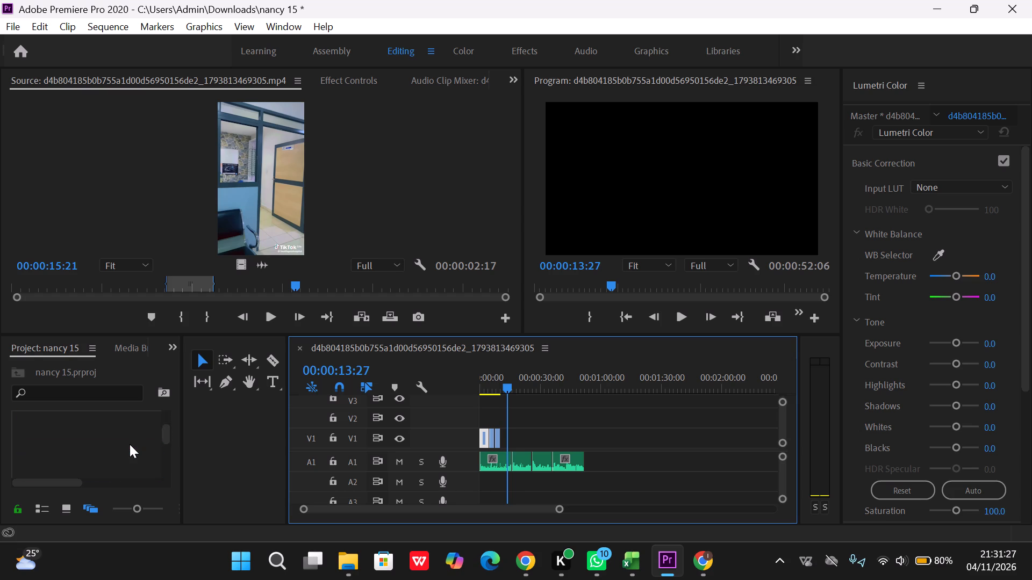
{"action": "scroll", "coordinate": [130, 444], "scroll_direction": "down", "scroll_amount": 2}
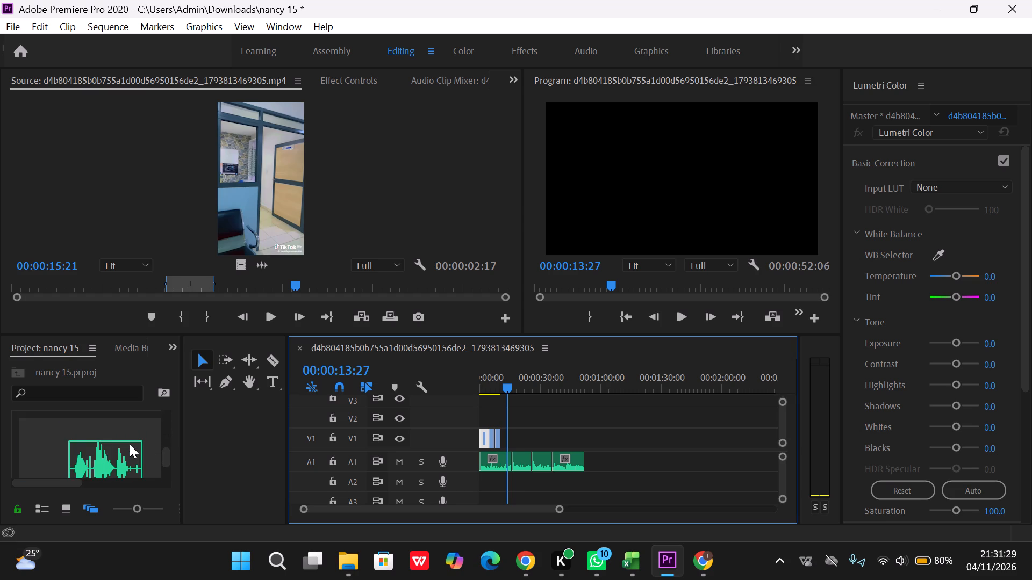
{"action": "scroll", "coordinate": [130, 444], "scroll_direction": "down", "scroll_amount": 1}
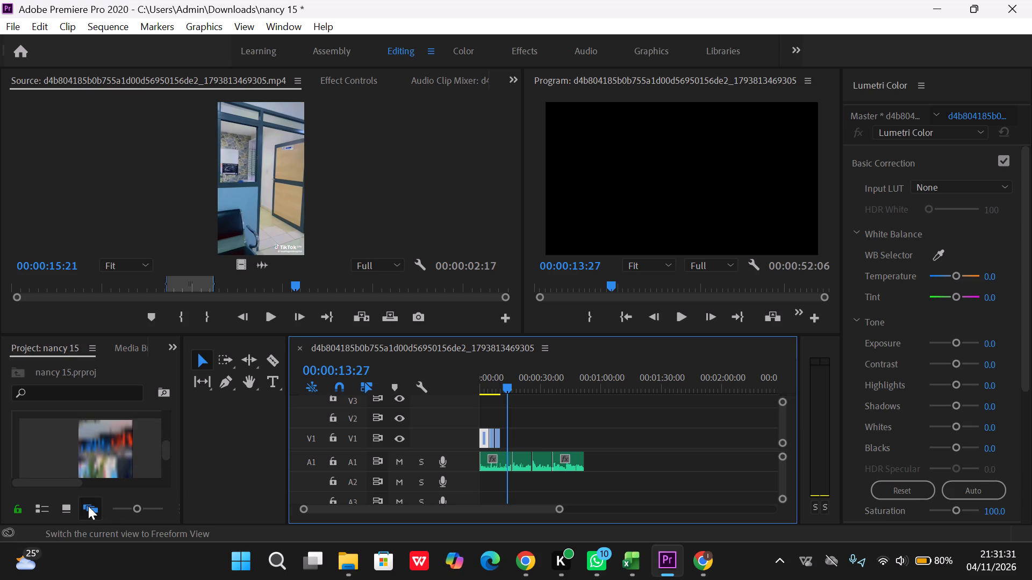
Check the project items in List View and leave them displayed in Icon View.
{"action": "left_click", "coordinate": [64, 511]}
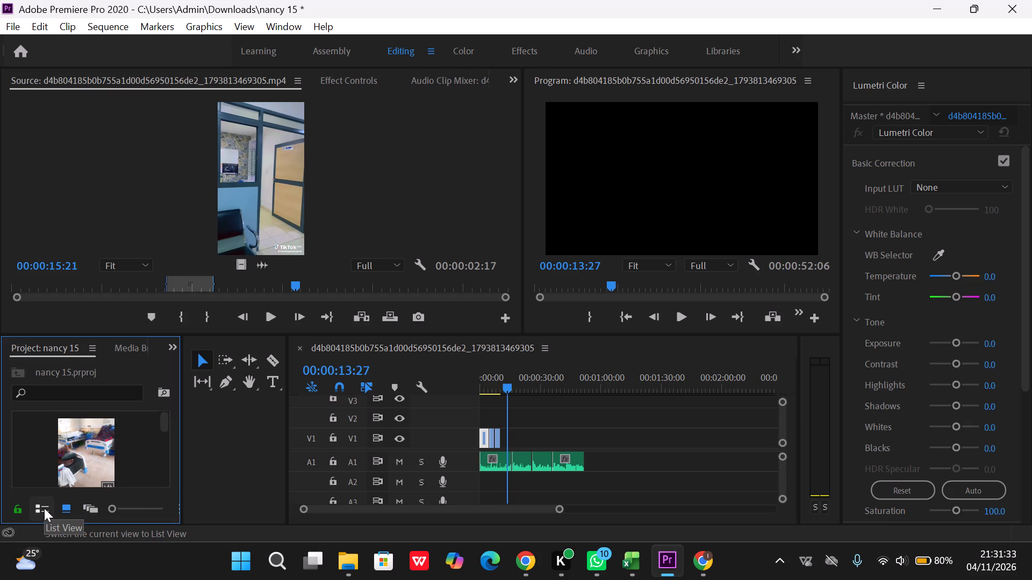
{"action": "left_click", "coordinate": [44, 508]}
{"action": "scroll", "coordinate": [75, 472], "scroll_direction": "down", "scroll_amount": 1}
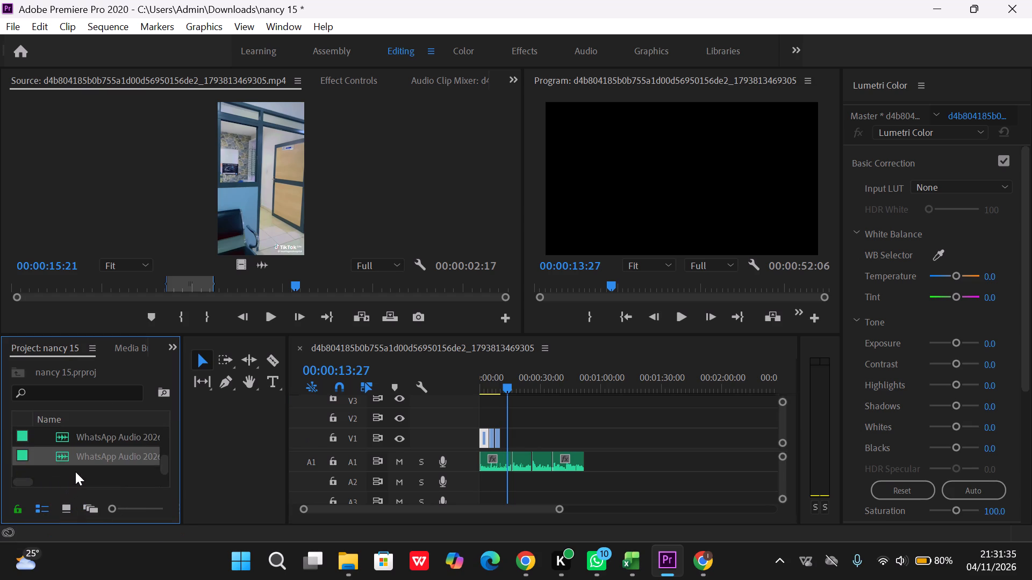
{"action": "scroll", "coordinate": [75, 472], "scroll_direction": "up", "scroll_amount": 1}
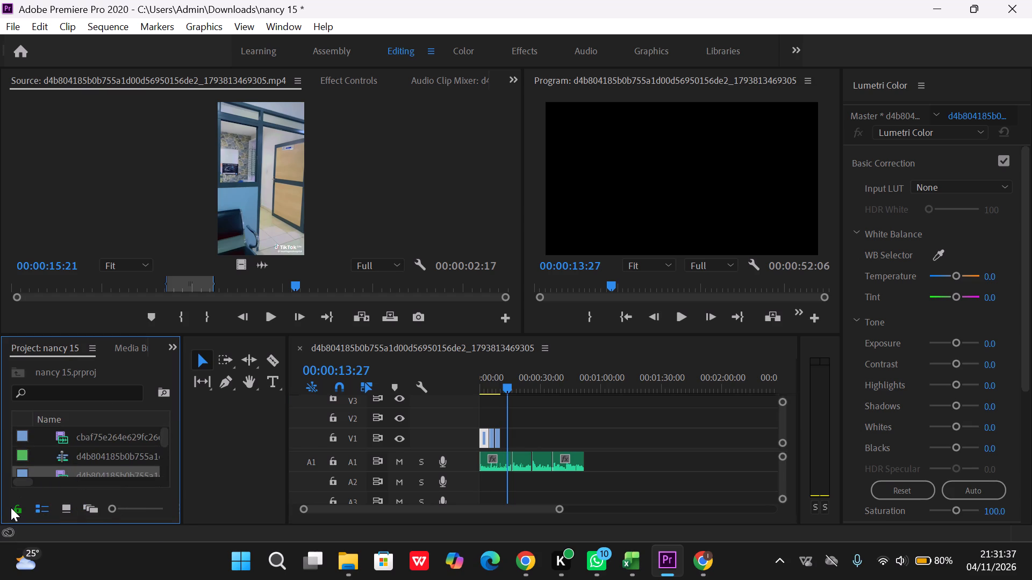
{"action": "left_click", "coordinate": [62, 511]}
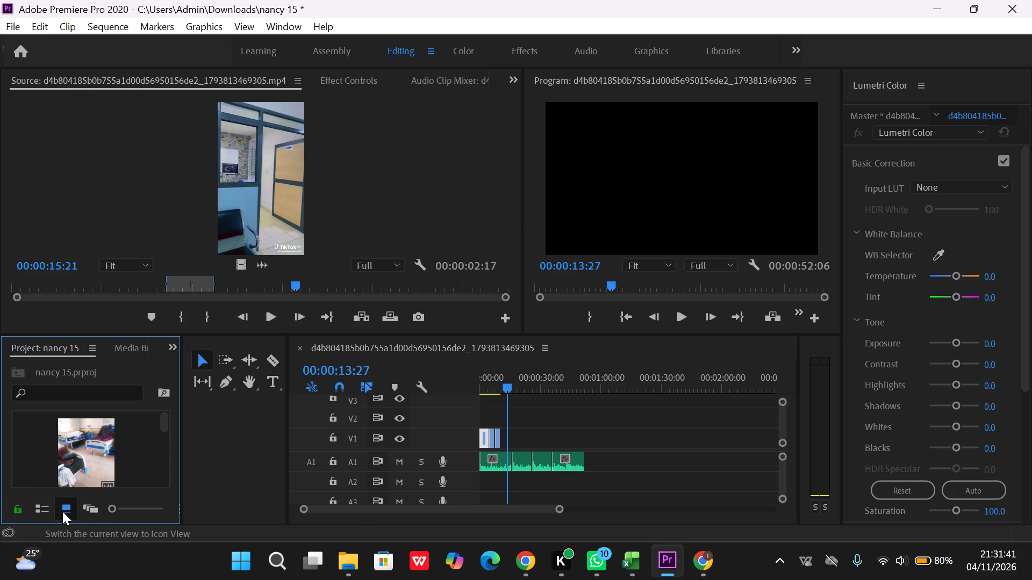
{"action": "left_click", "coordinate": [697, 564]}
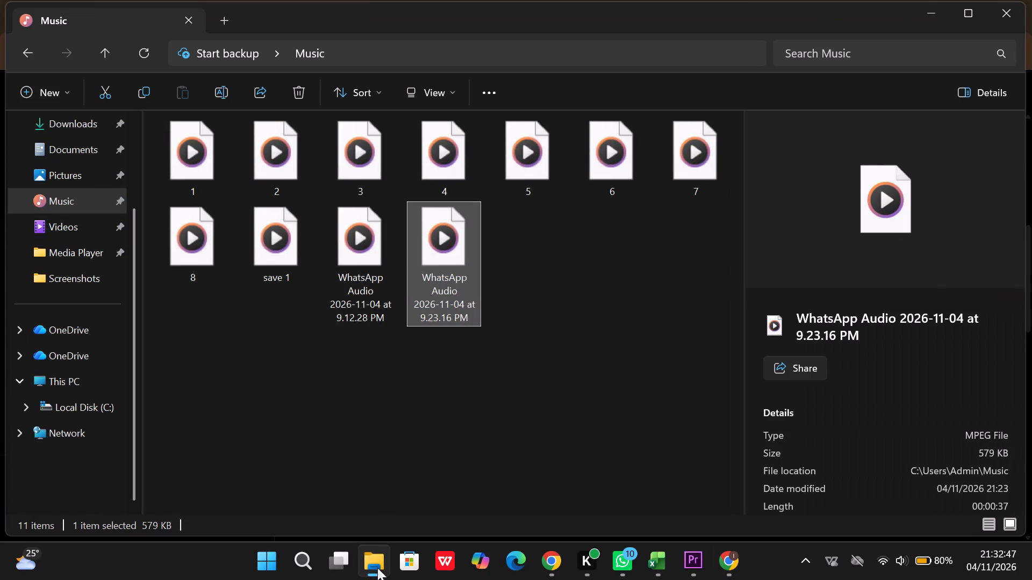
{"action": "double_click", "coordinate": [72, 233]}
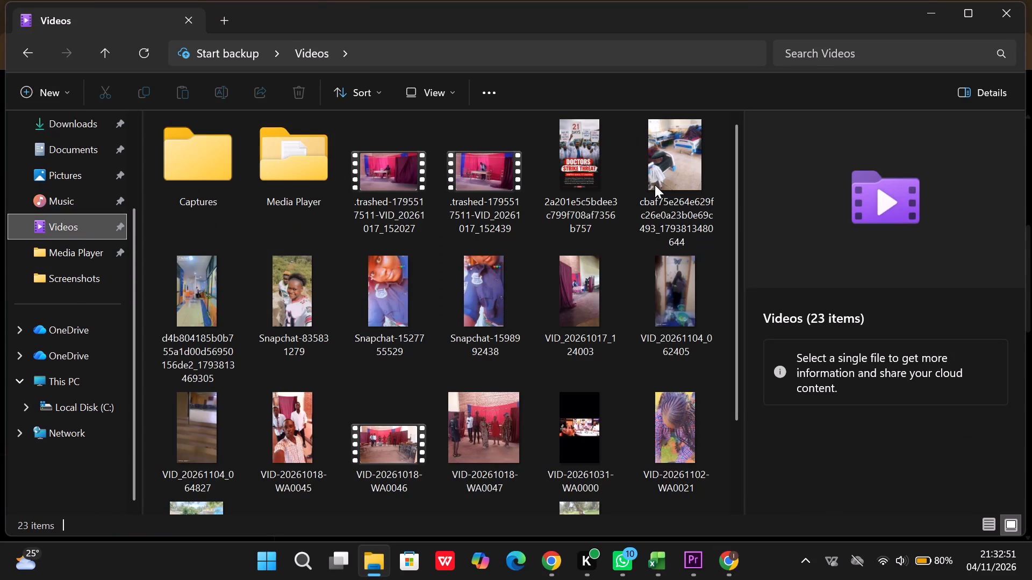
{"action": "left_click", "coordinate": [587, 151]}
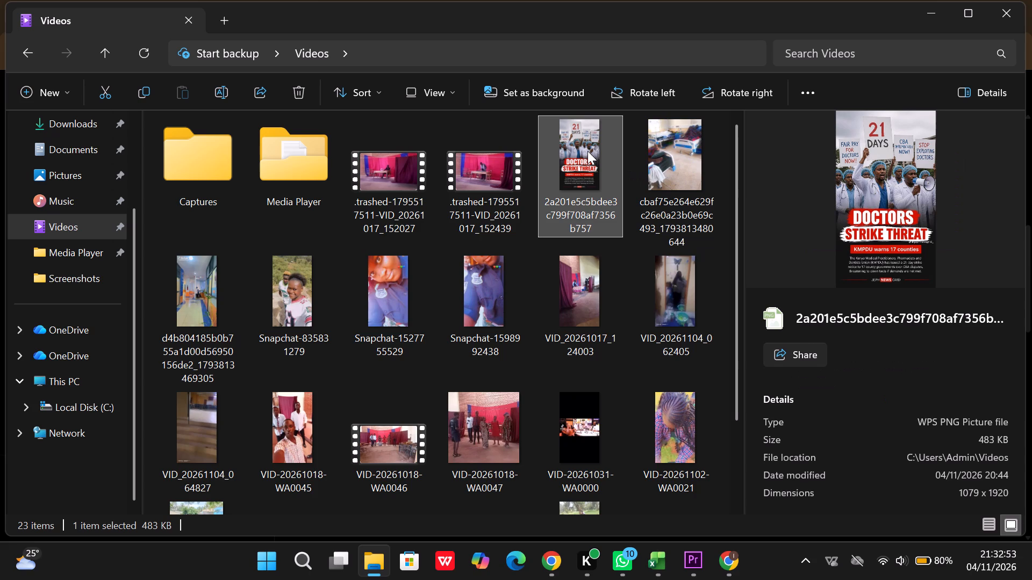
{"action": "right_click", "coordinate": [587, 151]}
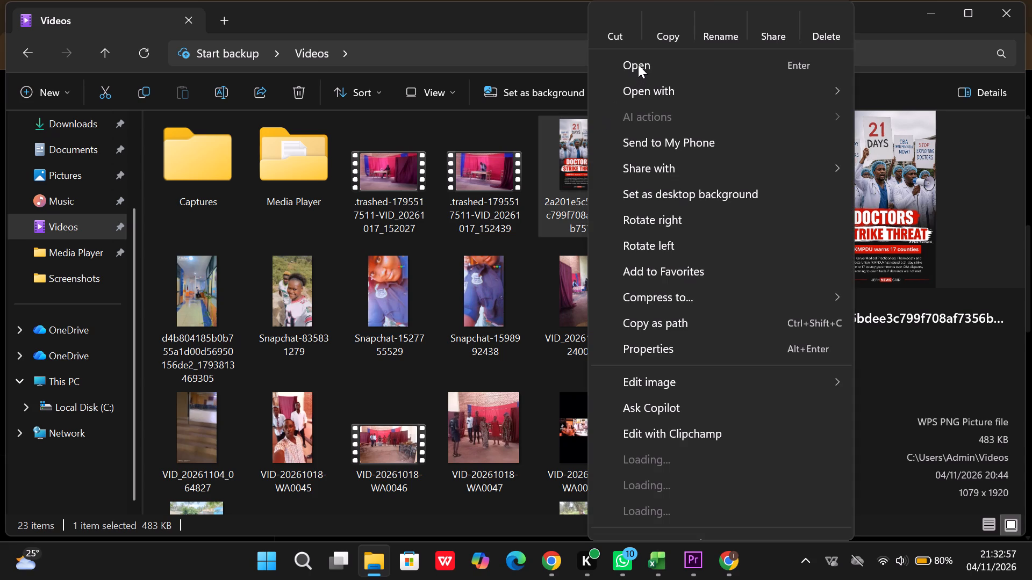
{"action": "left_click", "coordinate": [659, 89]}
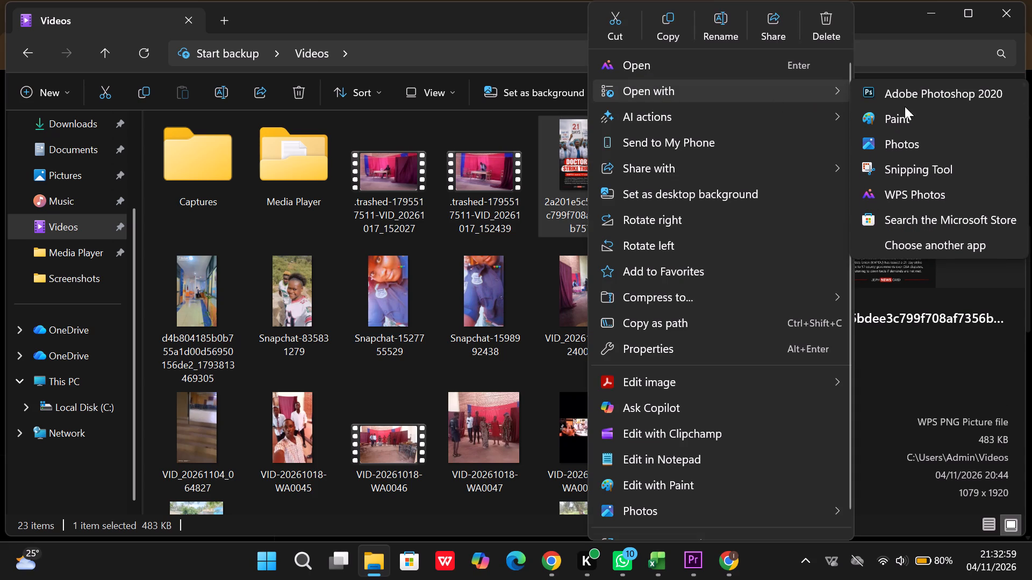
{"action": "left_click", "coordinate": [904, 114]}
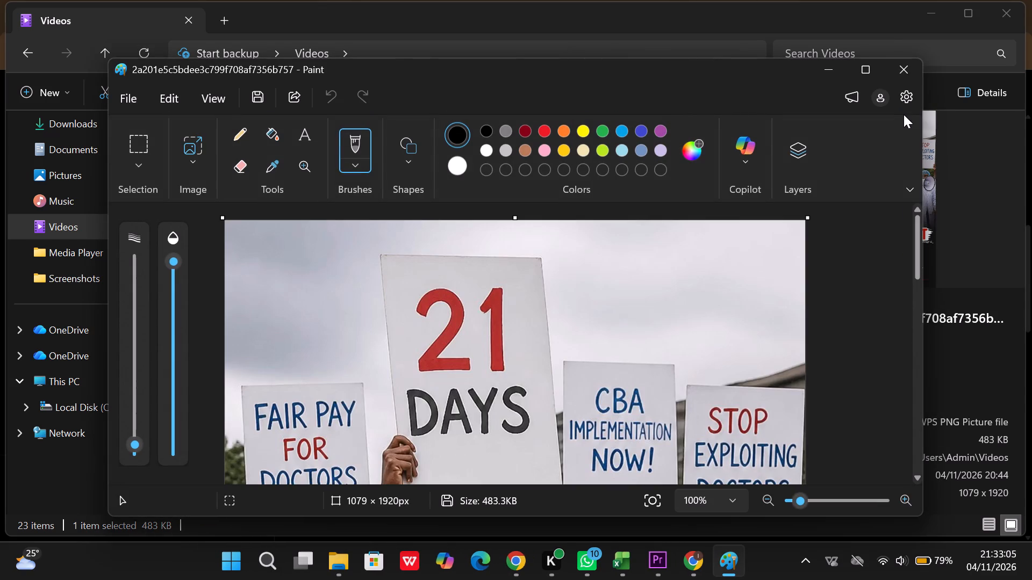
{"action": "scroll", "coordinate": [635, 300], "scroll_direction": "down", "scroll_amount": 1}
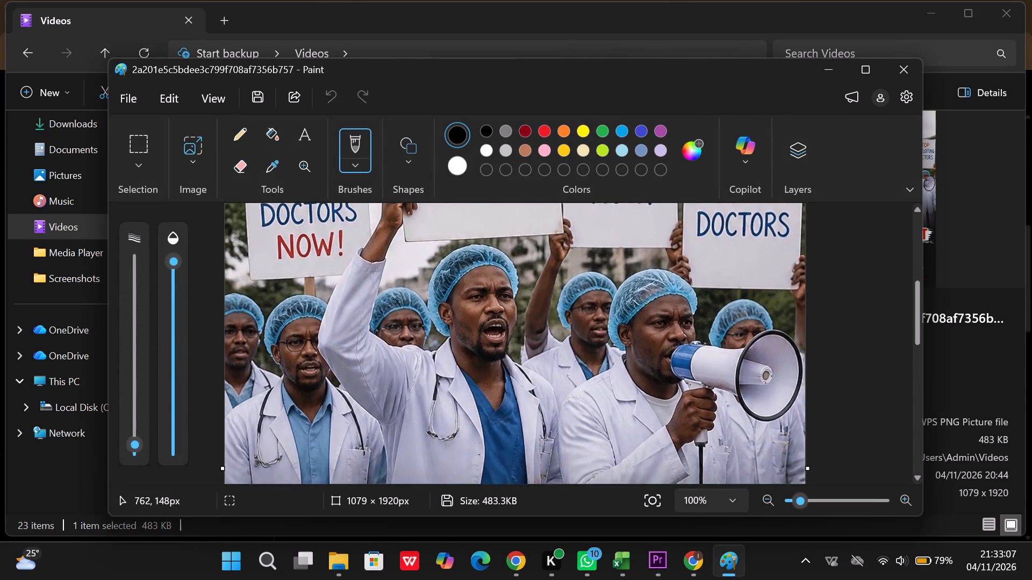
{"action": "scroll", "coordinate": [635, 300], "scroll_direction": "down", "scroll_amount": 1}
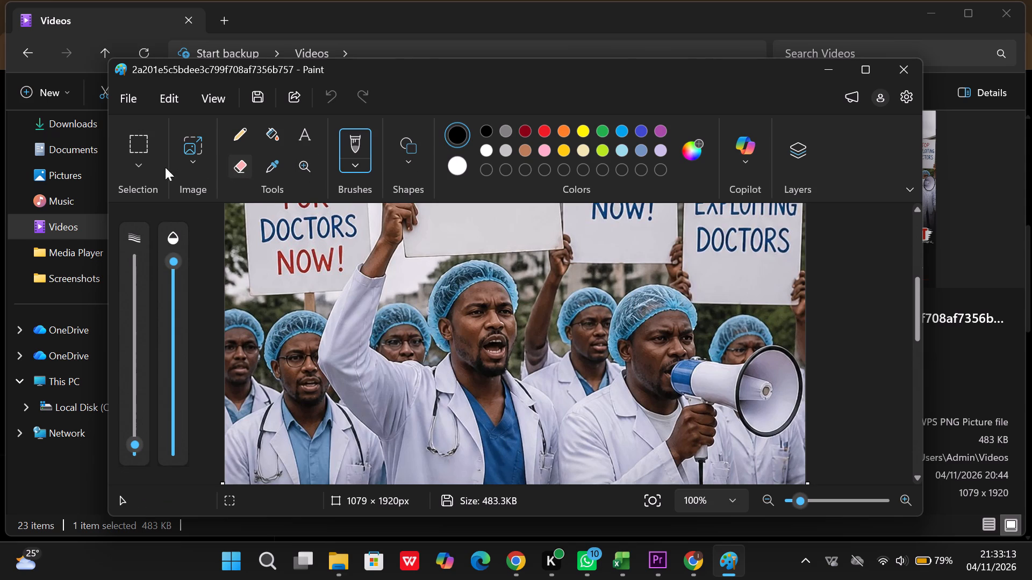
Save the poster as a JPEG picture named "my photo.jpg" in the Videos folder and close Paint.
{"action": "left_click", "coordinate": [130, 96]}
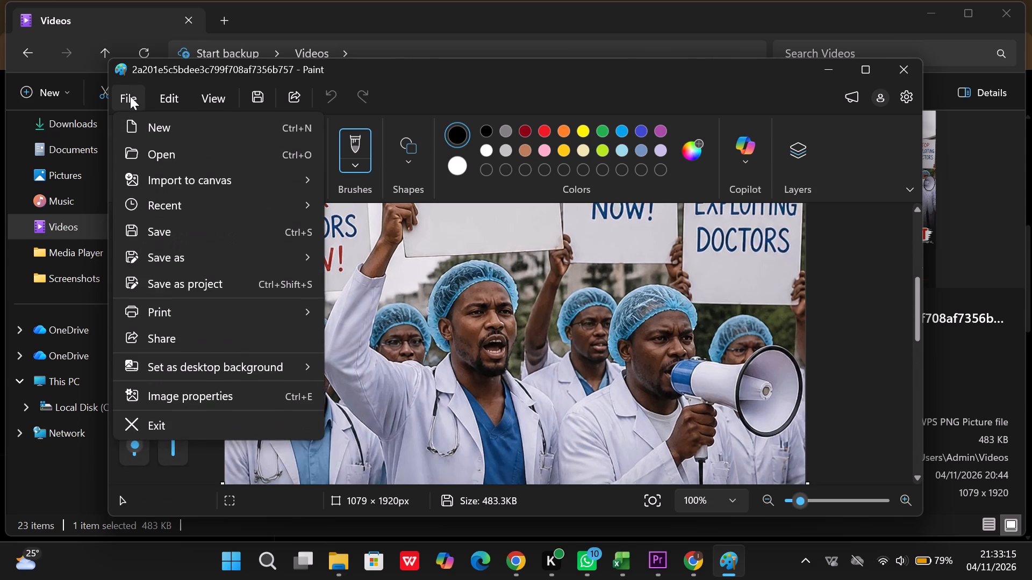
{"action": "left_click", "coordinate": [187, 263]}
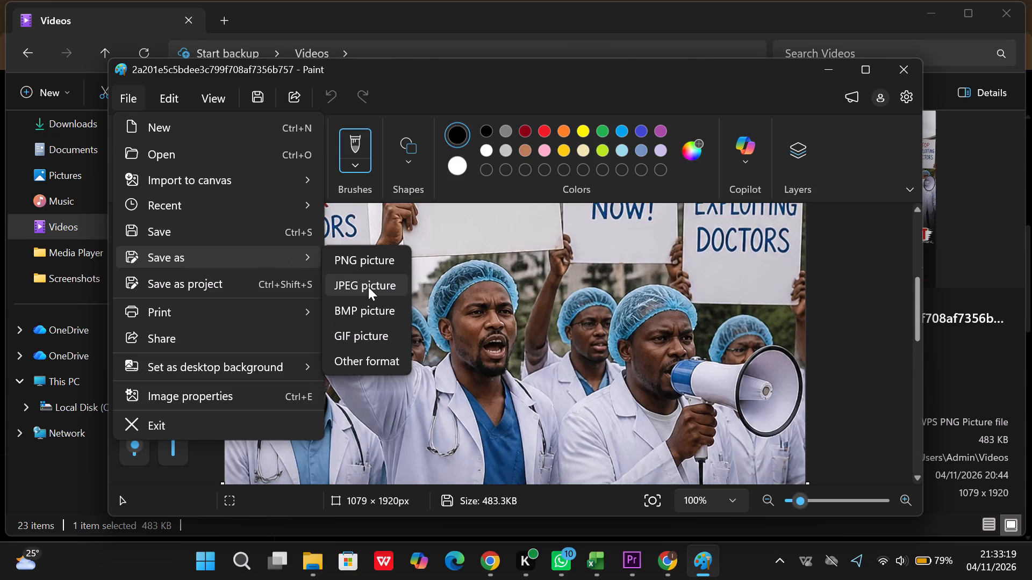
{"action": "left_click", "coordinate": [368, 287]}
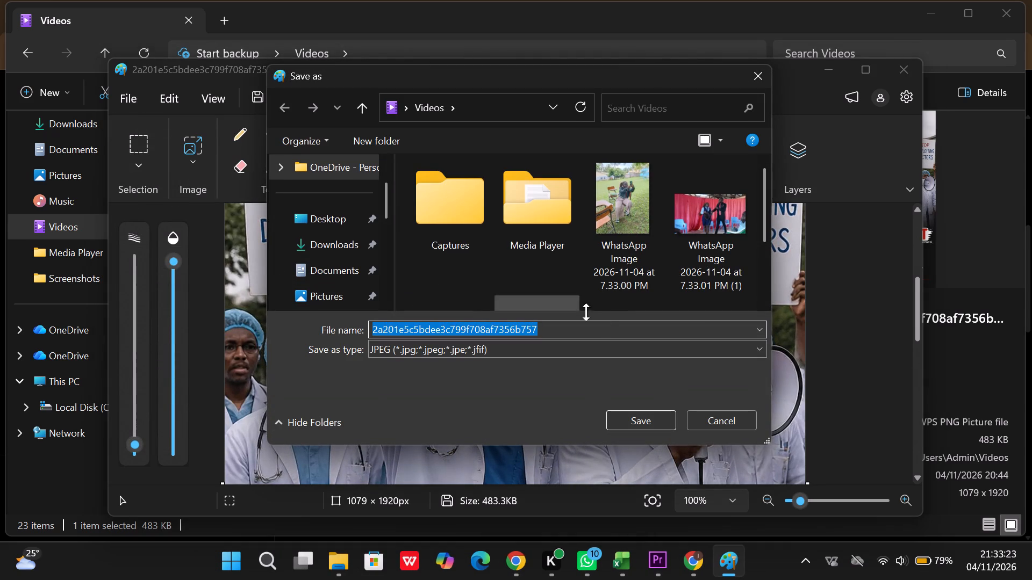
{"action": "key", "text": "BackSpace"}
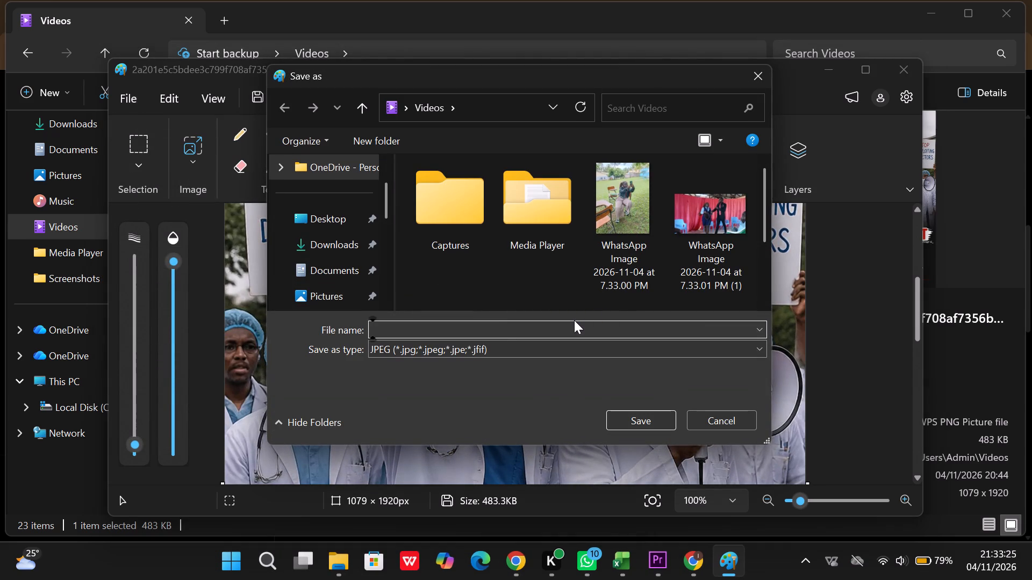
{"action": "type", "text": "my pht"}
{"action": "key", "text": "BackSpace"}
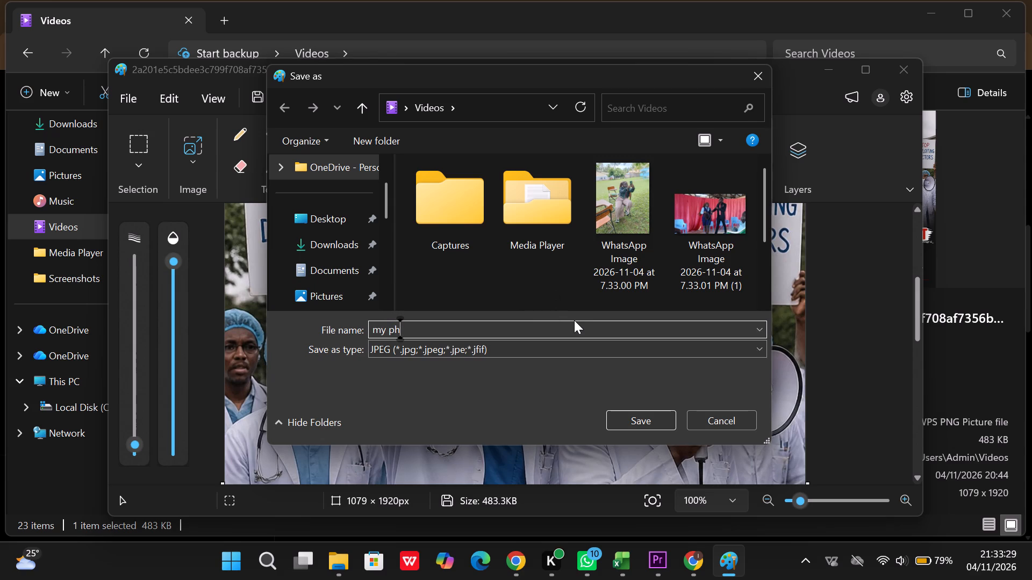
{"action": "type", "text": "oto."}
{"action": "type", "text": "jp"}
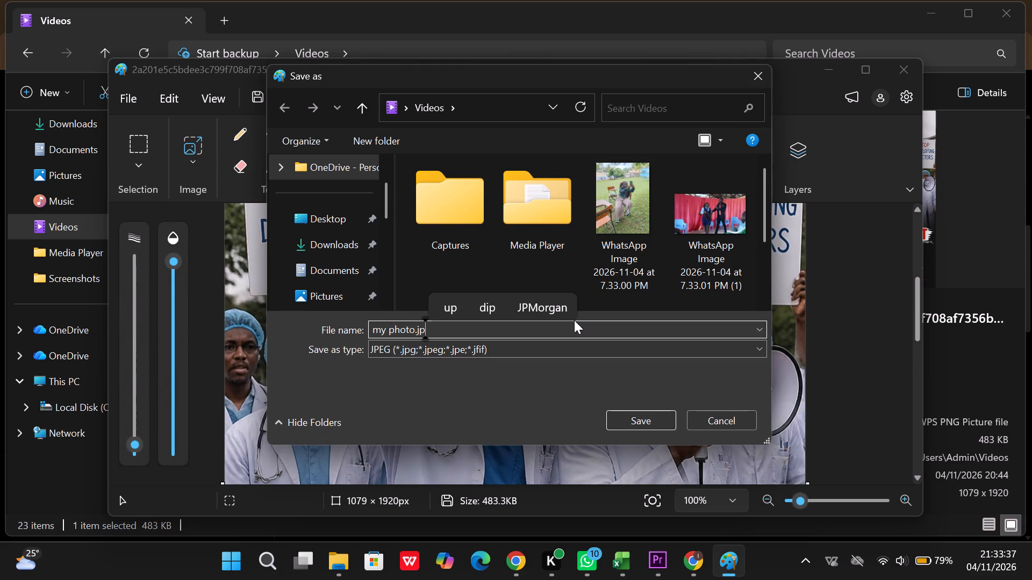
{"action": "key", "text": "g"}
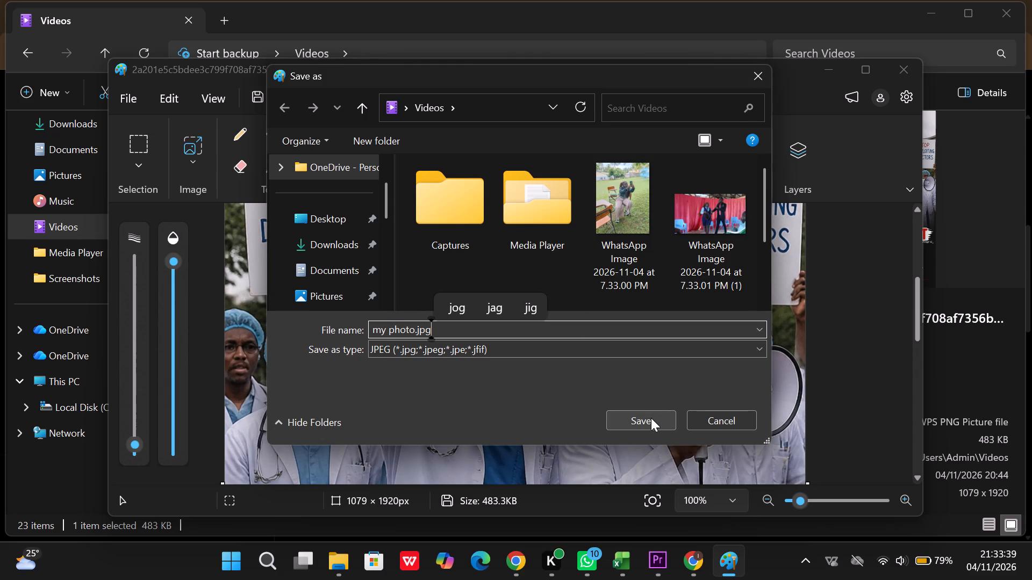
{"action": "left_click", "coordinate": [651, 418]}
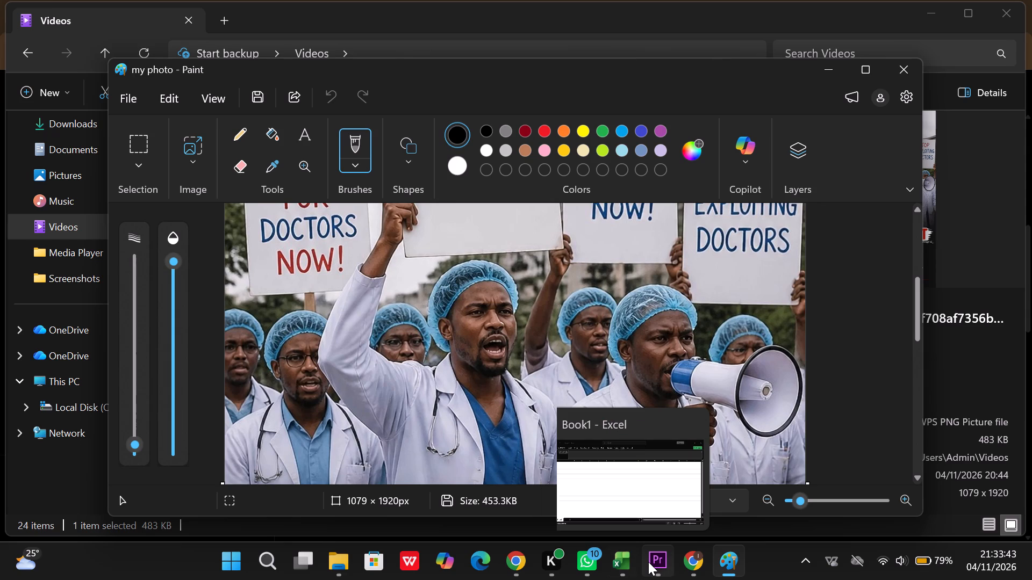
{"action": "left_click", "coordinate": [905, 74]}
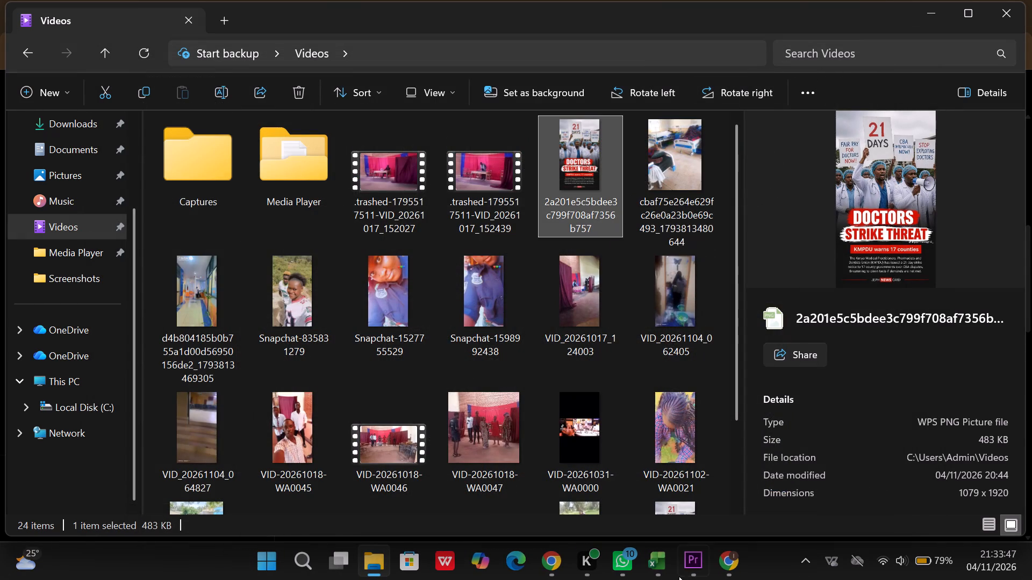
Switch to Premiere Pro and open the Import dialog for project "nancy 15".
{"action": "left_click", "coordinate": [682, 567]}
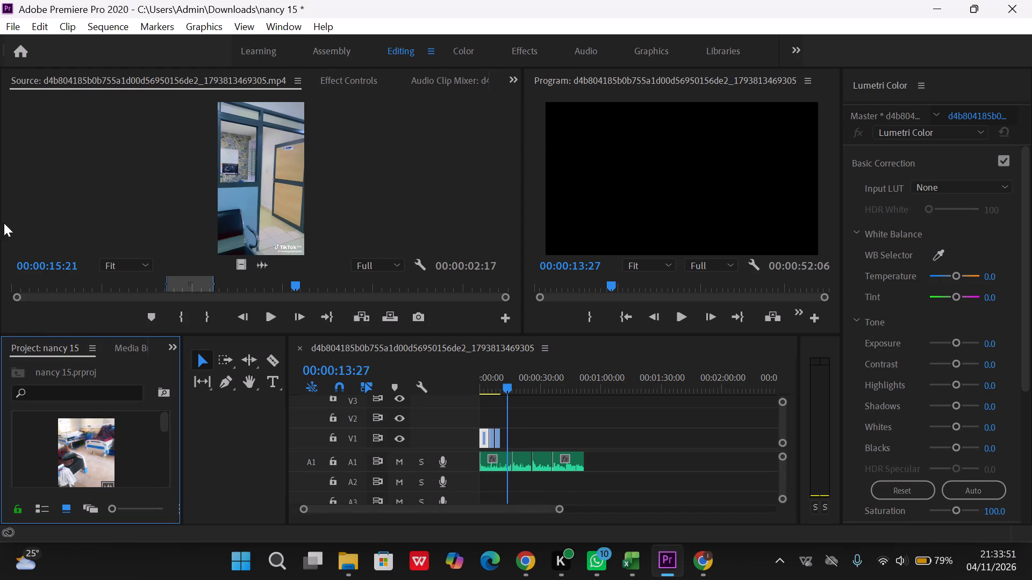
{"action": "left_click", "coordinate": [10, 25]}
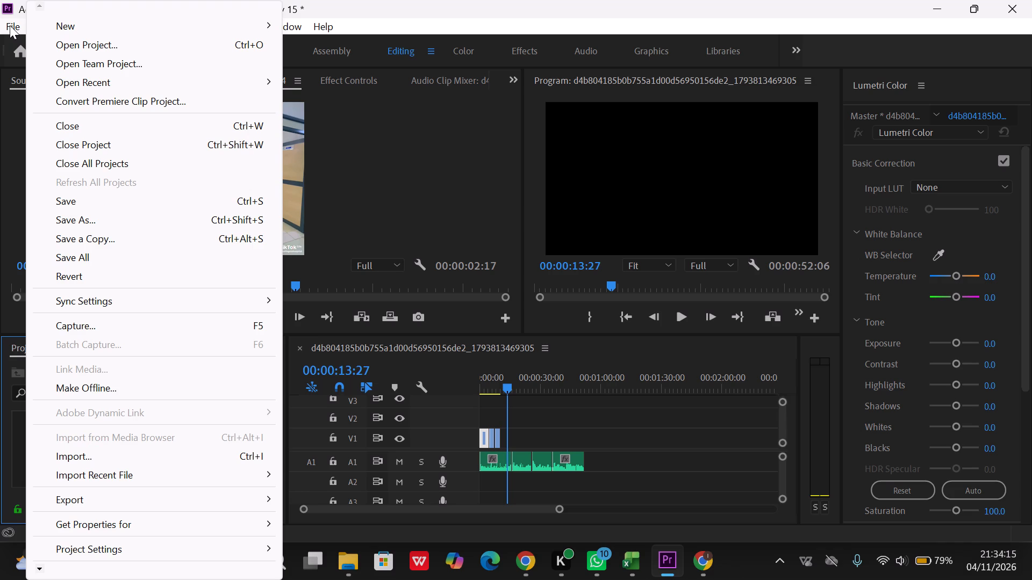
{"action": "left_click", "coordinate": [161, 456]}
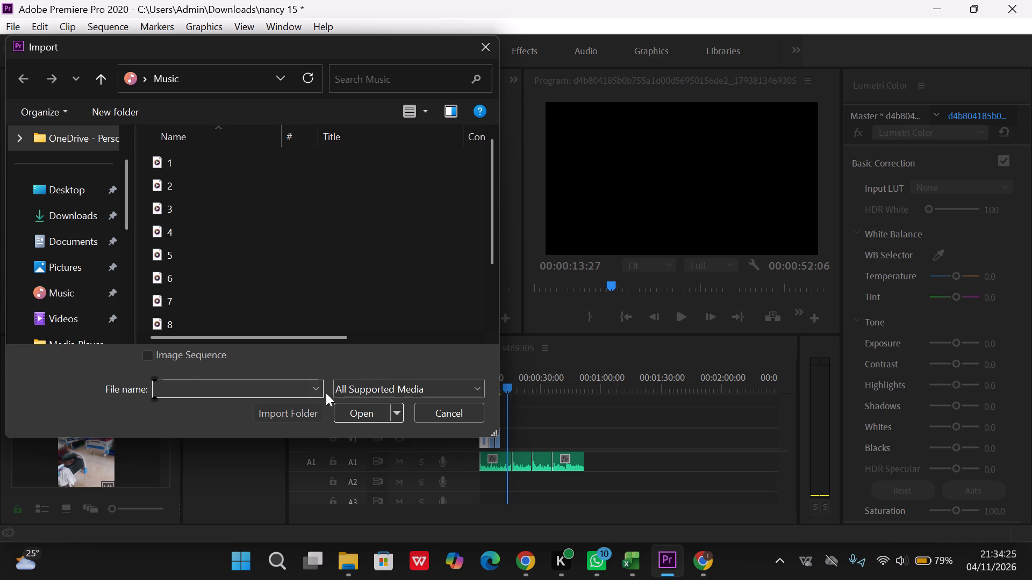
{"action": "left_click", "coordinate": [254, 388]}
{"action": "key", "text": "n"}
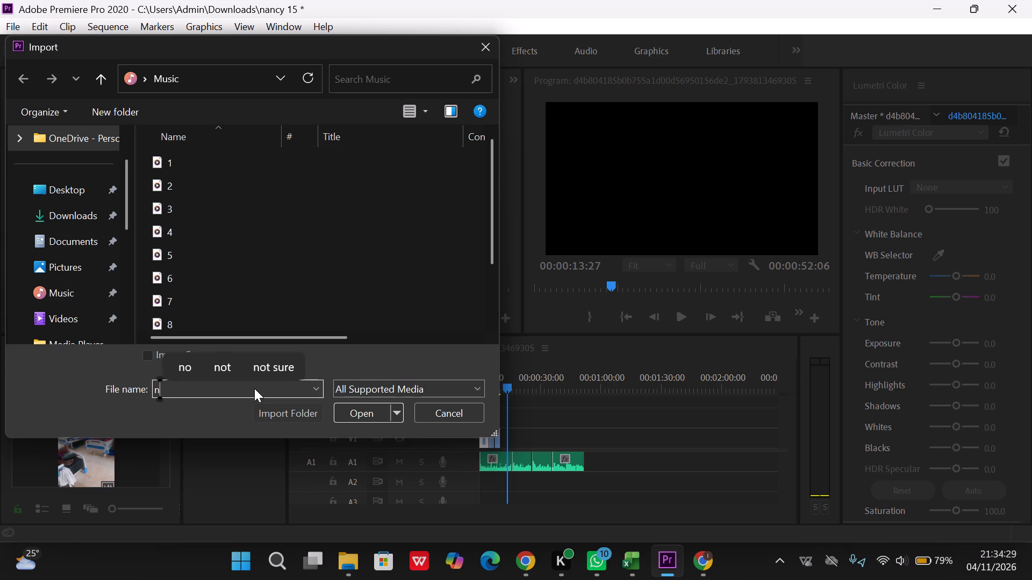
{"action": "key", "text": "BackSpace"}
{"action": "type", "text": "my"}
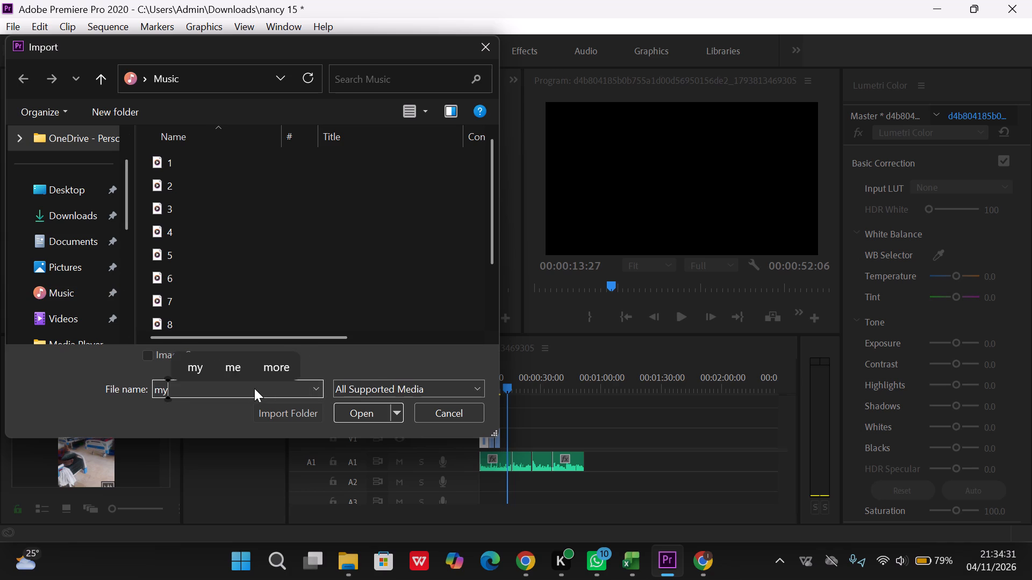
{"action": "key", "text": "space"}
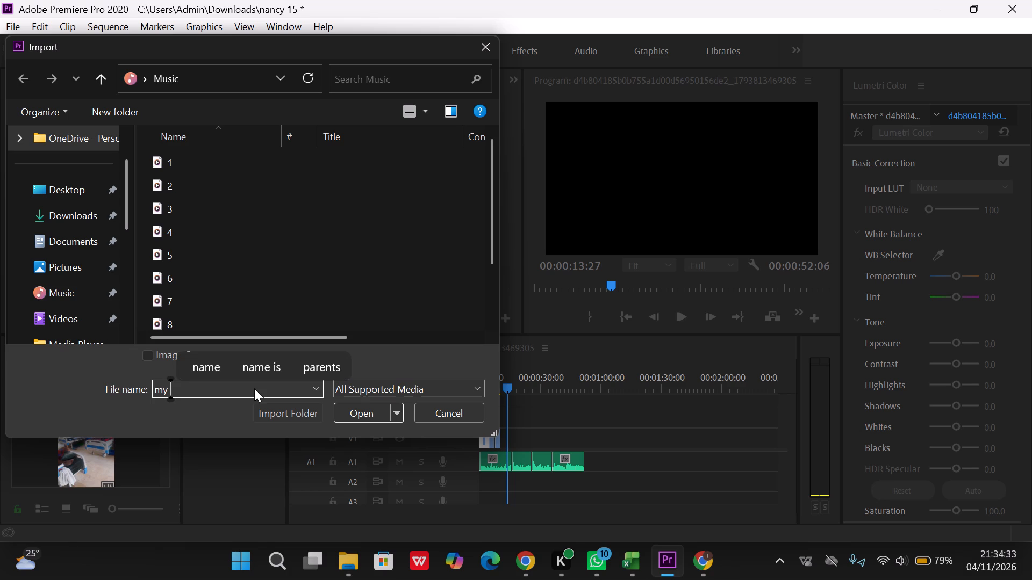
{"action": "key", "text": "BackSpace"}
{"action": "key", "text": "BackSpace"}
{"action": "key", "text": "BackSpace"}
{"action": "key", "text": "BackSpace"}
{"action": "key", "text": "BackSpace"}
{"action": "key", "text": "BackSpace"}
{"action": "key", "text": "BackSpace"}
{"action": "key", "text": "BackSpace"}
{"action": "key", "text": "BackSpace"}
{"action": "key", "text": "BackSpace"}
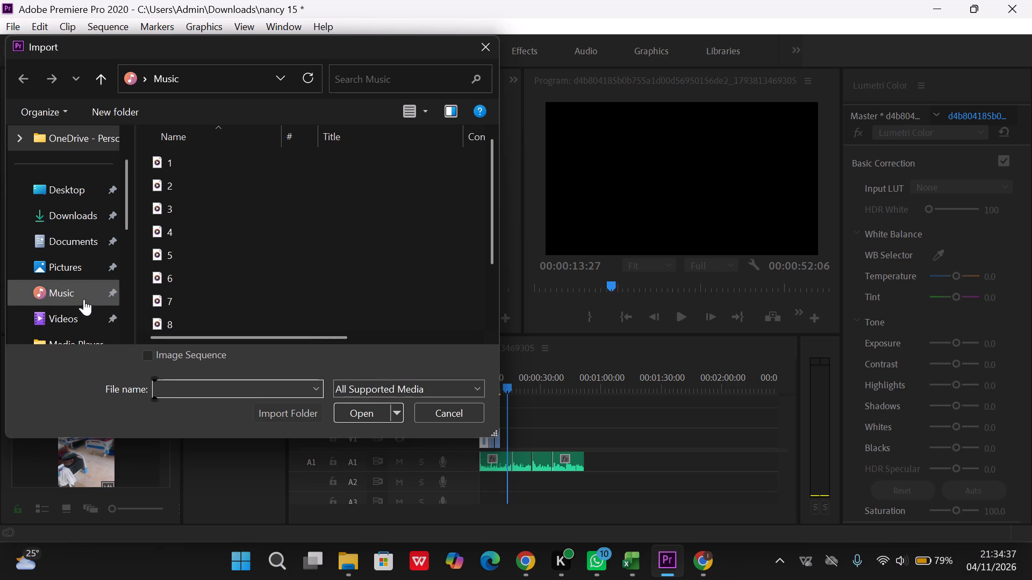
Browse the Pictures and Videos folders in the Import dialog for the converted poster "my photo.jpg".
{"action": "double_click", "coordinate": [94, 270]}
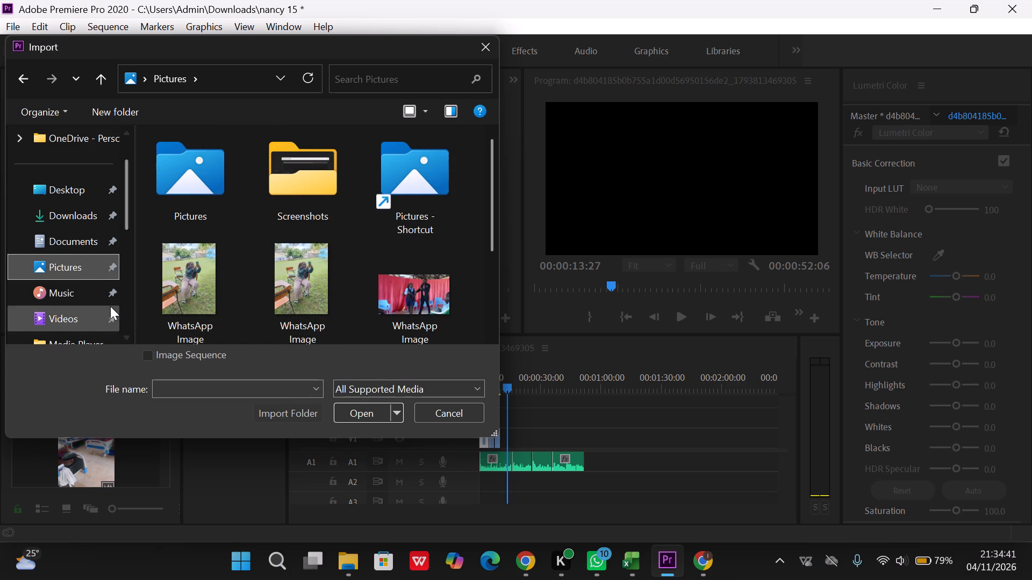
{"action": "double_click", "coordinate": [92, 313]}
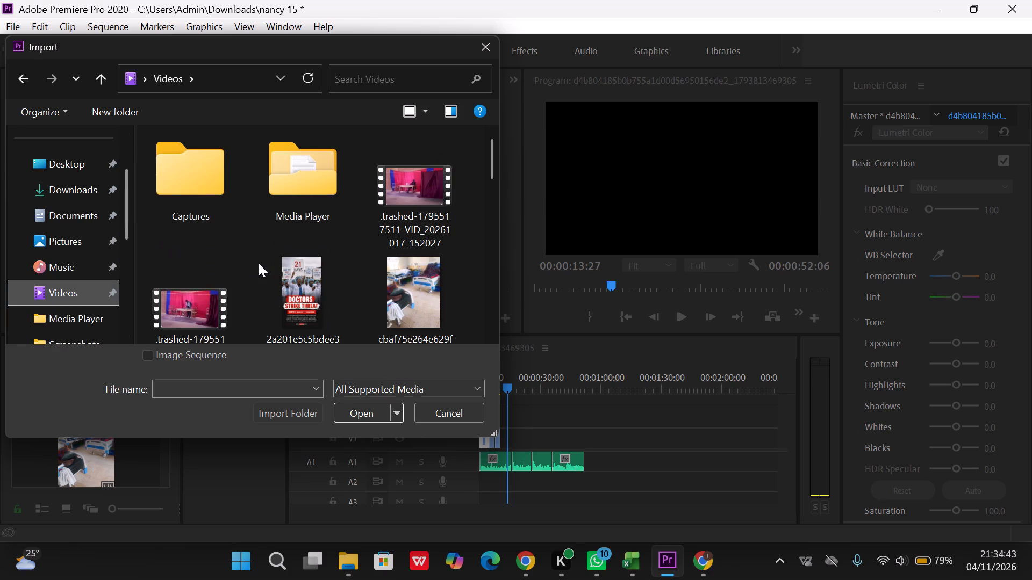
{"action": "scroll", "coordinate": [308, 286], "scroll_direction": "down", "scroll_amount": 1}
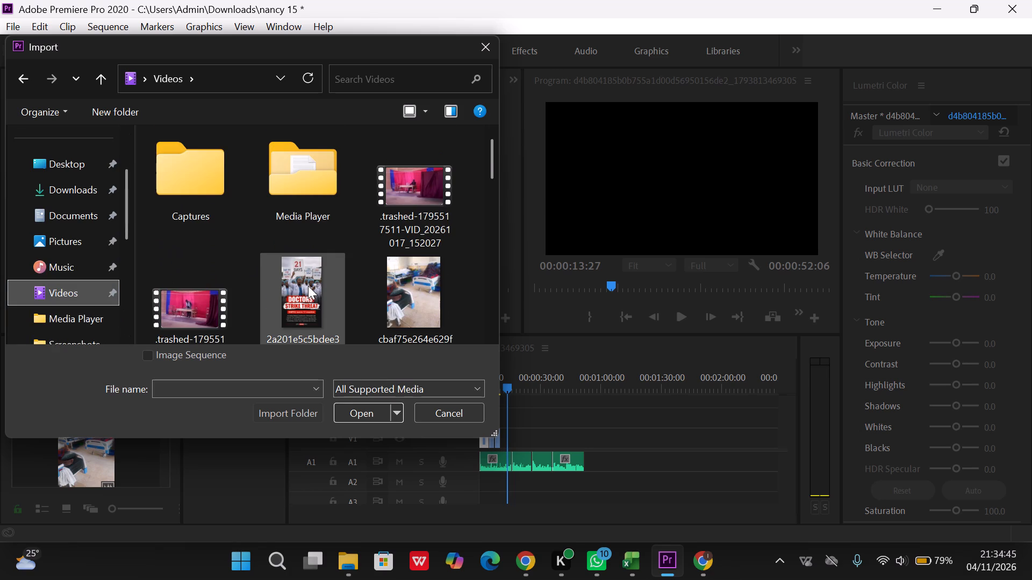
{"action": "scroll", "coordinate": [308, 286], "scroll_direction": "down", "scroll_amount": 3}
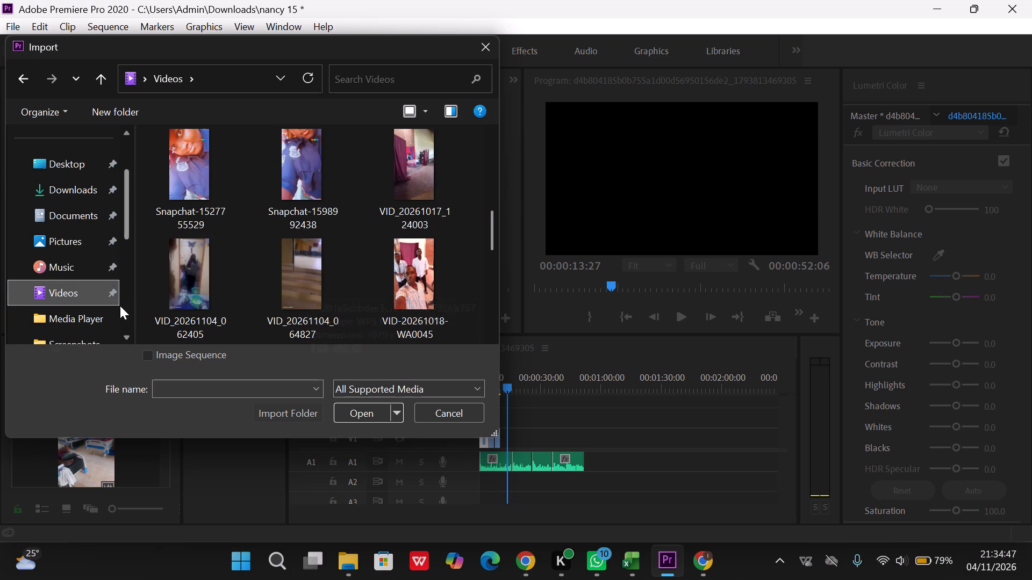
{"action": "scroll", "coordinate": [91, 303], "scroll_direction": "down", "scroll_amount": 3}
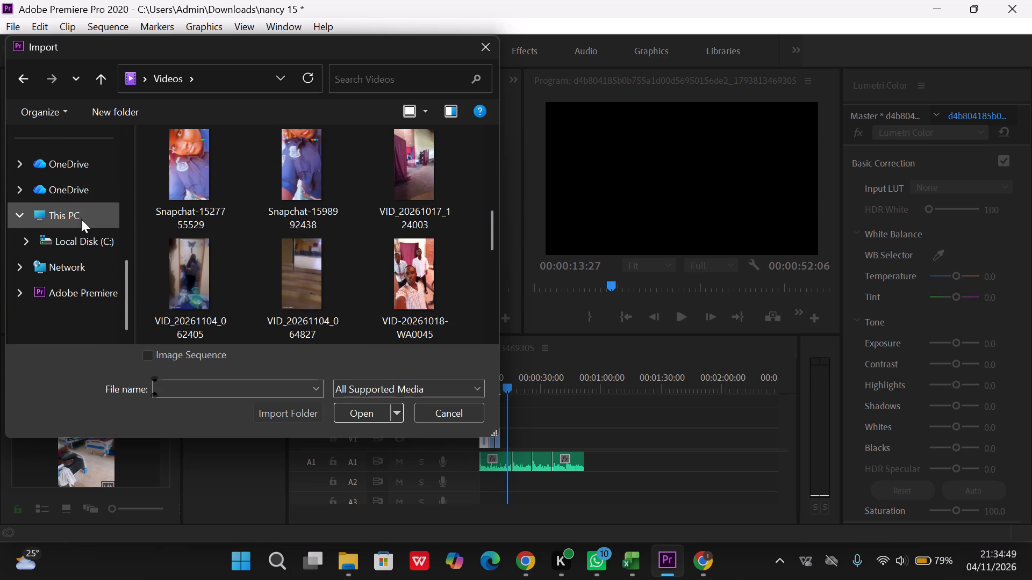
{"action": "scroll", "coordinate": [81, 210], "scroll_direction": "up", "scroll_amount": 1}
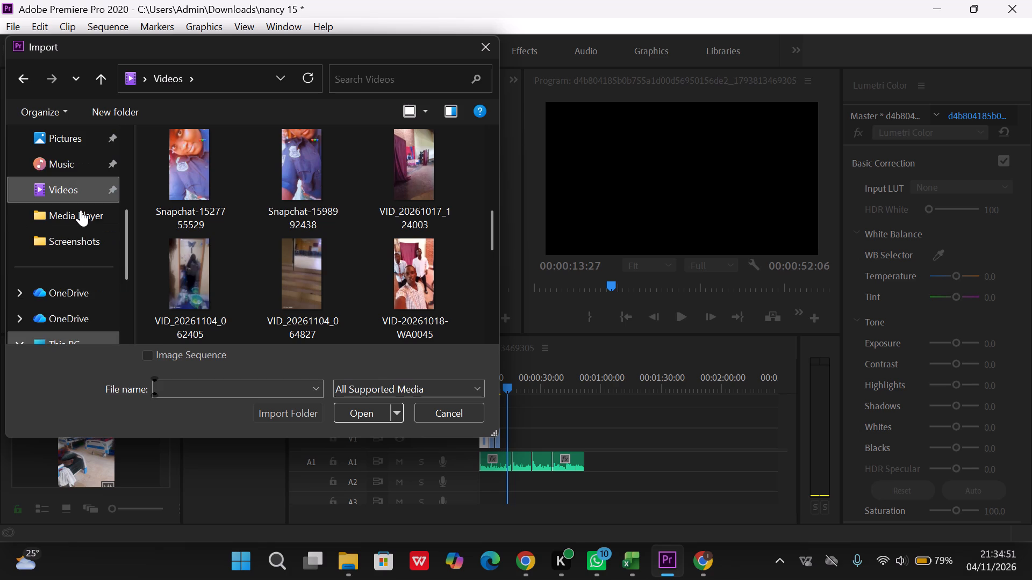
{"action": "scroll", "coordinate": [81, 210], "scroll_direction": "up", "scroll_amount": 1}
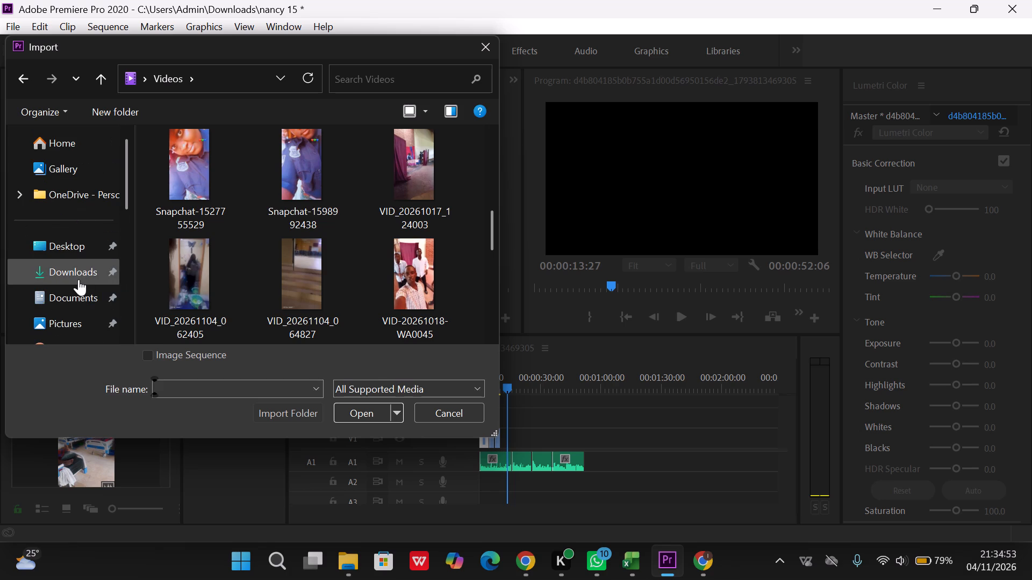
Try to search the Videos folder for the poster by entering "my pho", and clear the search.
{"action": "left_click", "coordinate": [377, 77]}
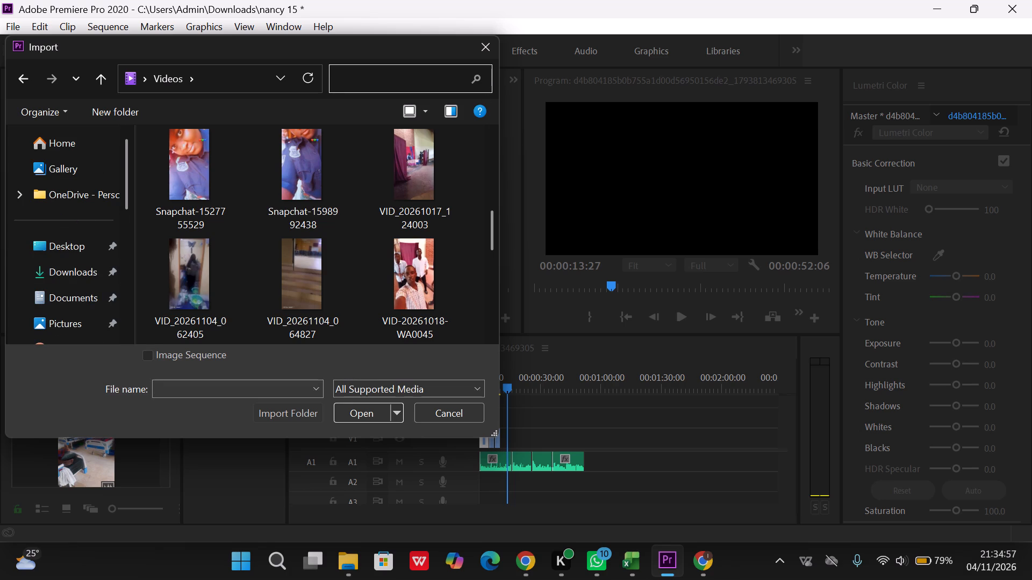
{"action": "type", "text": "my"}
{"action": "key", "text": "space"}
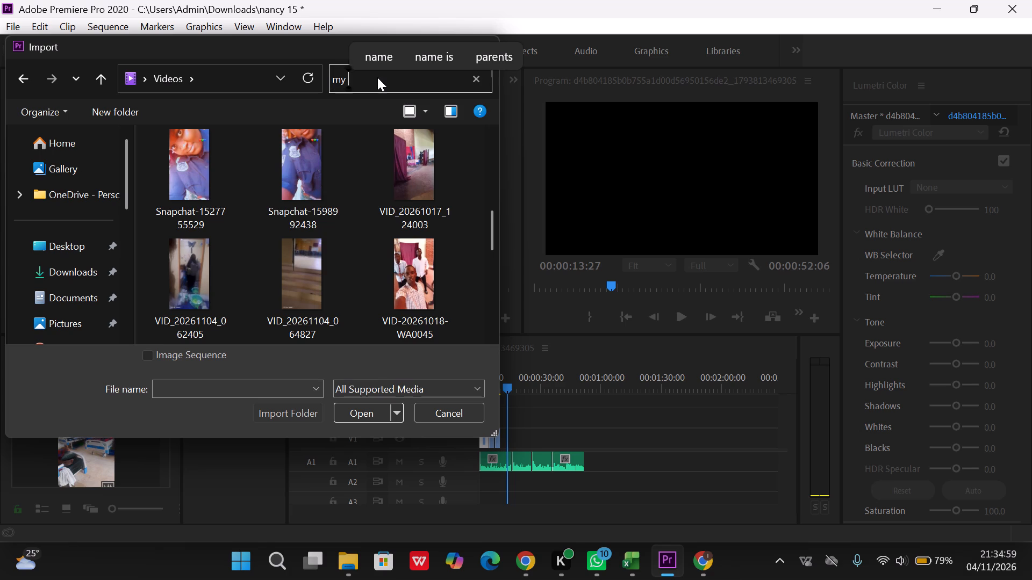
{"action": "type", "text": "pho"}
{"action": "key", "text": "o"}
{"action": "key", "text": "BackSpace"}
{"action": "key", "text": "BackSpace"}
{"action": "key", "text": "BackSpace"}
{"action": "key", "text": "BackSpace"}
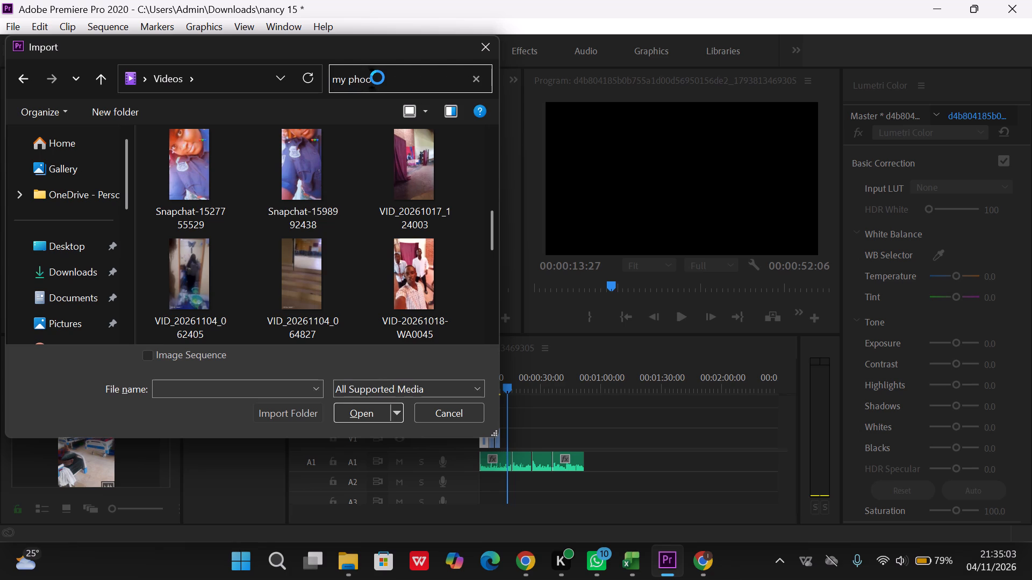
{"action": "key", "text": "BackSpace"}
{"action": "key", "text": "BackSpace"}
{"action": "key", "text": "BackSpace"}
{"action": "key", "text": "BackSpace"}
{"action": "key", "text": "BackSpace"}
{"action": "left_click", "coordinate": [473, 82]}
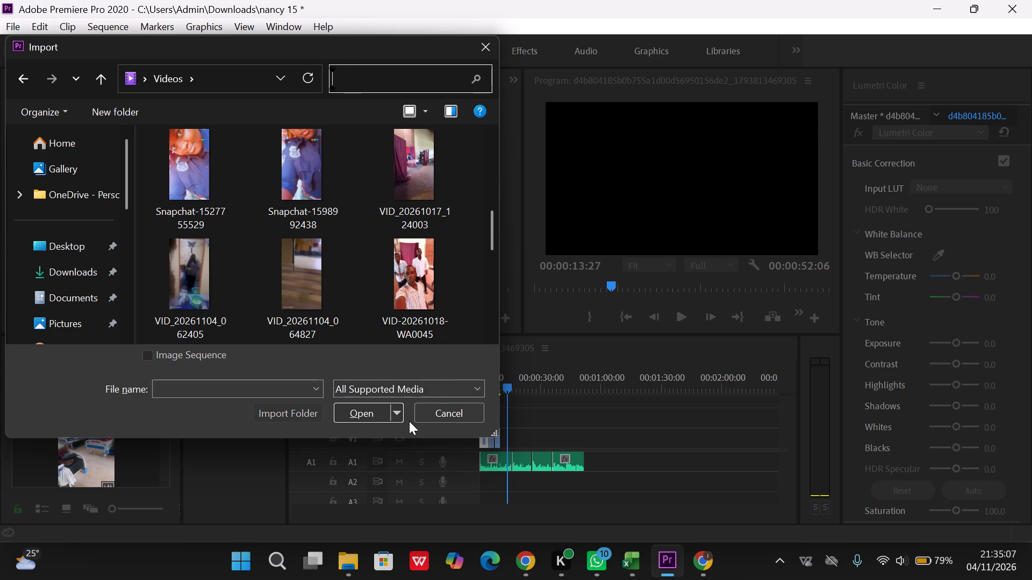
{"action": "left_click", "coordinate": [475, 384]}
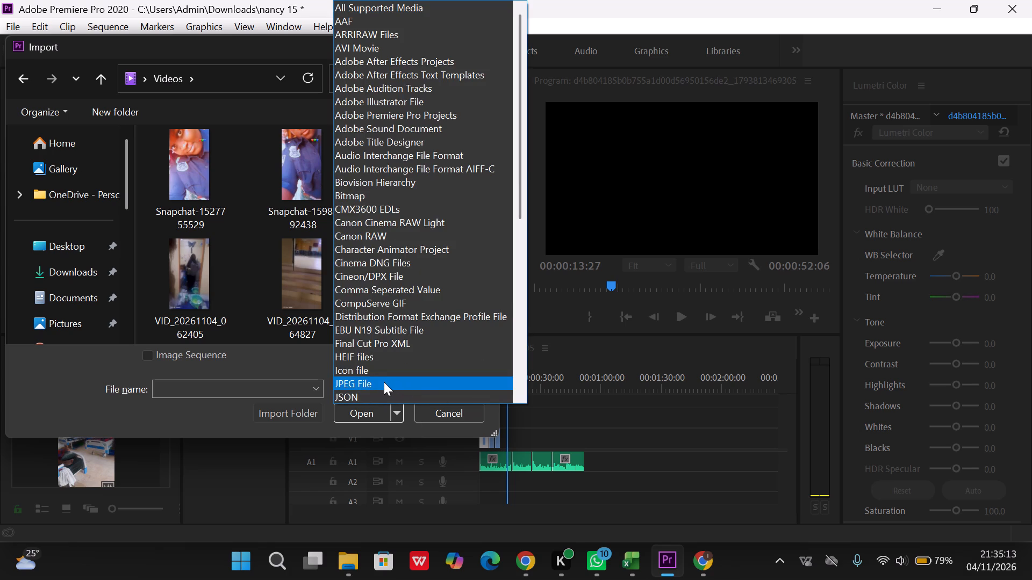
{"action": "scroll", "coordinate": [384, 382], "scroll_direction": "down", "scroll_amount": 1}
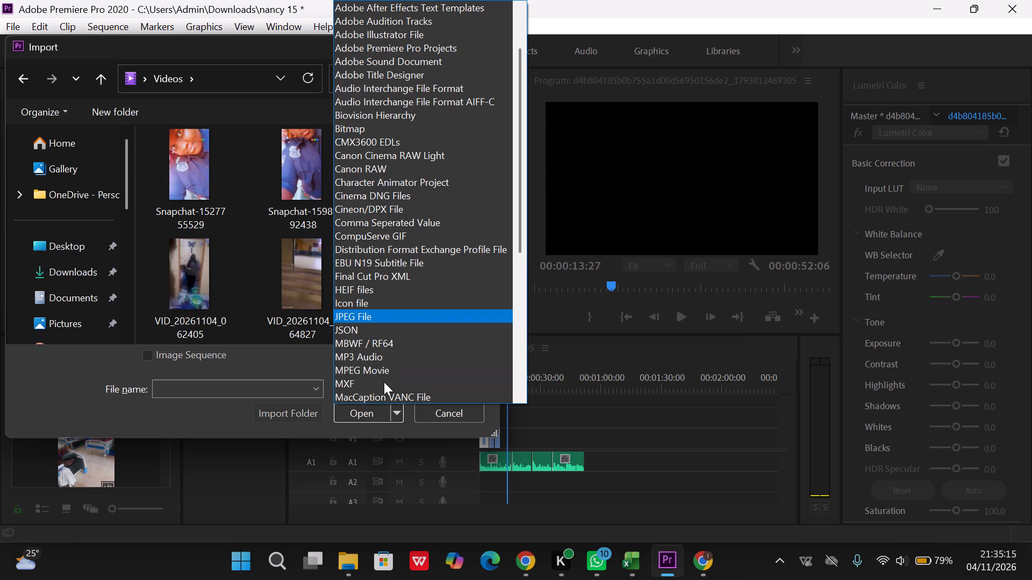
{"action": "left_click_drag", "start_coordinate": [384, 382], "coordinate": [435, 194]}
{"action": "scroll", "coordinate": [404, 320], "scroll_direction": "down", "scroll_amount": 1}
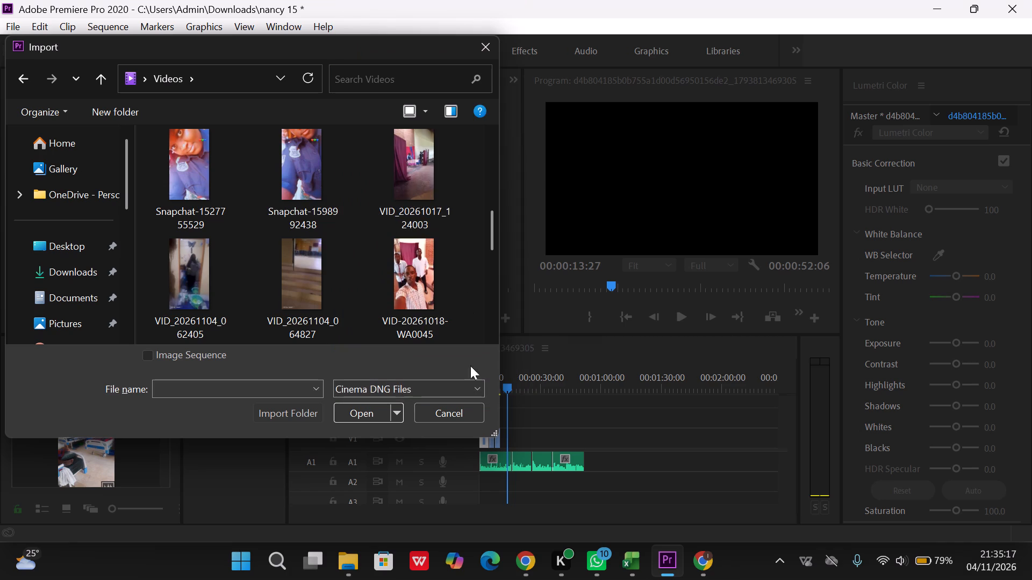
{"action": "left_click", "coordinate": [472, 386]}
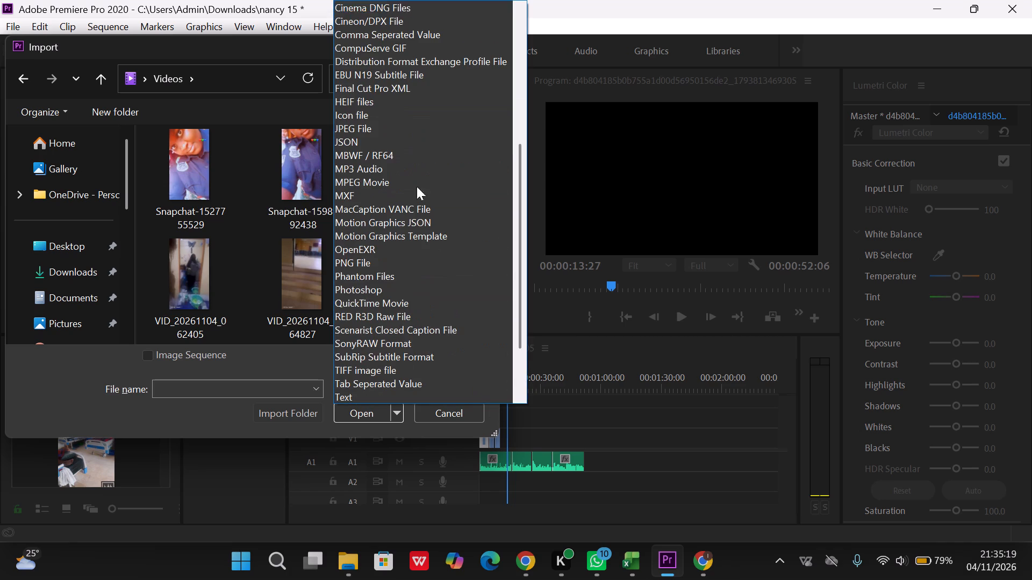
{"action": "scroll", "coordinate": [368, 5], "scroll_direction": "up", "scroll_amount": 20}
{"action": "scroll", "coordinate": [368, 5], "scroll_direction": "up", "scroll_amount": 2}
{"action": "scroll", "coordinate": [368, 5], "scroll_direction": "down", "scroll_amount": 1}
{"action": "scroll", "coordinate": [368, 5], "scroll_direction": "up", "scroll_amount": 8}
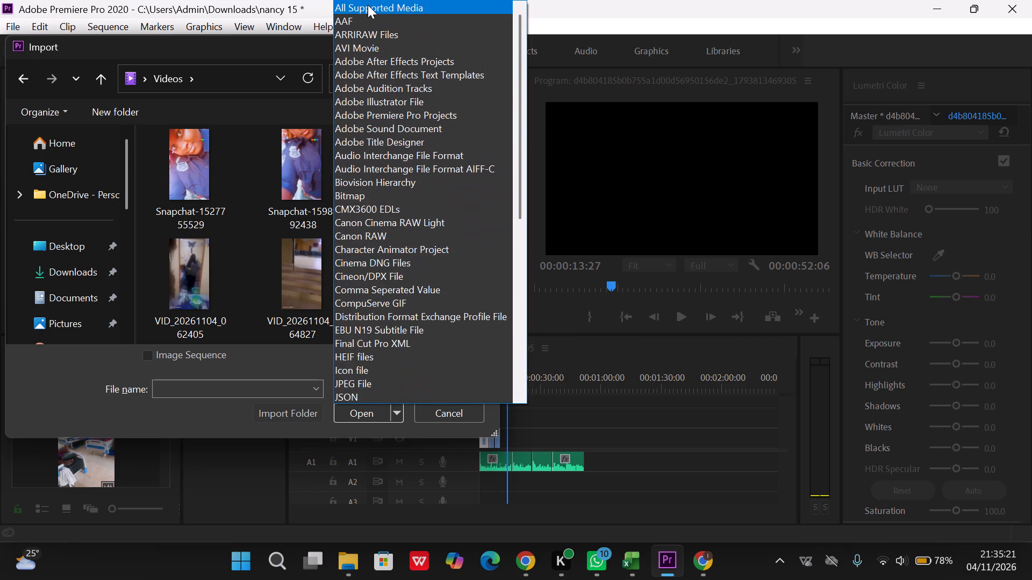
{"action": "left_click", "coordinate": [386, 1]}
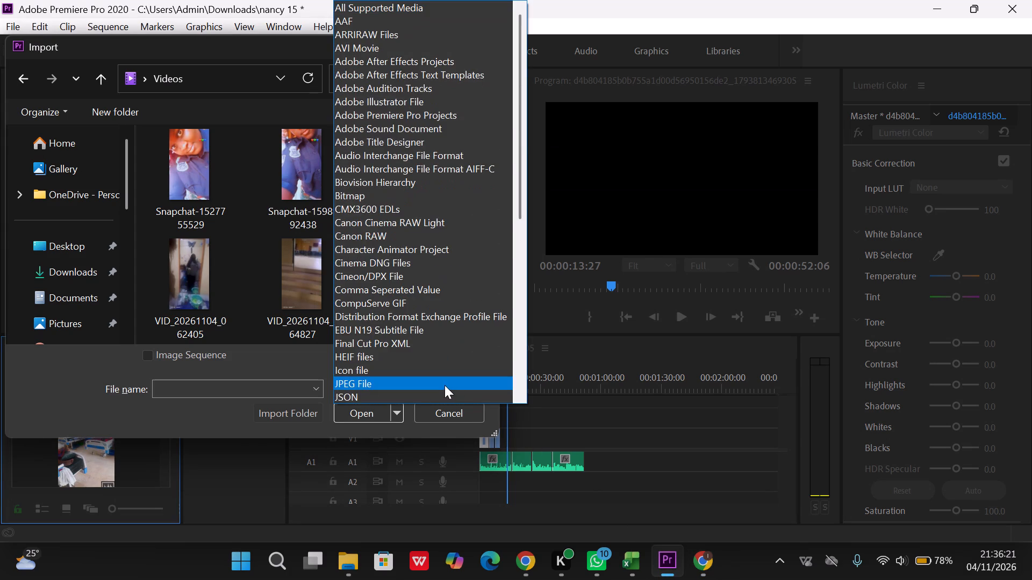
{"action": "left_click", "coordinate": [445, 385]}
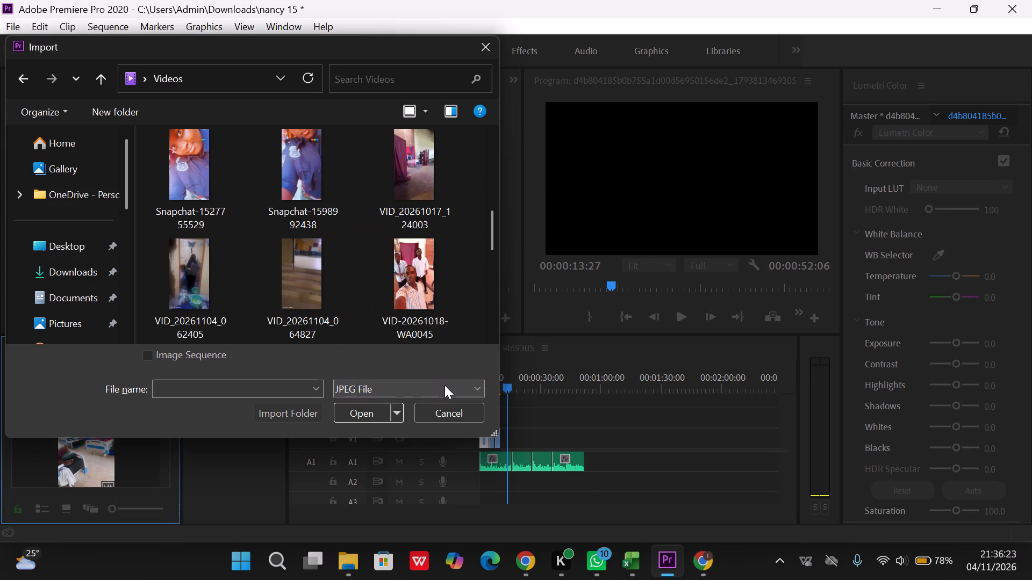
{"action": "scroll", "coordinate": [365, 281], "scroll_direction": "down", "scroll_amount": 9}
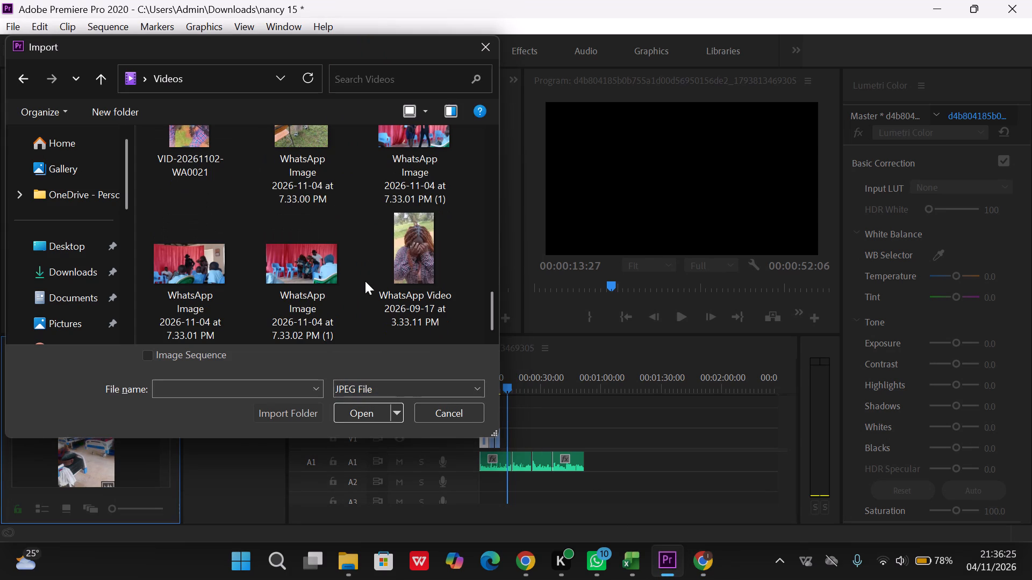
{"action": "scroll", "coordinate": [365, 281], "scroll_direction": "up", "scroll_amount": 9}
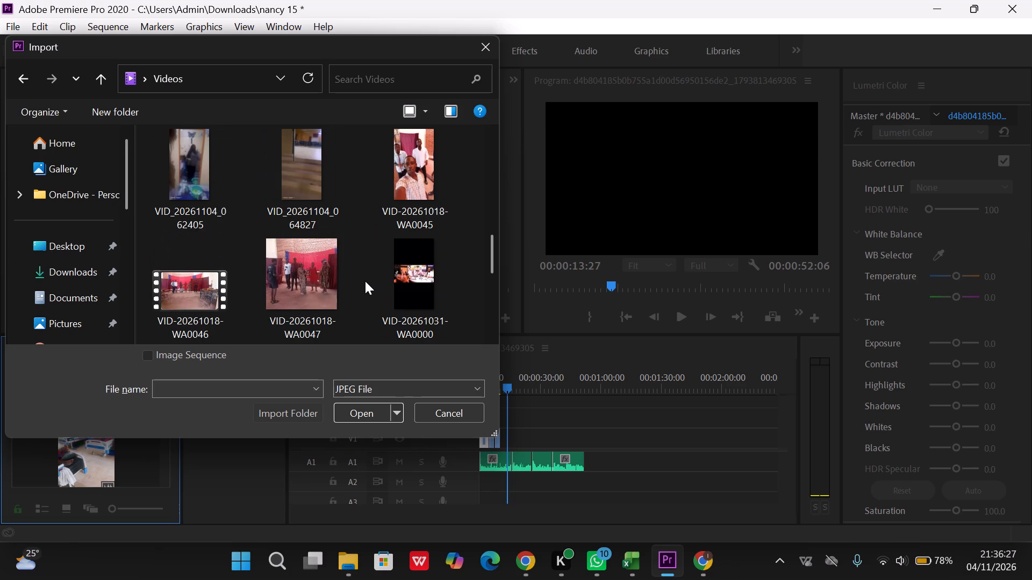
{"action": "scroll", "coordinate": [365, 281], "scroll_direction": "up", "scroll_amount": 20}
{"action": "scroll", "coordinate": [365, 281], "scroll_direction": "up", "scroll_amount": 20}
{"action": "scroll", "coordinate": [365, 281], "scroll_direction": "up", "scroll_amount": 20}
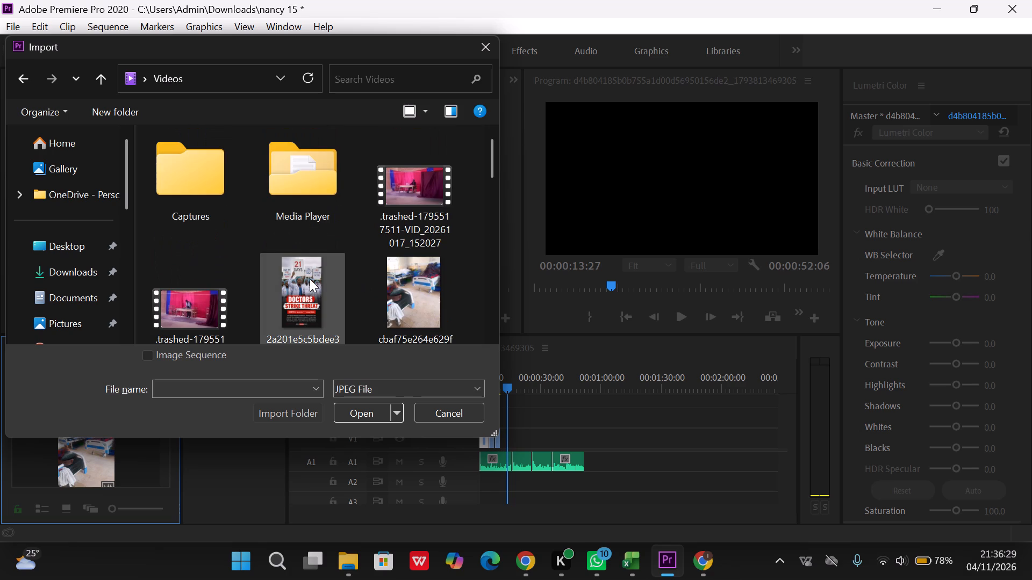
{"action": "left_click", "coordinate": [307, 280]}
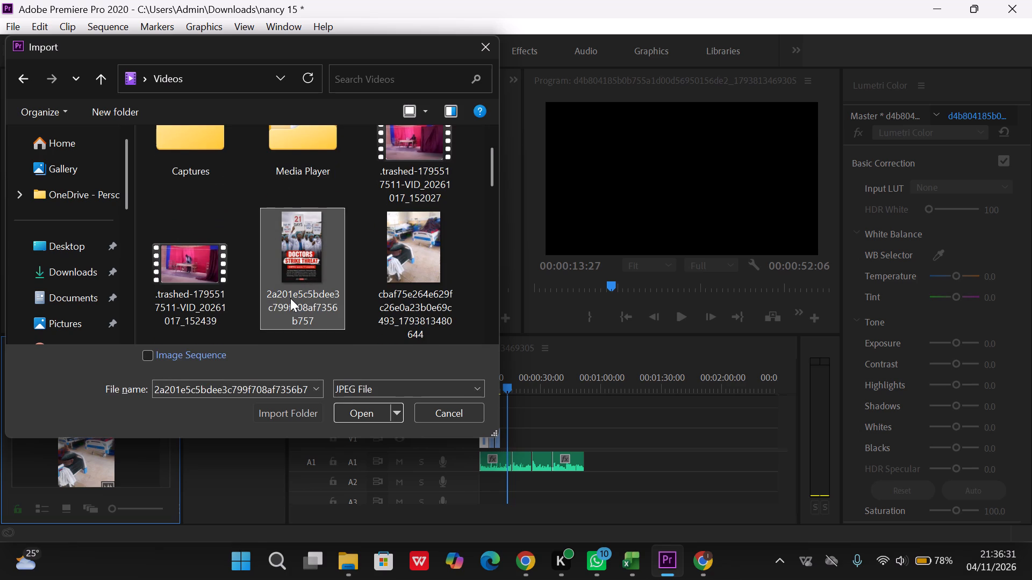
{"action": "left_click", "coordinate": [290, 298]}
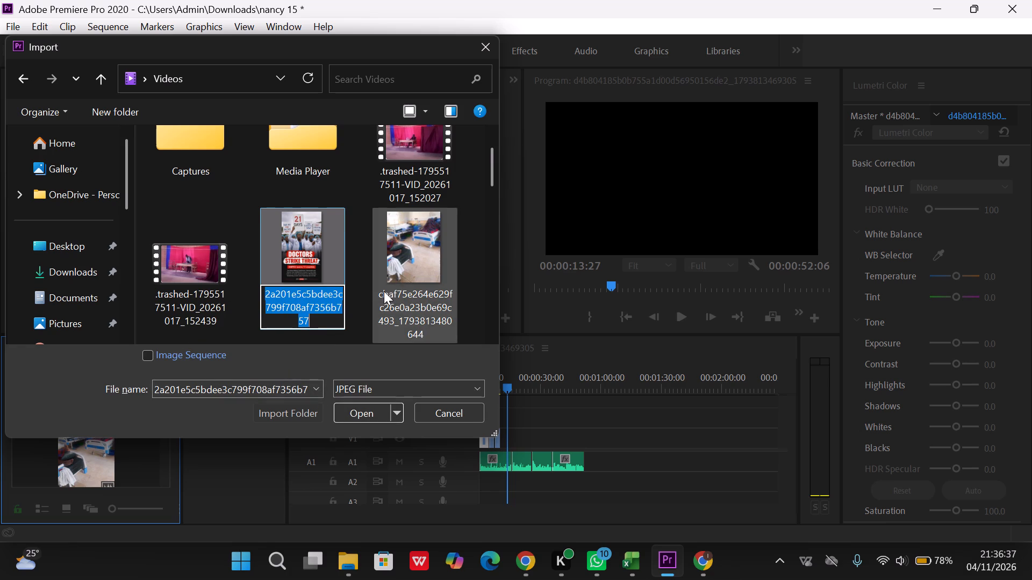
{"action": "left_click", "coordinate": [439, 414]}
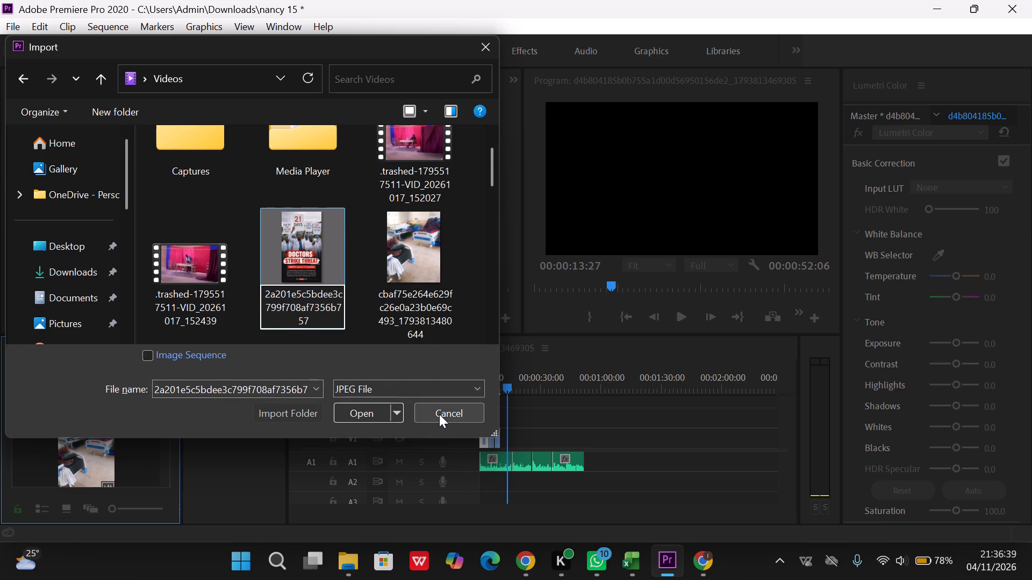
{"action": "left_click", "coordinate": [439, 414]}
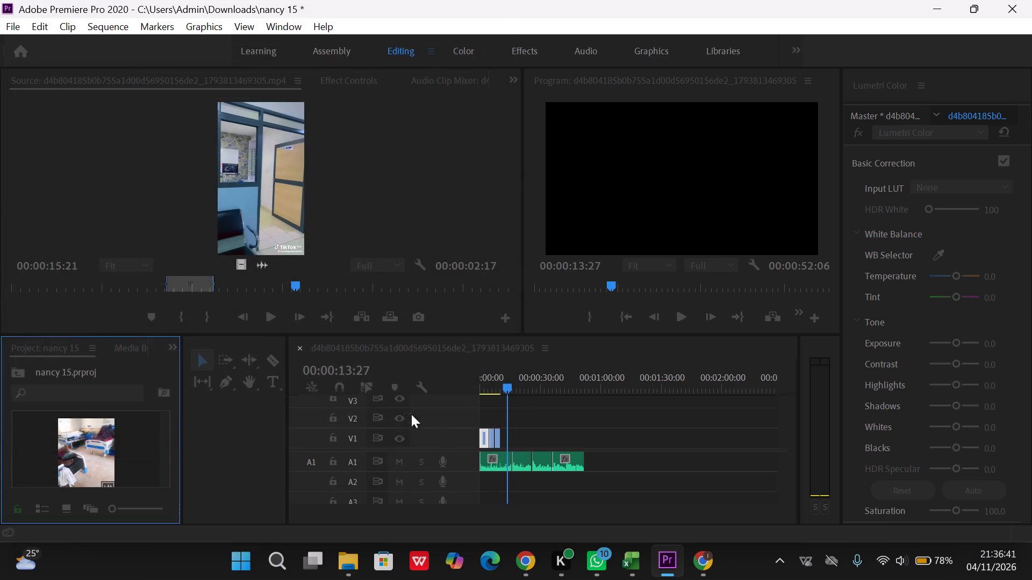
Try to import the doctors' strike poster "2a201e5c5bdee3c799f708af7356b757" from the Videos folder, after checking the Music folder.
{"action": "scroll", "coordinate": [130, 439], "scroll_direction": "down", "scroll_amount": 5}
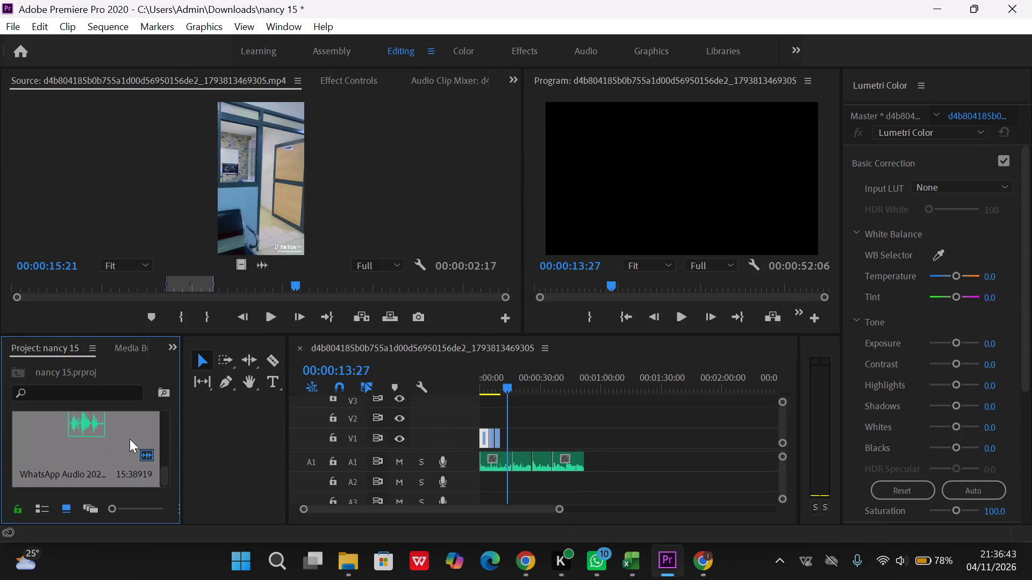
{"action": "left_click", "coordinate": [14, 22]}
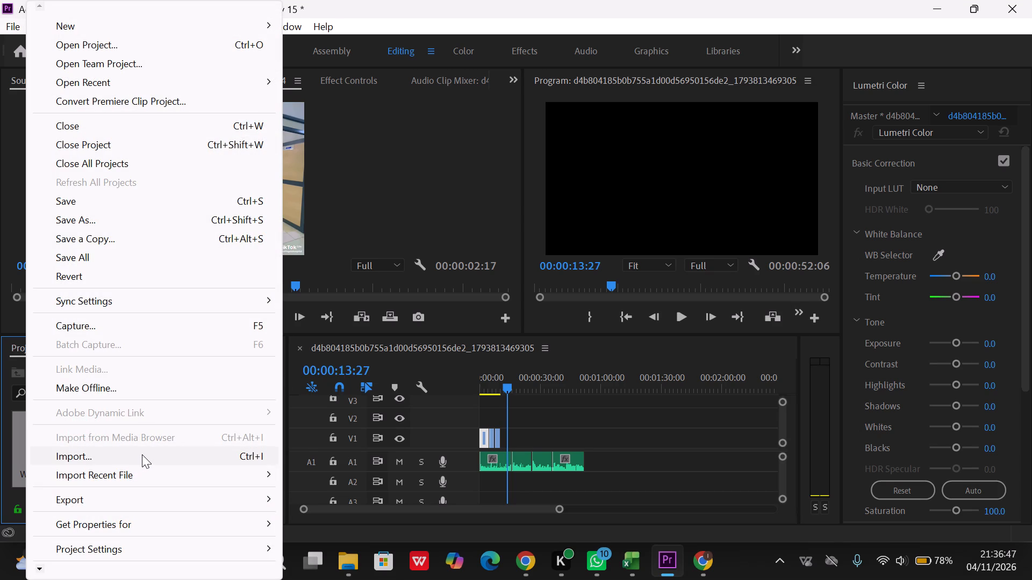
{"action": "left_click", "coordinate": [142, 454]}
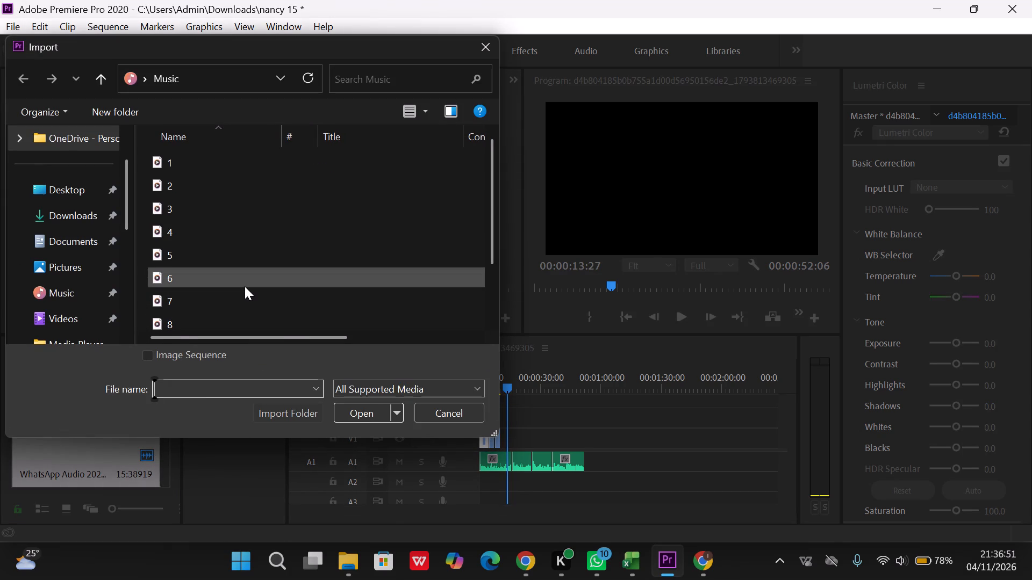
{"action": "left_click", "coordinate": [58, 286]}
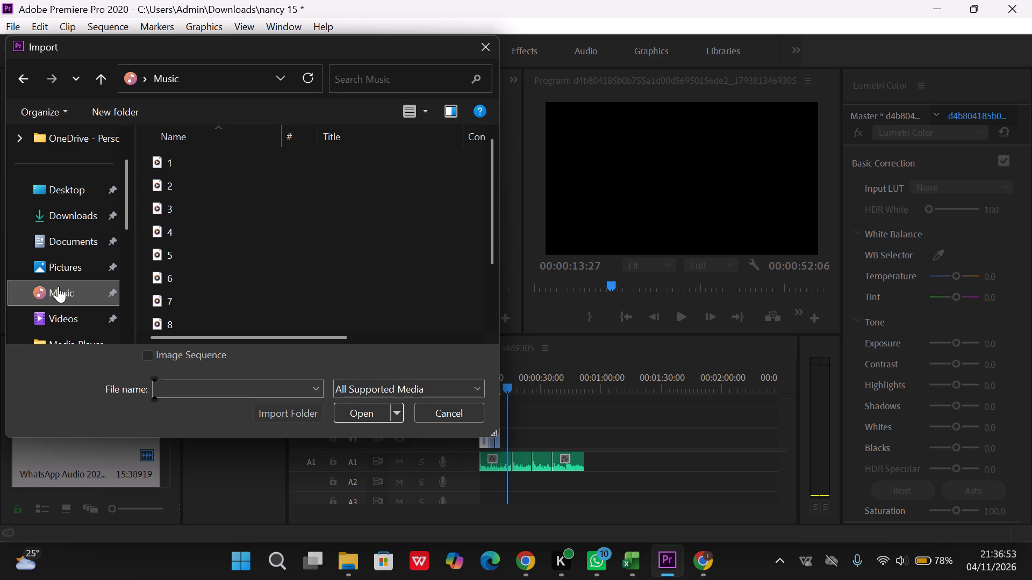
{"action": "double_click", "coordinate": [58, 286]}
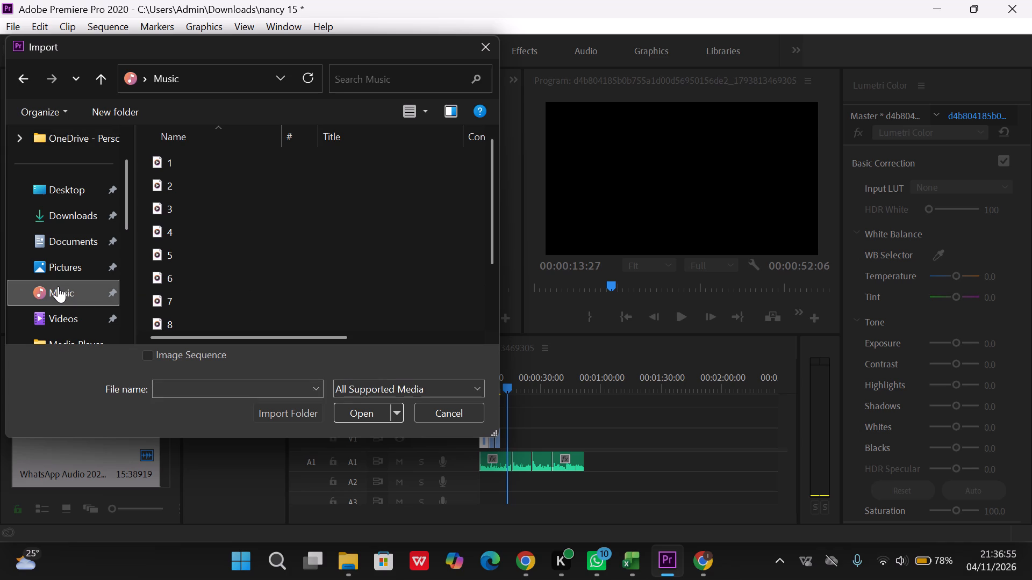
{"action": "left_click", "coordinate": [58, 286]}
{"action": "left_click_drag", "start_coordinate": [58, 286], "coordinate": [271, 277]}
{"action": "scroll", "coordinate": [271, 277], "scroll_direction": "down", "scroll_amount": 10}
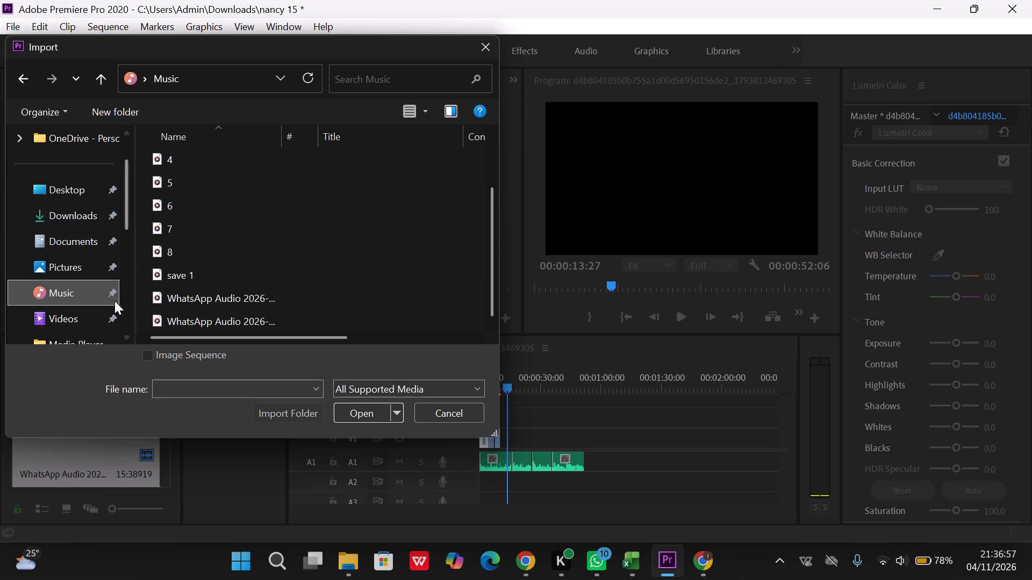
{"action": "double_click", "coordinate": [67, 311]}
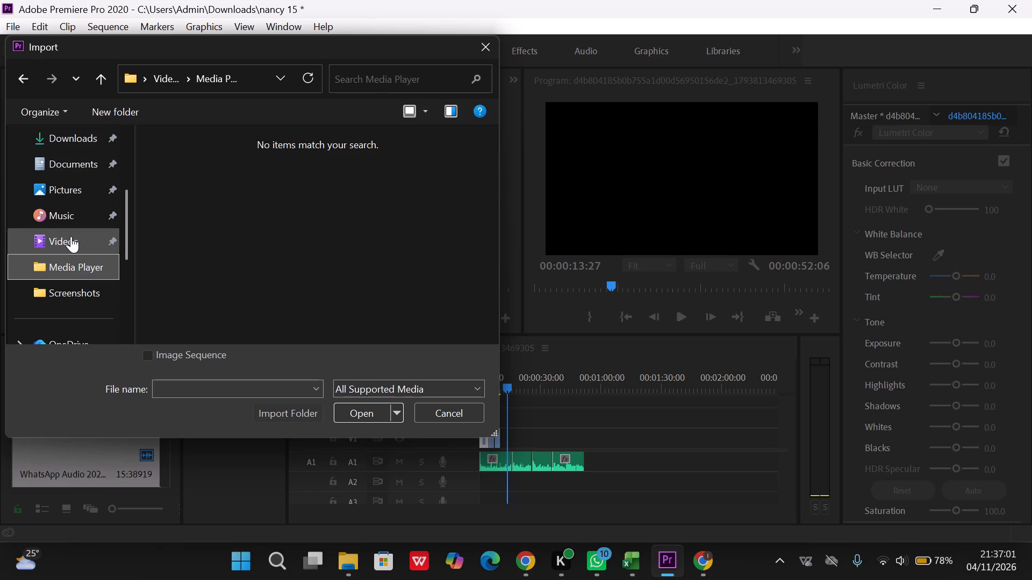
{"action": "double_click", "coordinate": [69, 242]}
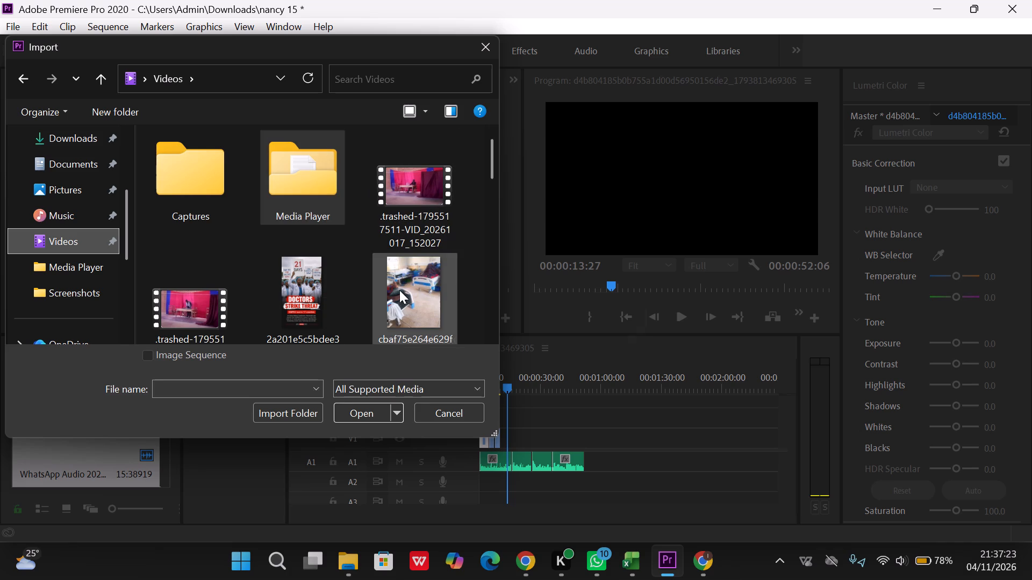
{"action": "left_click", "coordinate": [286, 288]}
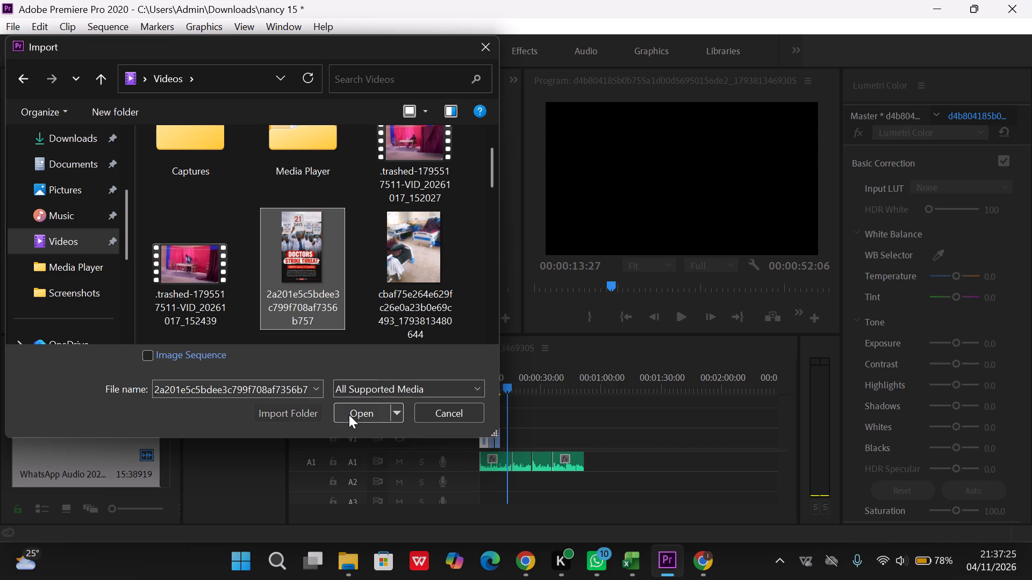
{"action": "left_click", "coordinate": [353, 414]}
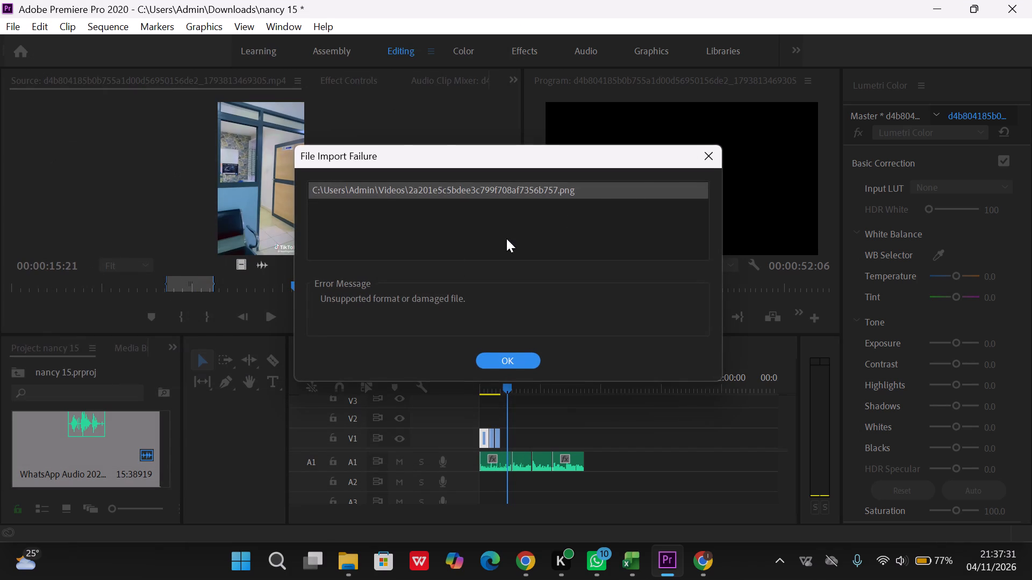
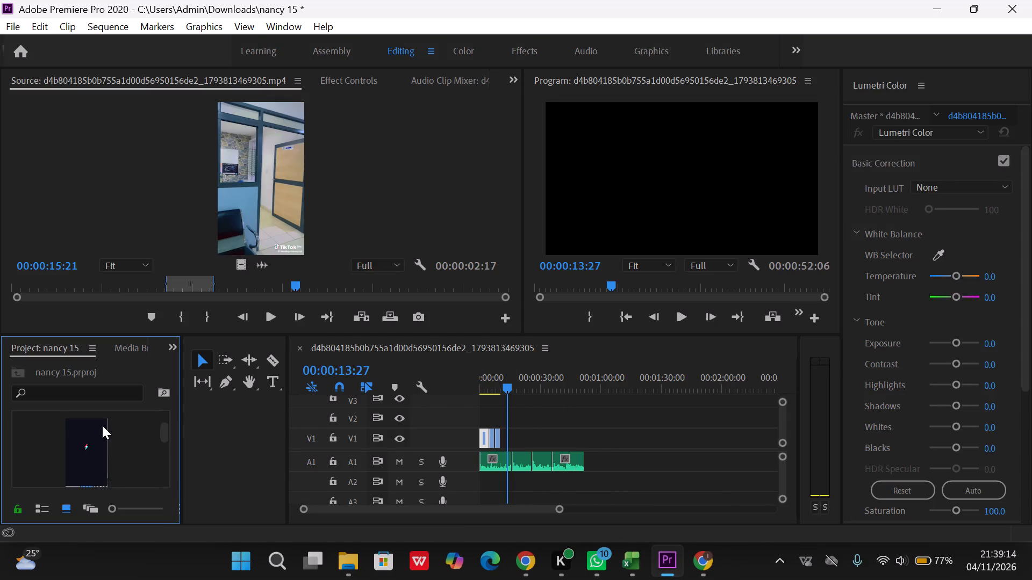
{"action": "scroll", "coordinate": [102, 425], "scroll_direction": "down", "scroll_amount": 4}
{"action": "scroll", "coordinate": [102, 425], "scroll_direction": "up", "scroll_amount": 1}
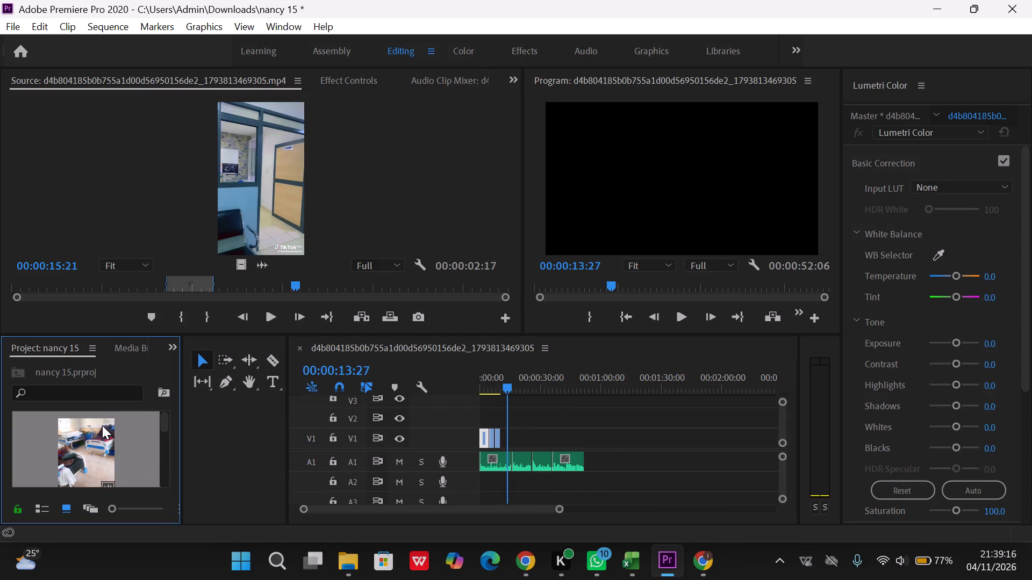
{"action": "triple_click", "coordinate": [102, 425]}
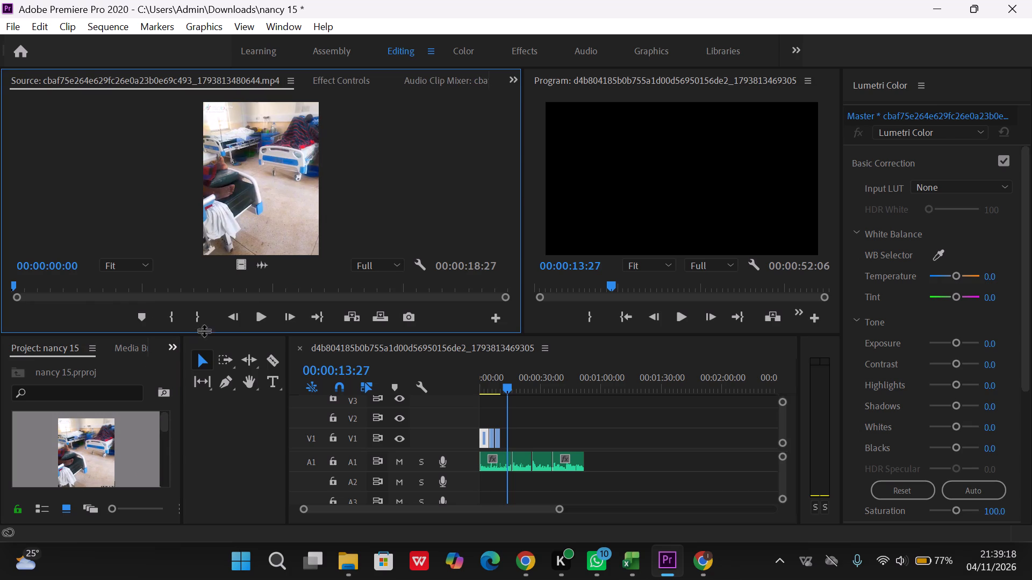
Play the source clip and mark a 00:00:14:03 range starting just after its beginning and ending before the TikTok end card.
{"action": "left_click", "coordinate": [258, 313]}
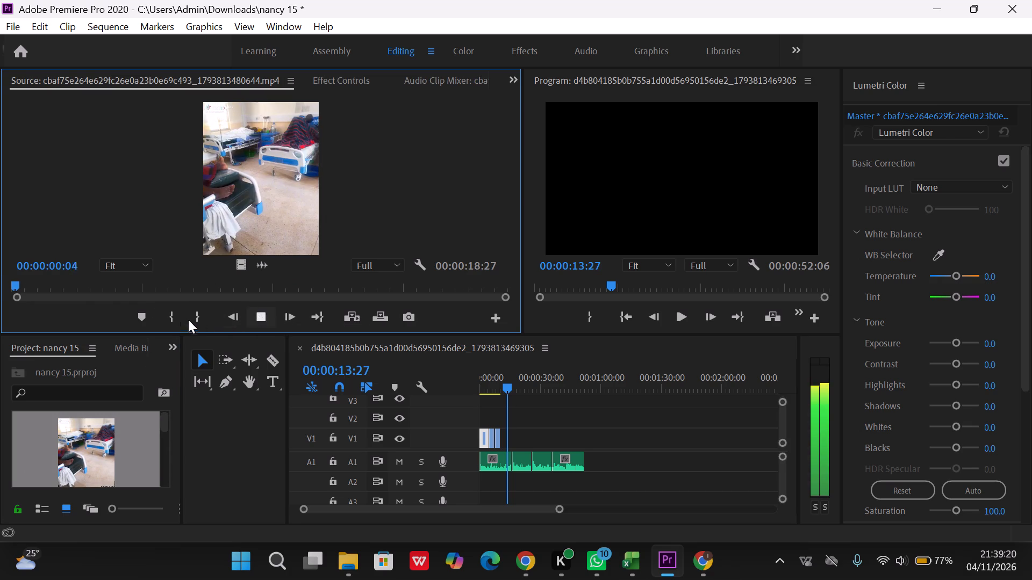
{"action": "left_click", "coordinate": [175, 321]}
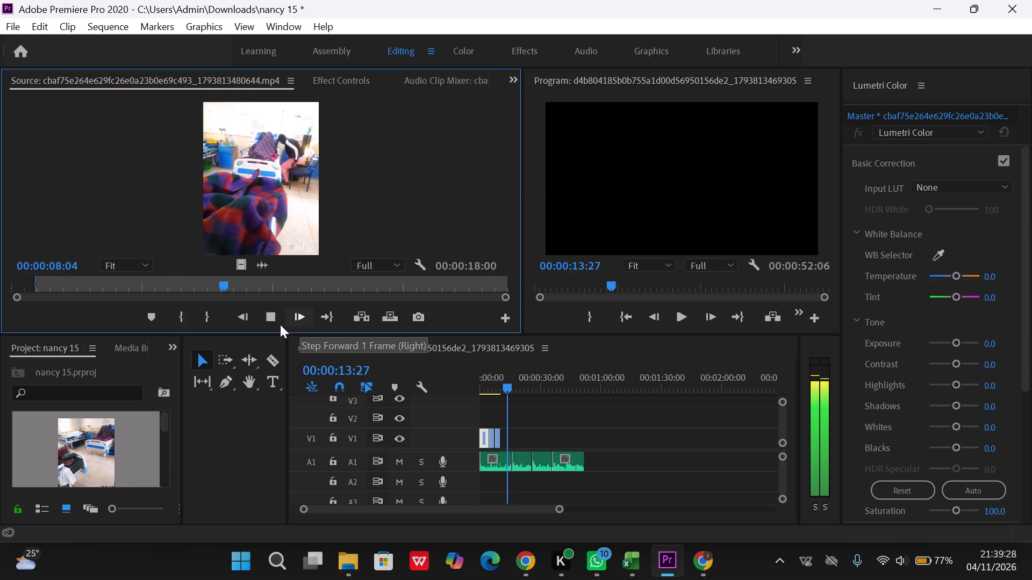
{"action": "left_click", "coordinate": [203, 322]}
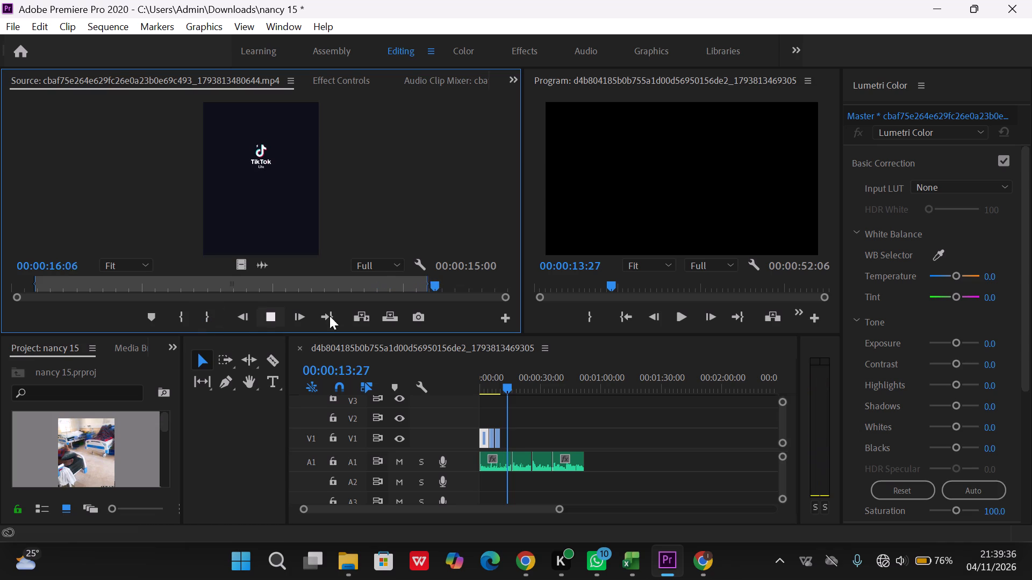
{"action": "left_click_drag", "start_coordinate": [428, 281], "coordinate": [419, 282]}
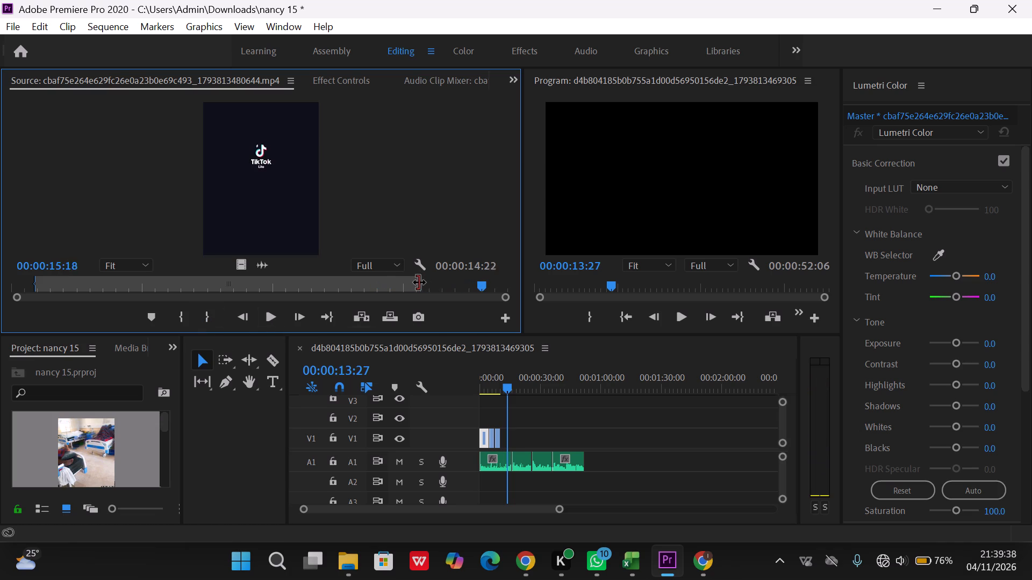
{"action": "left_click_drag", "start_coordinate": [419, 282], "coordinate": [406, 284]}
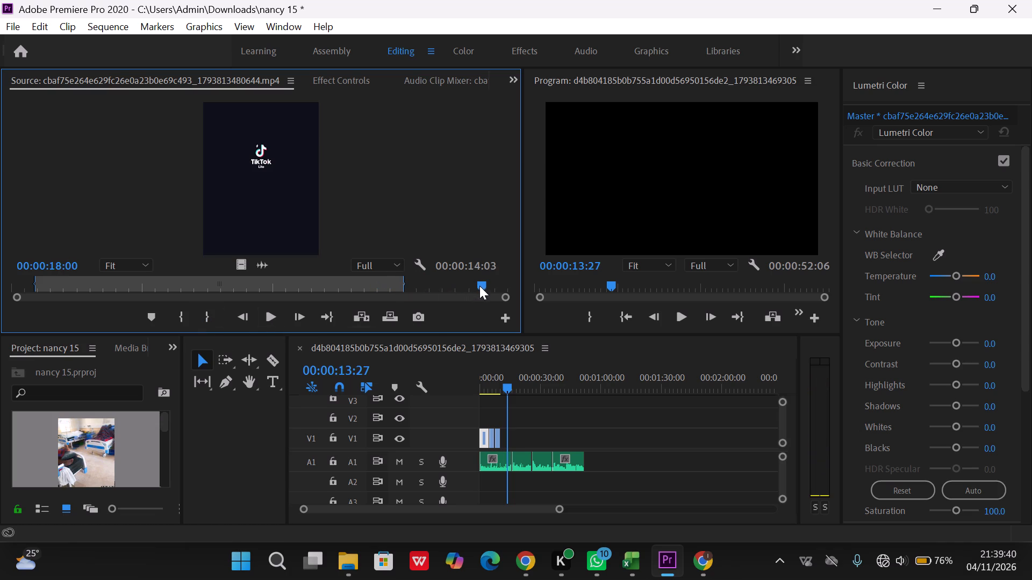
{"action": "left_click_drag", "start_coordinate": [478, 284], "coordinate": [388, 275]}
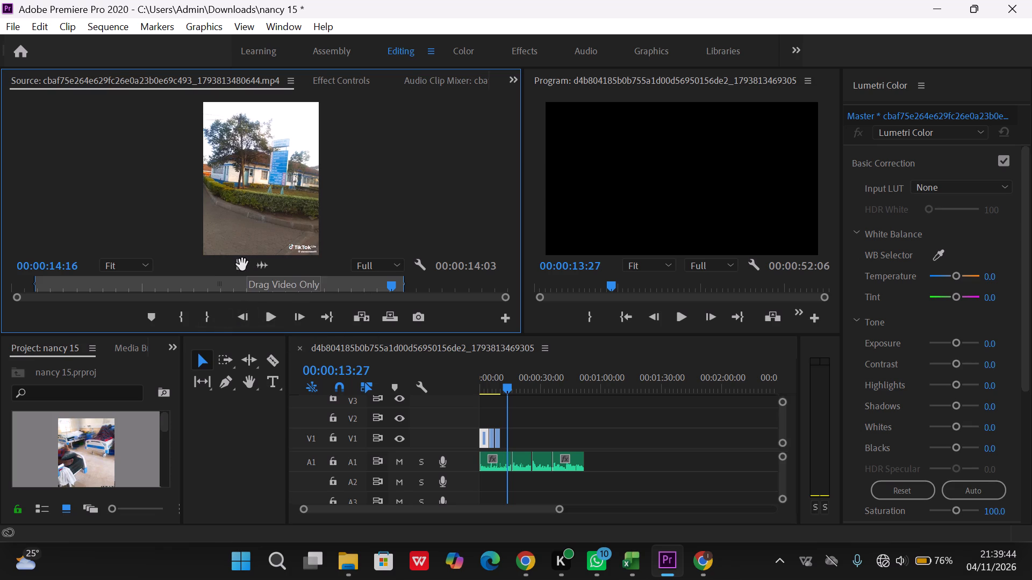
Add the marked range as video only on V1, positioned so it finishes level with the end of the A1 audio.
{"action": "left_click_drag", "start_coordinate": [242, 265], "coordinate": [552, 446]}
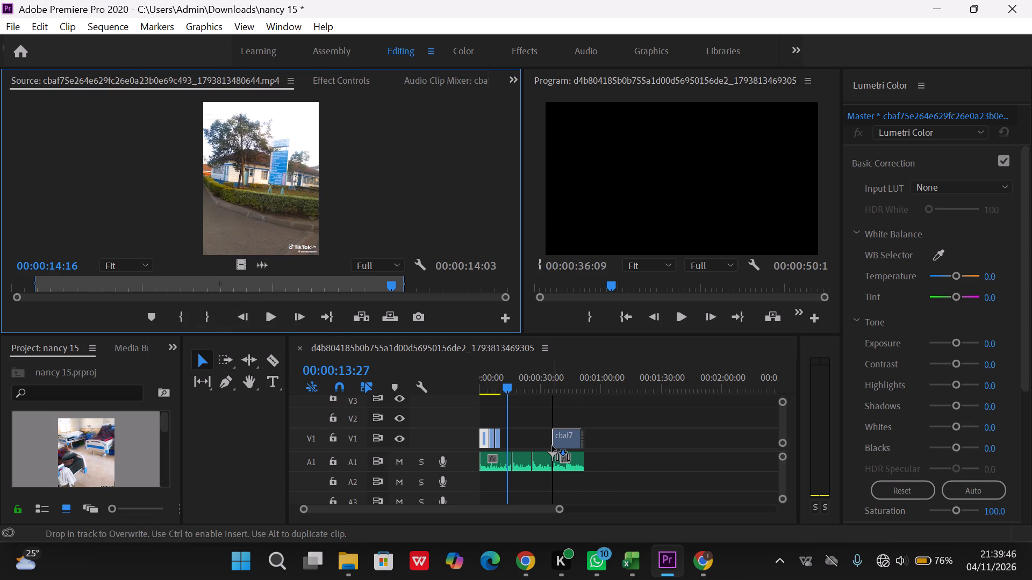
{"action": "left_click_drag", "start_coordinate": [552, 446], "coordinate": [539, 442]}
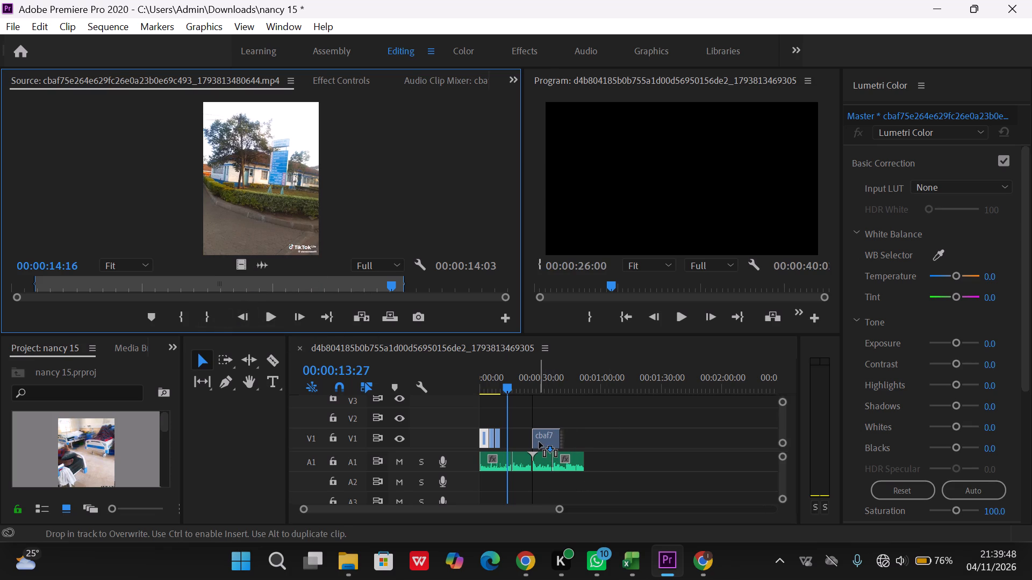
{"action": "left_click_drag", "start_coordinate": [539, 442], "coordinate": [540, 442]}
{"action": "left_click", "coordinate": [681, 321]}
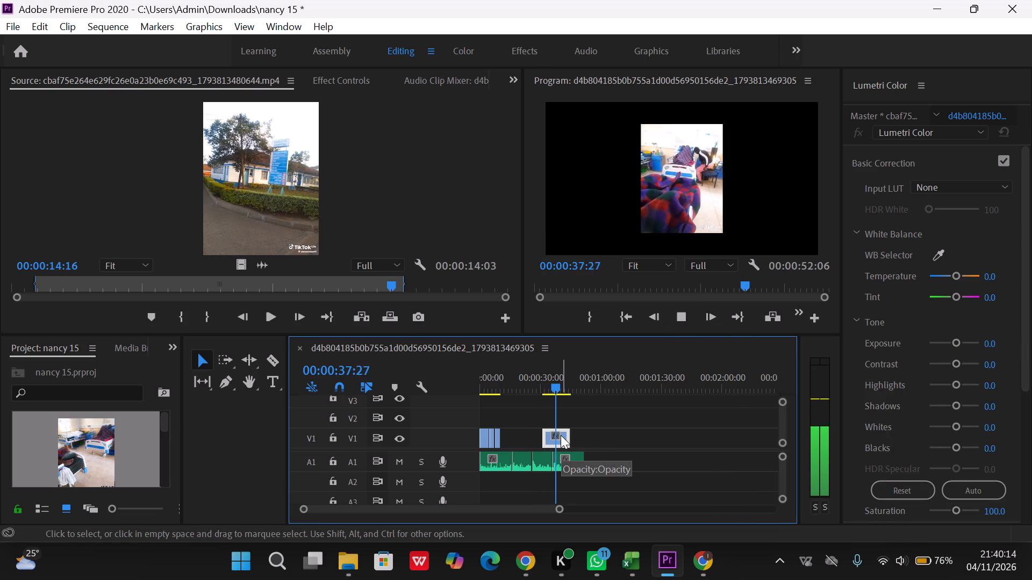
{"action": "left_click_drag", "start_coordinate": [561, 435], "coordinate": [573, 435]}
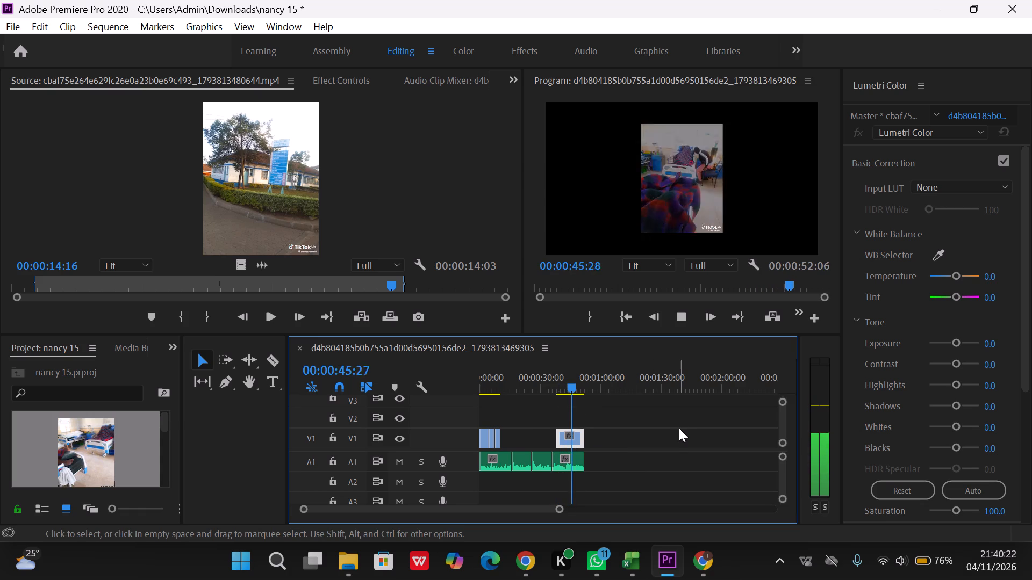
Enlarge the newly added hospital clip until it fills the full width of the program frame.
{"action": "double_click", "coordinate": [686, 188]}
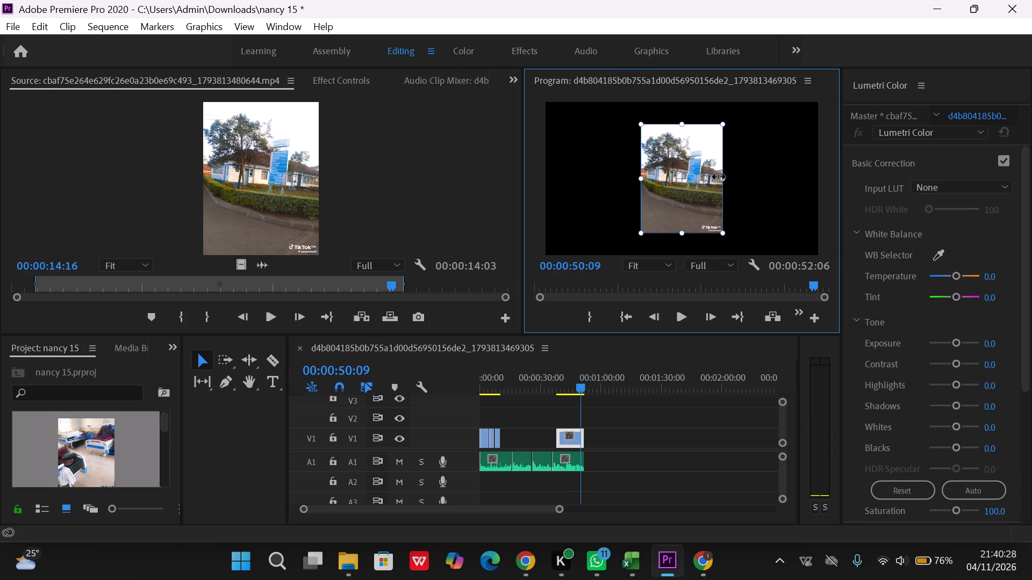
{"action": "left_click_drag", "start_coordinate": [719, 177], "coordinate": [800, 186]}
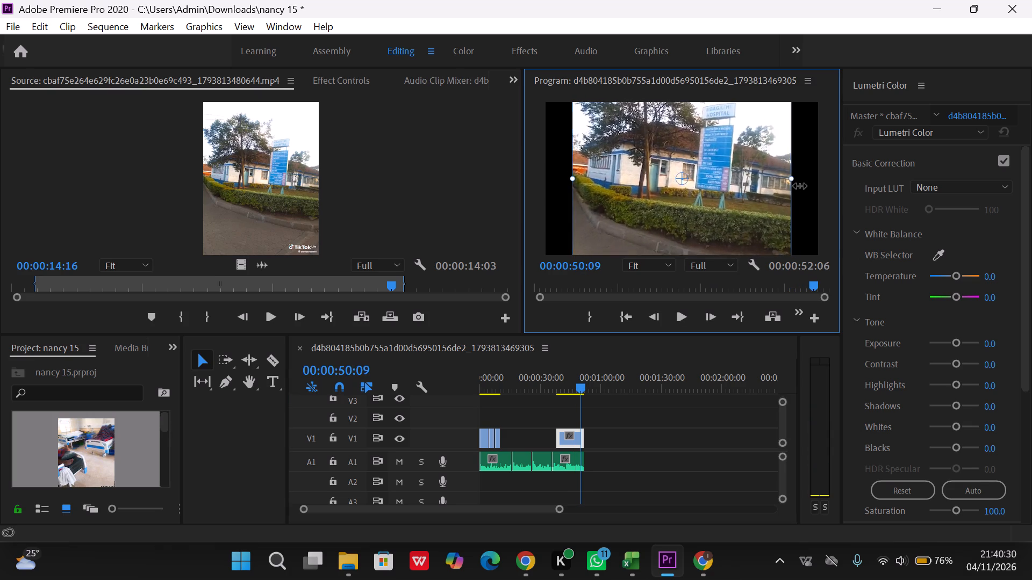
{"action": "left_click_drag", "start_coordinate": [800, 186], "coordinate": [815, 186]}
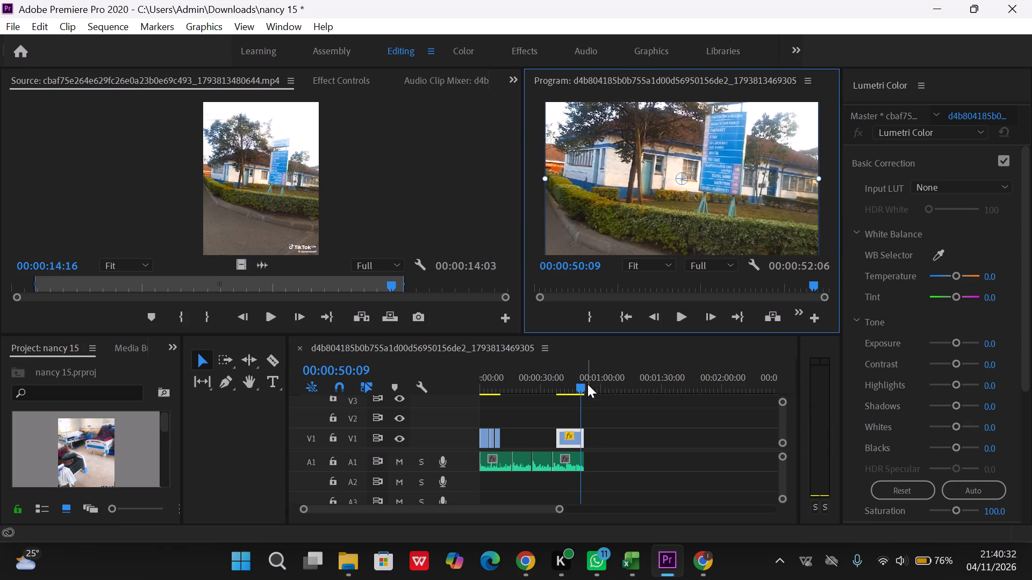
Play back the enlarged hospital clip and shift its picture down in the frame so the top of the hospital signboard shows.
{"action": "left_click_drag", "start_coordinate": [582, 384], "coordinate": [540, 383]}
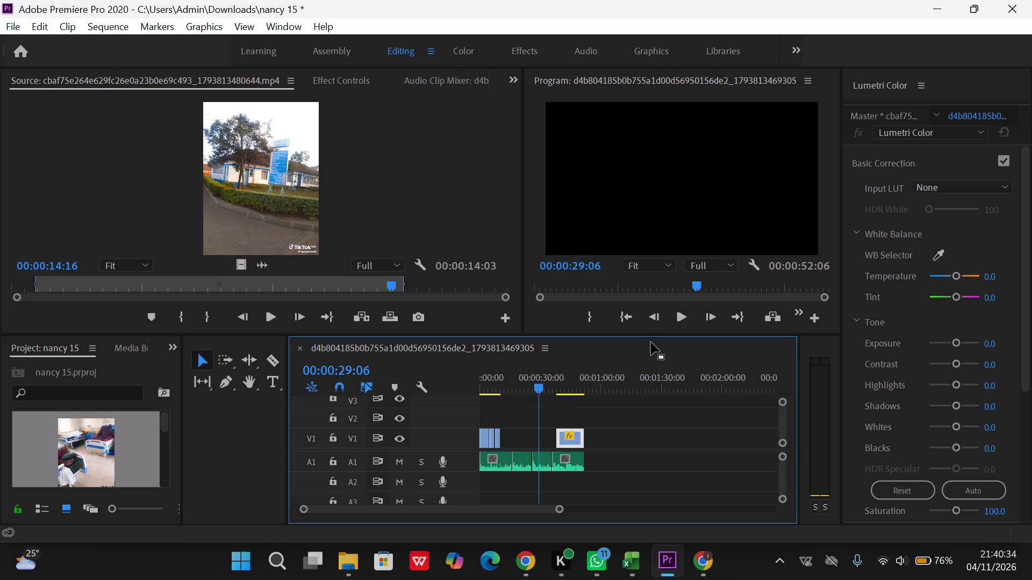
{"action": "left_click", "coordinate": [682, 311]}
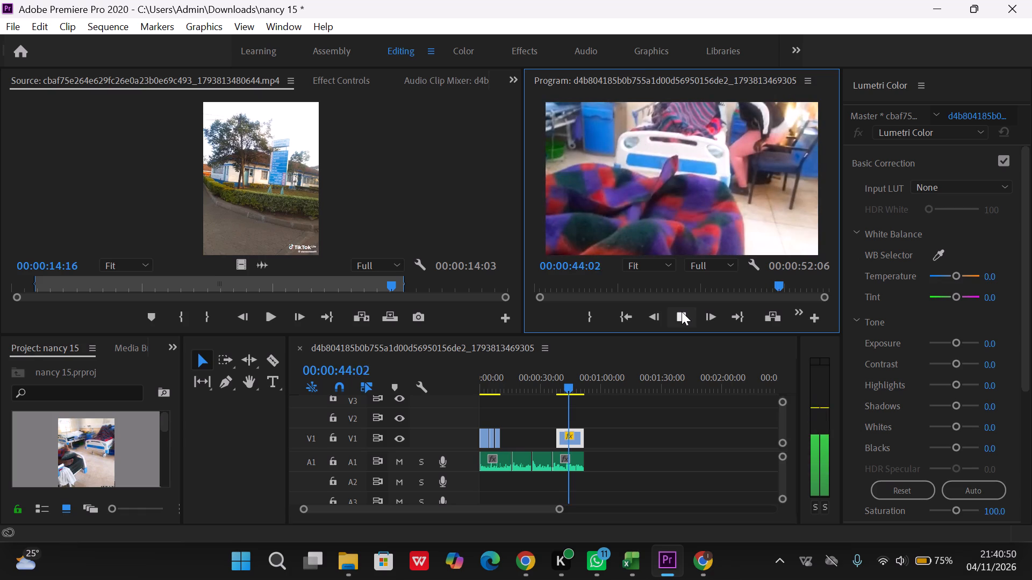
{"action": "double_click", "coordinate": [658, 170]}
{"action": "double_click", "coordinate": [658, 170]}
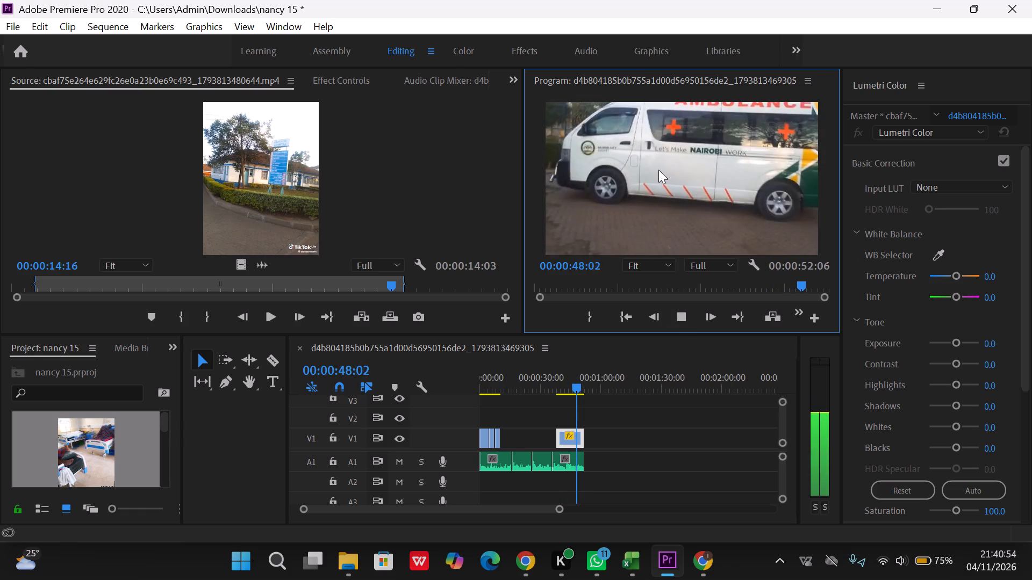
{"action": "double_click", "coordinate": [565, 445]}
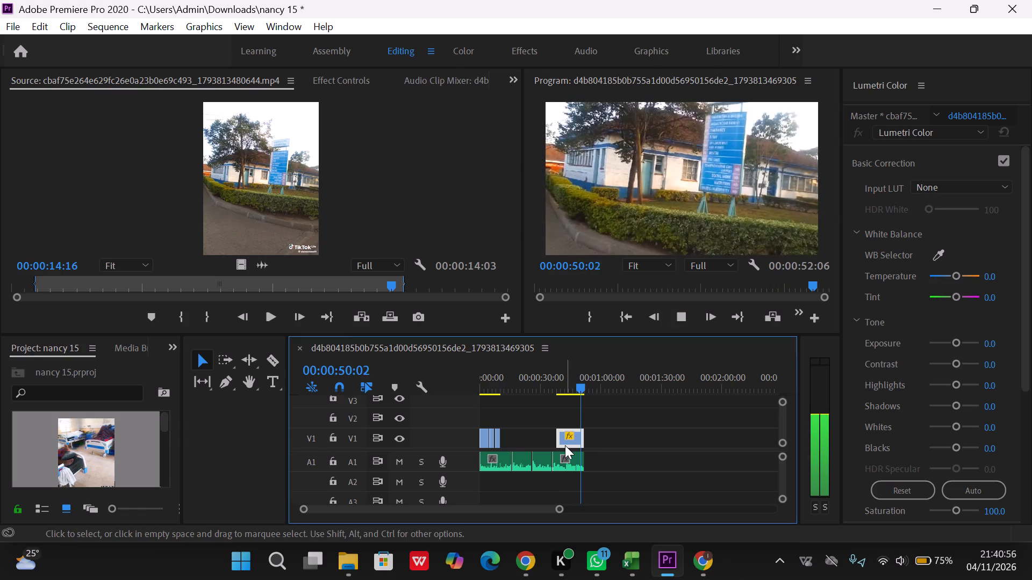
{"action": "double_click", "coordinate": [659, 173]}
{"action": "left_click_drag", "start_coordinate": [659, 173], "coordinate": [661, 188]}
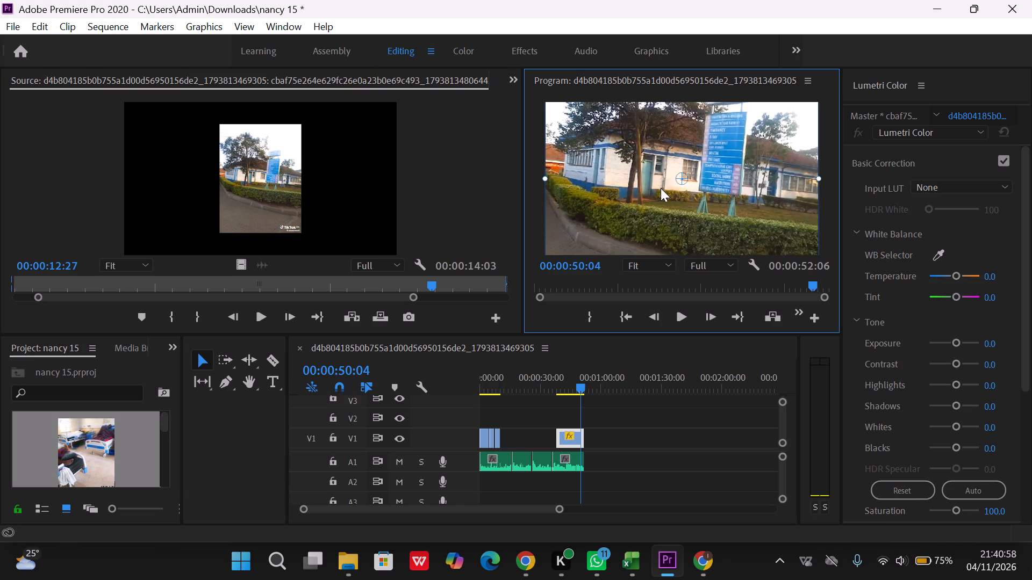
{"action": "left_click_drag", "start_coordinate": [661, 188], "coordinate": [660, 208]}
{"action": "left_click_drag", "start_coordinate": [660, 208], "coordinate": [660, 228]}
{"action": "left_click_drag", "start_coordinate": [626, 152], "coordinate": [626, 194]}
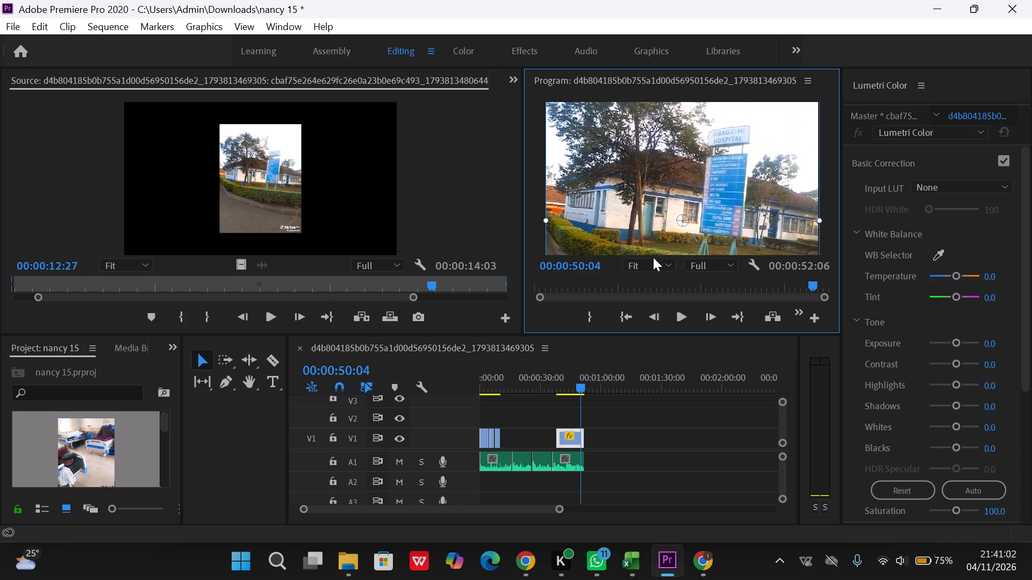
Review the reframed hospital clip through to its end, and play the sequence's opening clips.
{"action": "left_click_drag", "start_coordinate": [580, 387], "coordinate": [553, 386]}
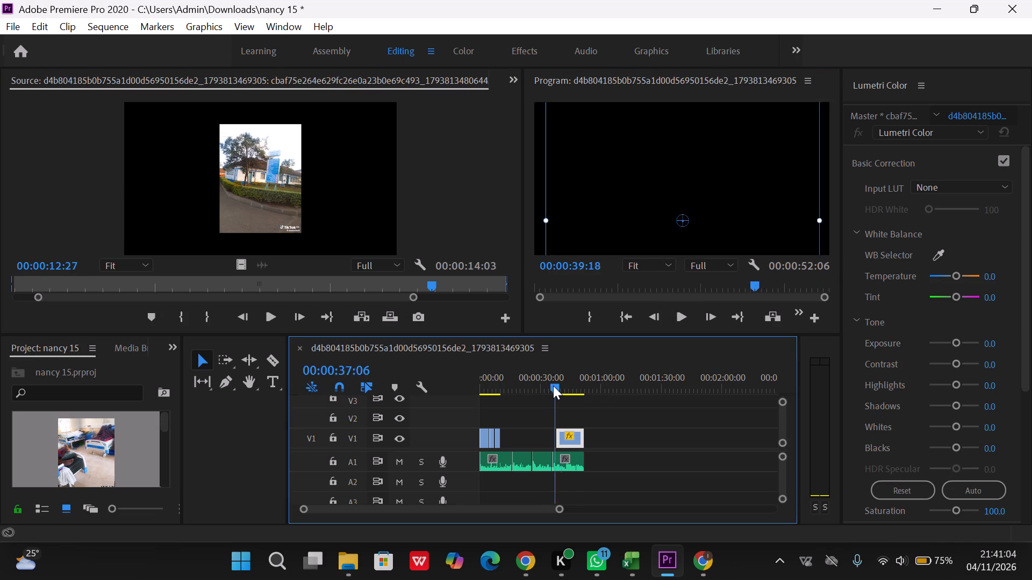
{"action": "left_click_drag", "start_coordinate": [553, 386], "coordinate": [549, 386]}
{"action": "left_click_drag", "start_coordinate": [549, 386], "coordinate": [554, 385]}
{"action": "left_click", "coordinate": [684, 311]}
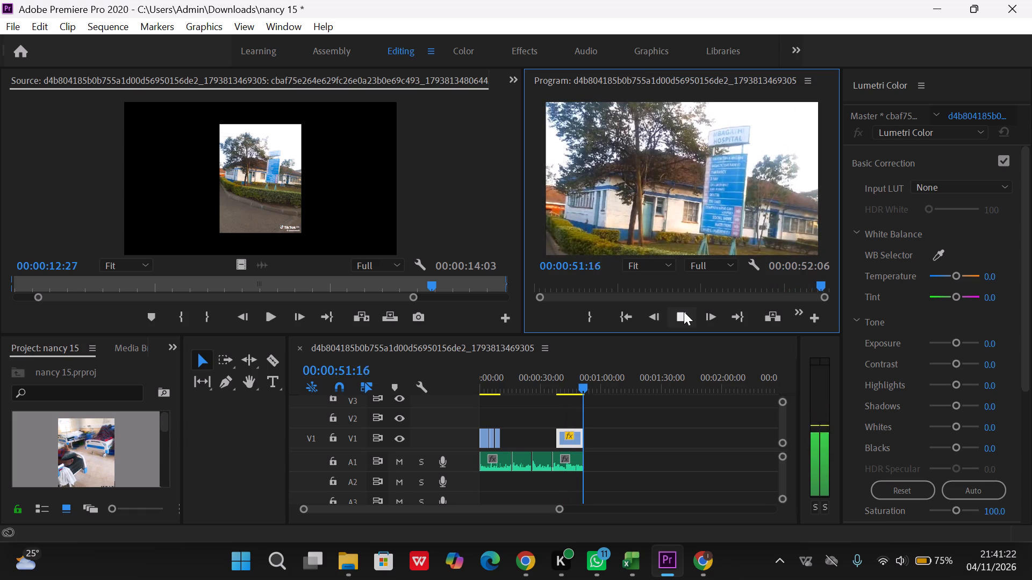
{"action": "left_click", "coordinate": [684, 311]}
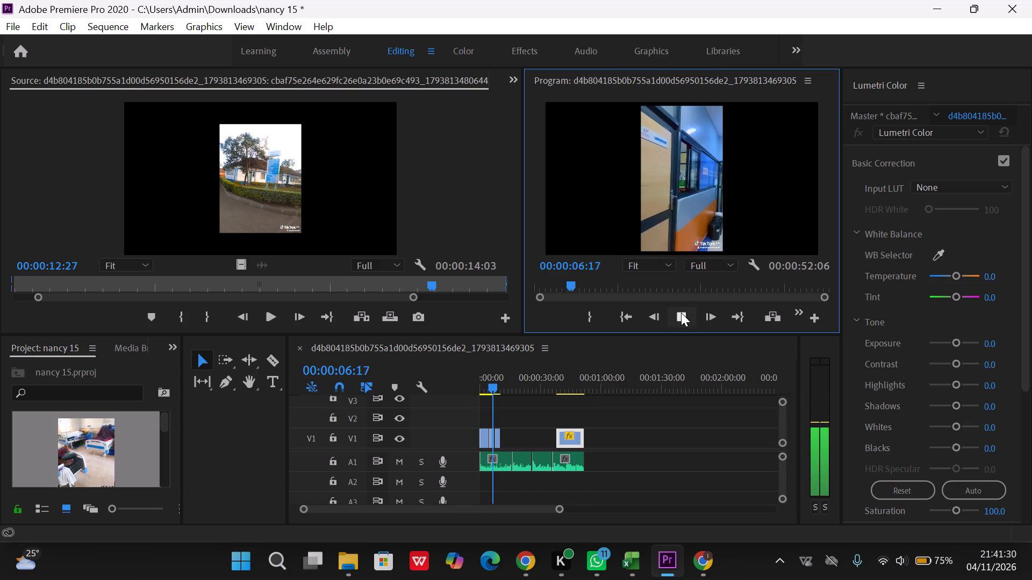
Enlarge the clip with the "Silent hospitals help healing!" poster to fill the frame width and shift it down to show the man's face.
{"action": "double_click", "coordinate": [692, 173]}
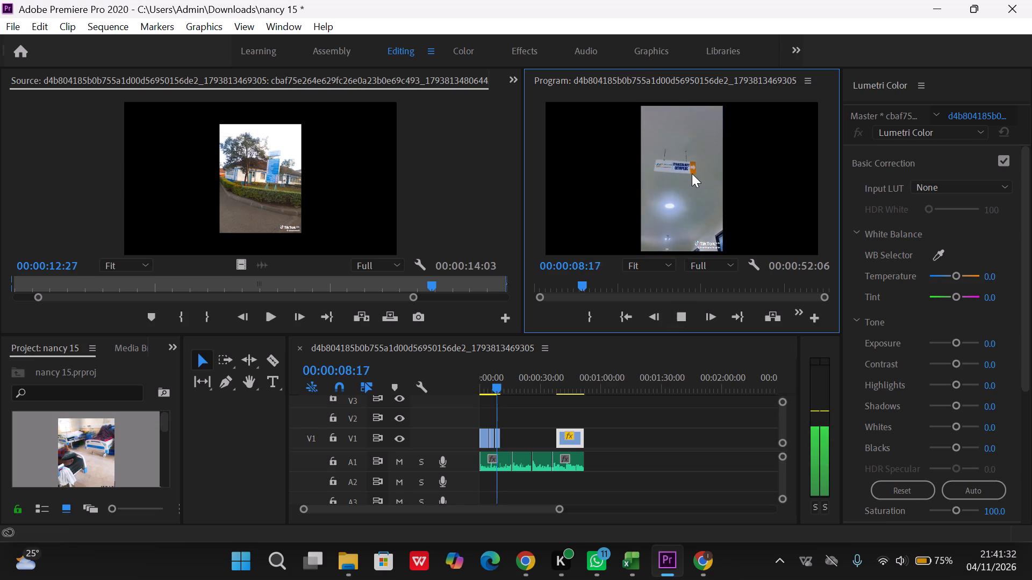
{"action": "left_click_drag", "start_coordinate": [717, 178], "coordinate": [717, 178]}
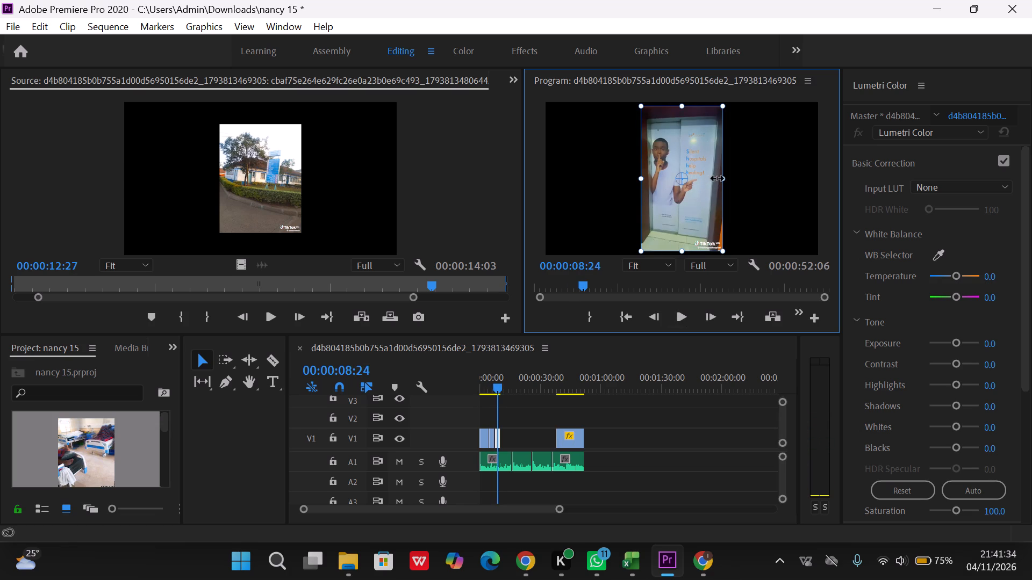
{"action": "left_click_drag", "start_coordinate": [717, 178], "coordinate": [816, 187]}
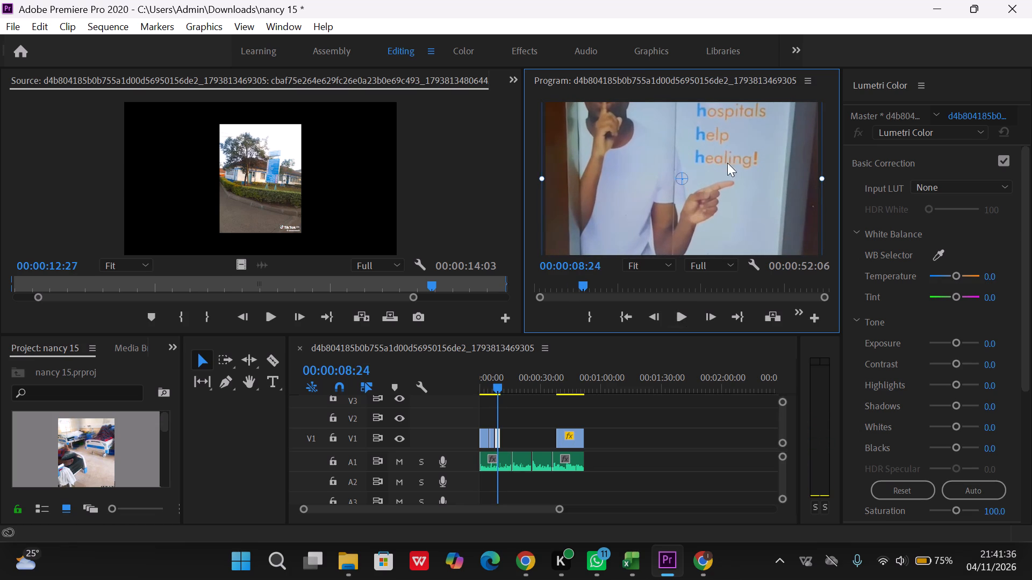
{"action": "left_click_drag", "start_coordinate": [707, 154], "coordinate": [720, 233]}
{"action": "left_click_drag", "start_coordinate": [563, 239], "coordinate": [564, 212]}
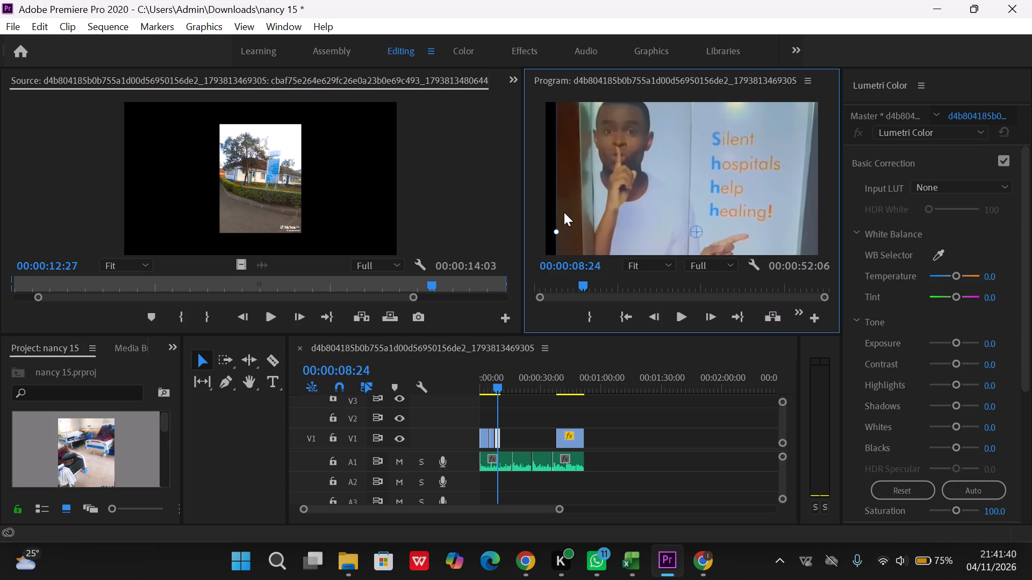
{"action": "left_click_drag", "start_coordinate": [557, 227], "coordinate": [539, 228]}
{"action": "left_click_drag", "start_coordinate": [658, 160], "coordinate": [669, 206]}
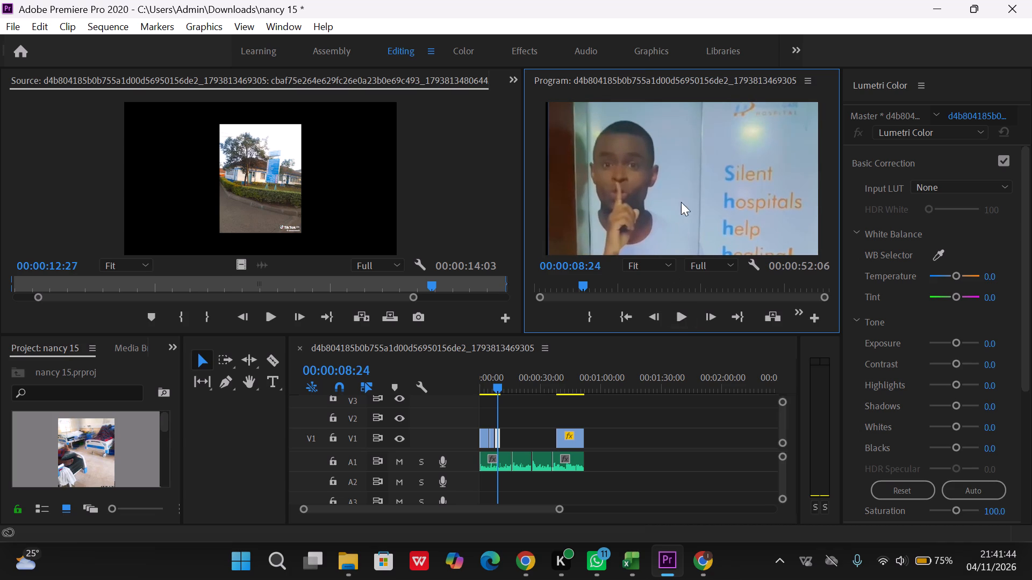
{"action": "left_click_drag", "start_coordinate": [678, 189], "coordinate": [671, 190]}
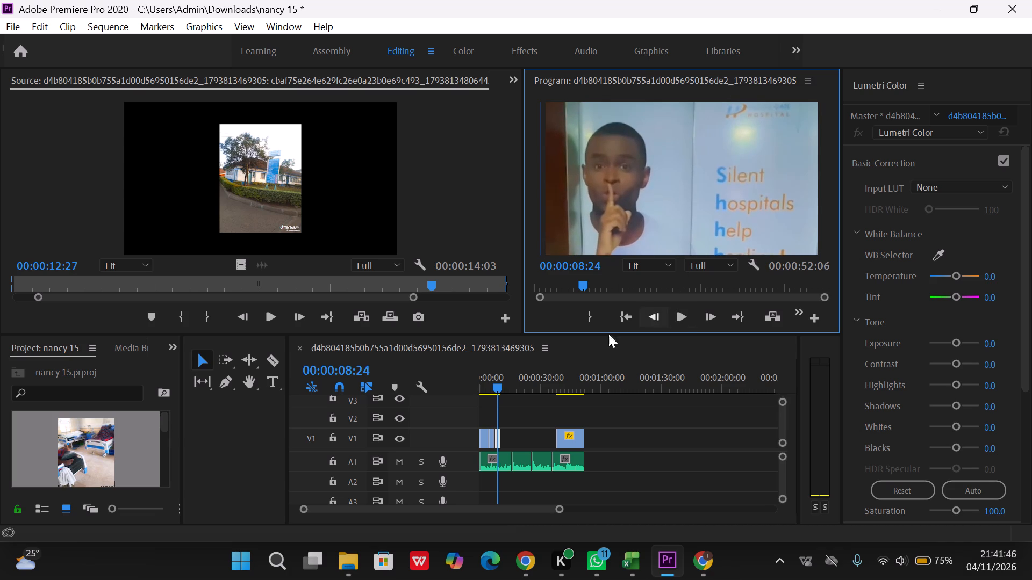
Enlarge the laboratory door clip to fill the frame width, shift it down to show the "LABORATORY" sign, and play it back.
{"action": "left_click", "coordinate": [490, 386]}
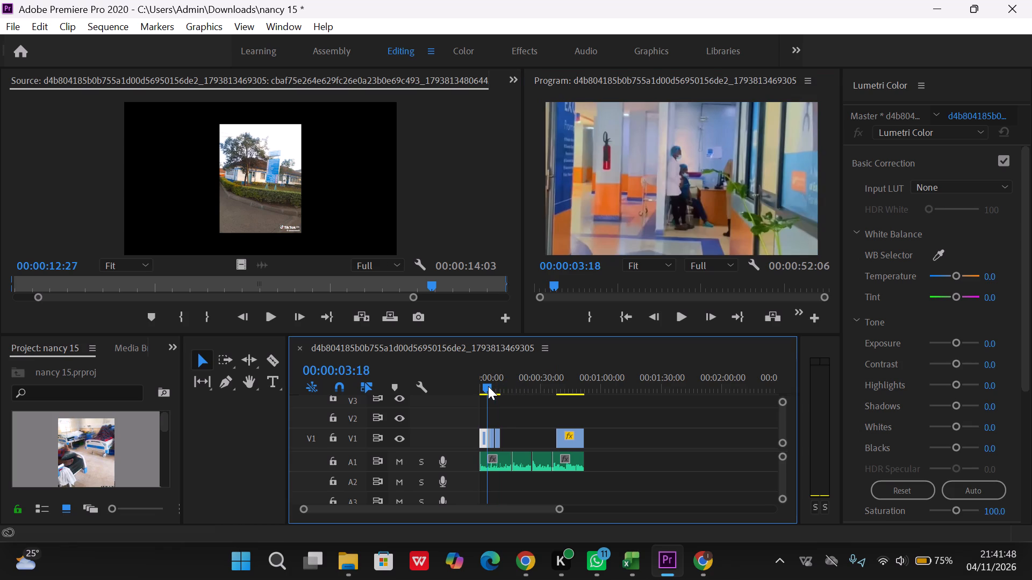
{"action": "left_click", "coordinate": [679, 311]}
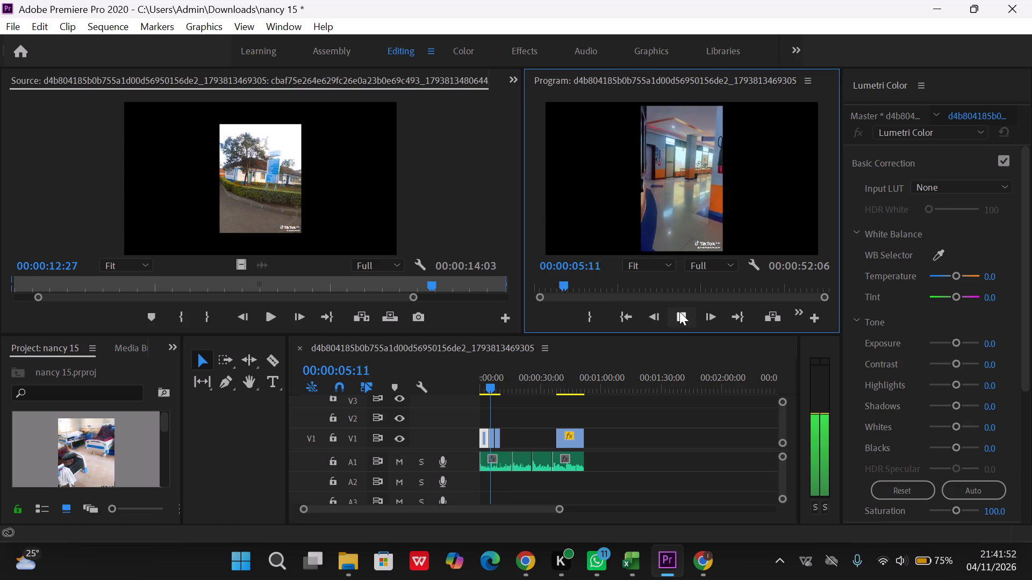
{"action": "double_click", "coordinate": [676, 211]}
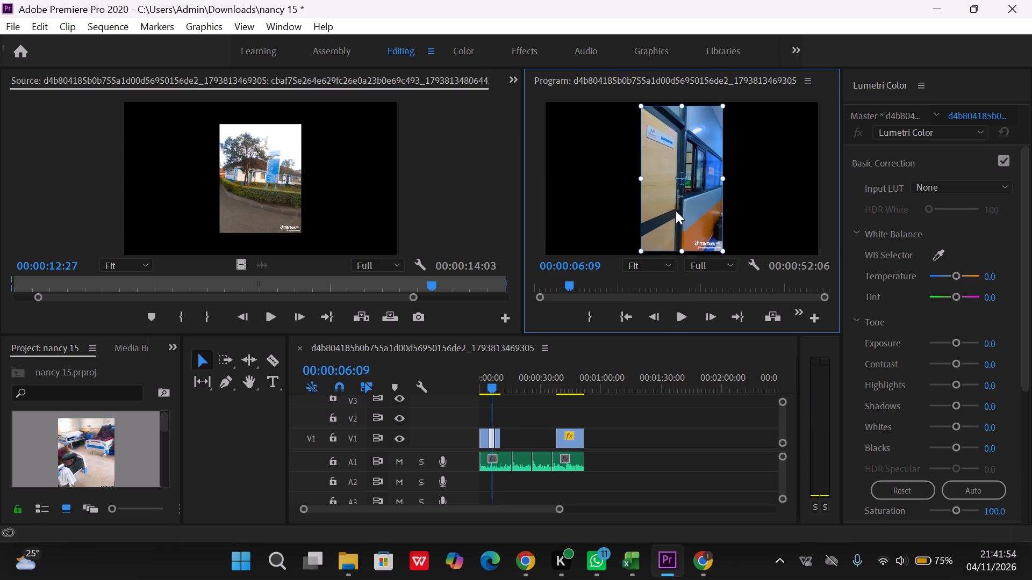
{"action": "left_click_drag", "start_coordinate": [642, 178], "coordinate": [553, 185]}
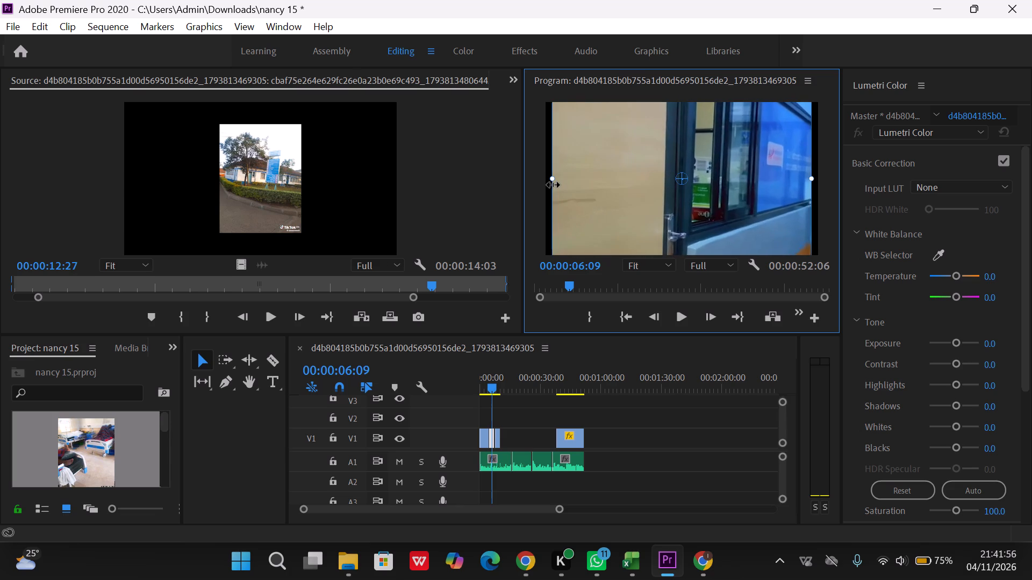
{"action": "left_click_drag", "start_coordinate": [553, 185], "coordinate": [546, 185]}
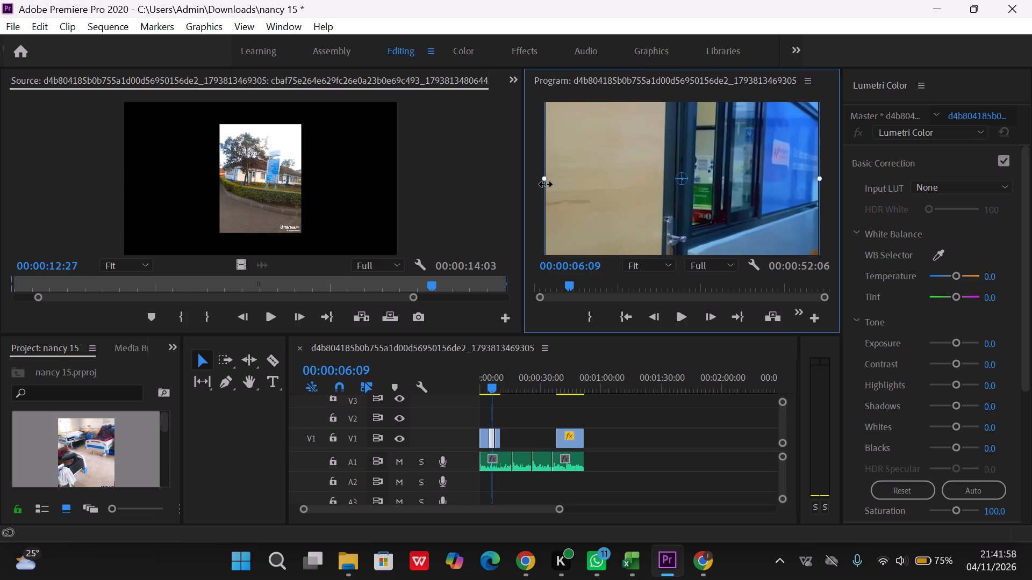
{"action": "left_click_drag", "start_coordinate": [661, 168], "coordinate": [657, 231]}
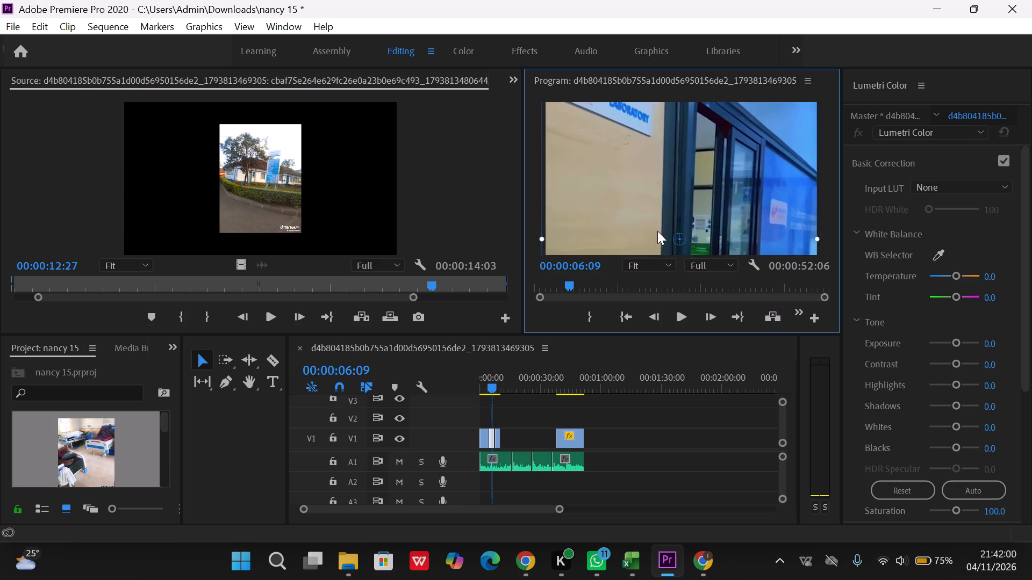
{"action": "left_click_drag", "start_coordinate": [657, 231], "coordinate": [657, 231]}
{"action": "left_click", "coordinate": [676, 316]}
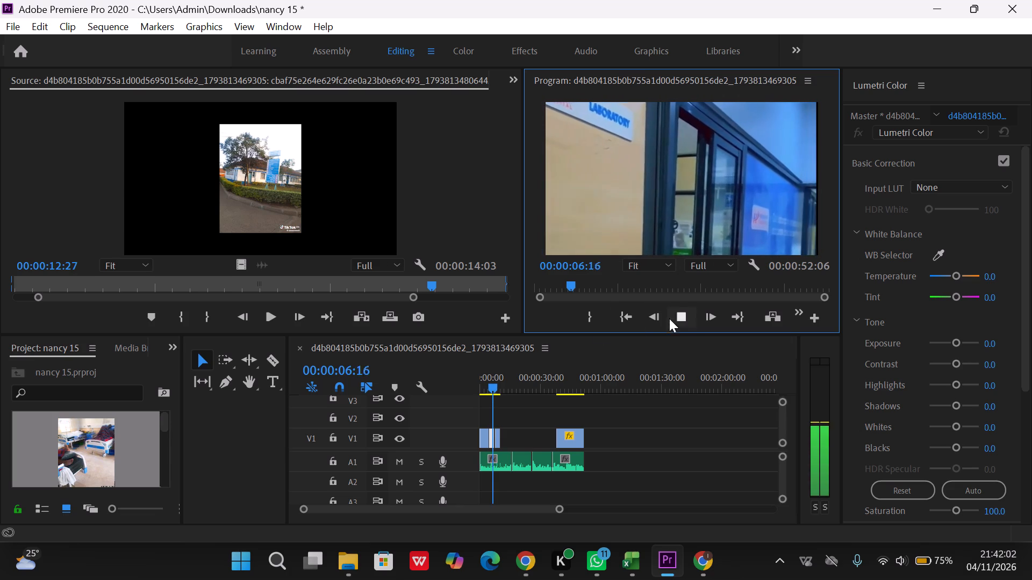
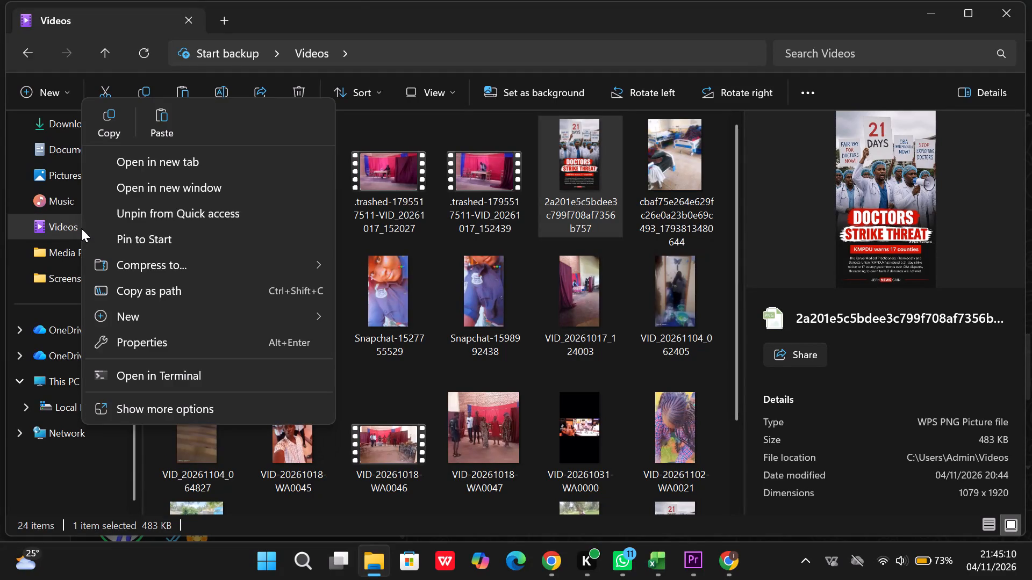
Paste the copied "WhatsApp Video 2026-11-04 at 9.43.34 PM" file into the Videos folder.
{"action": "left_click", "coordinate": [159, 118]}
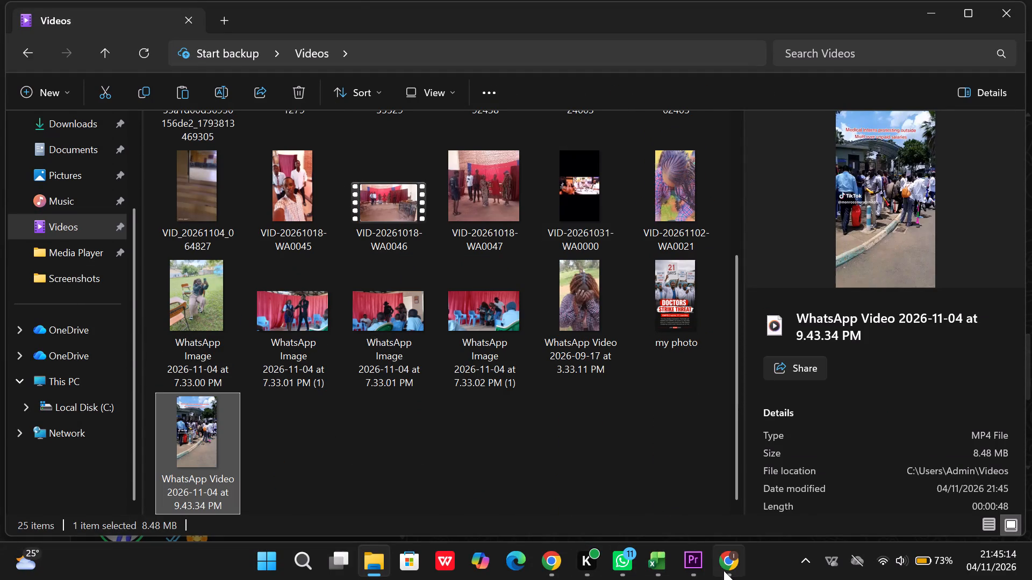
Switch to Premiere Pro and import "WhatsApp Video 2026-11-04 at 9.43.34 PM" from the Videos folder into the nancy 15 project.
{"action": "double_click", "coordinate": [701, 566]}
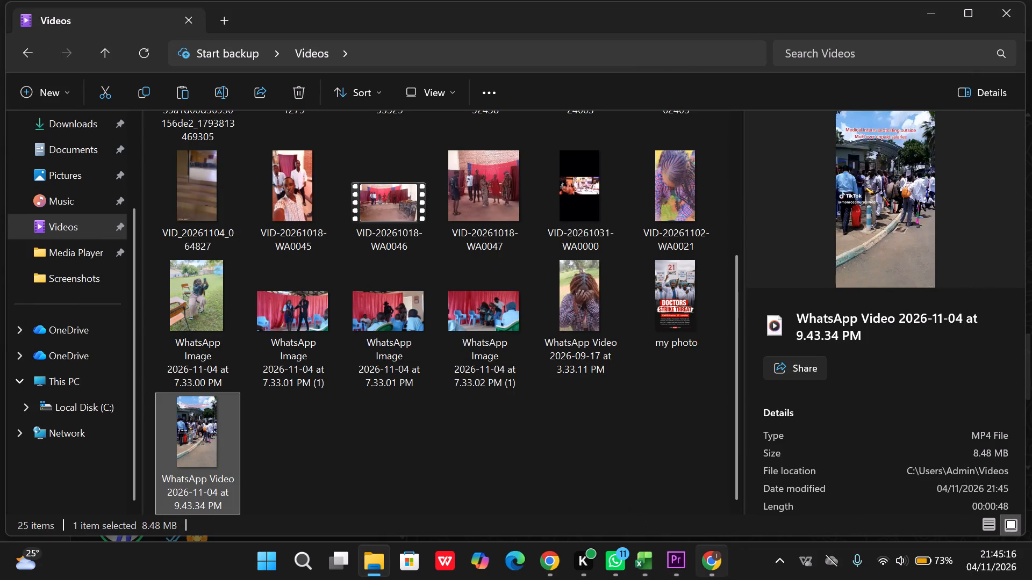
{"action": "left_click", "coordinate": [667, 568]}
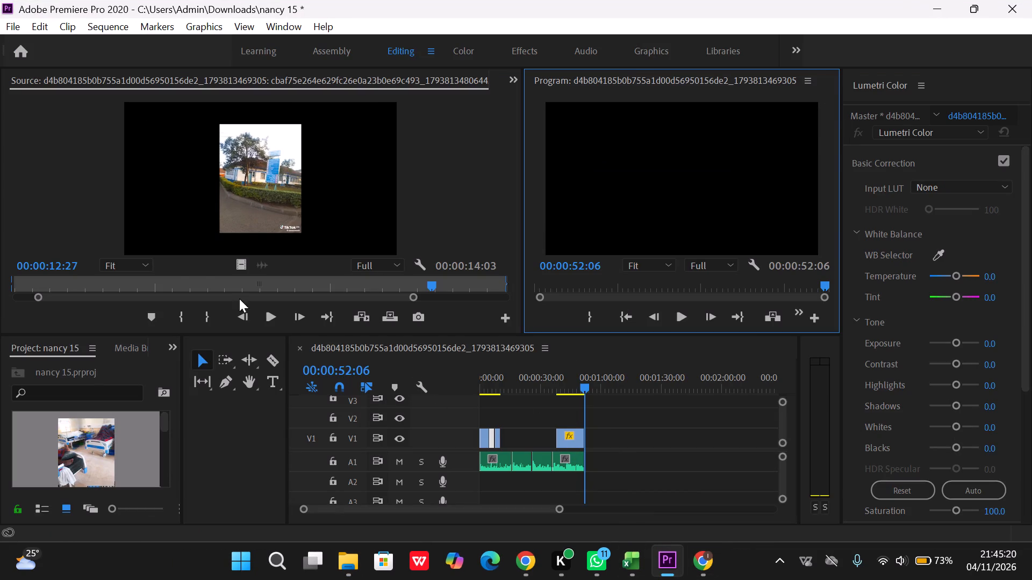
{"action": "scroll", "coordinate": [121, 460], "scroll_direction": "down", "scroll_amount": 2}
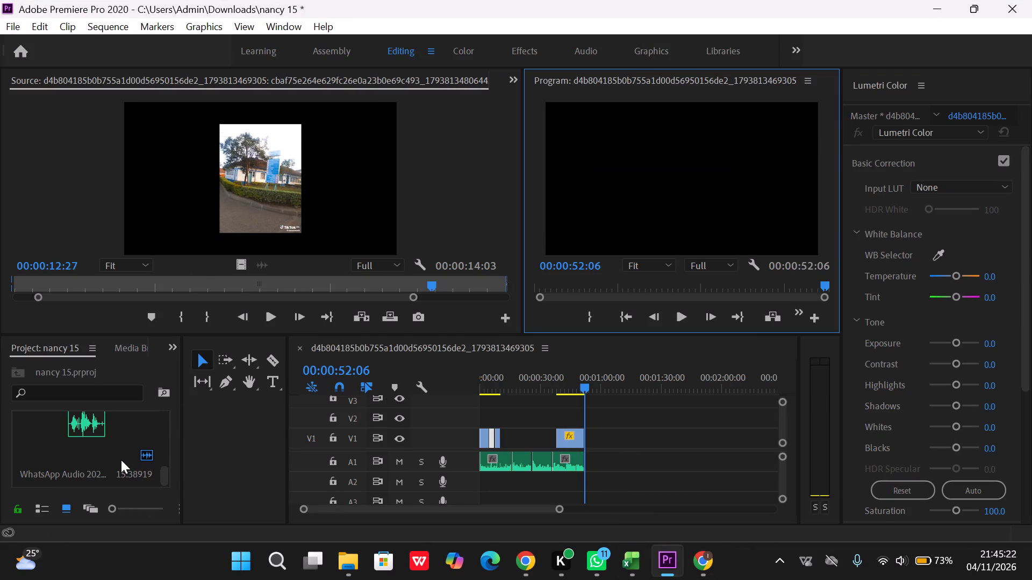
{"action": "scroll", "coordinate": [121, 460], "scroll_direction": "down", "scroll_amount": 4}
{"action": "scroll", "coordinate": [121, 460], "scroll_direction": "up", "scroll_amount": 9}
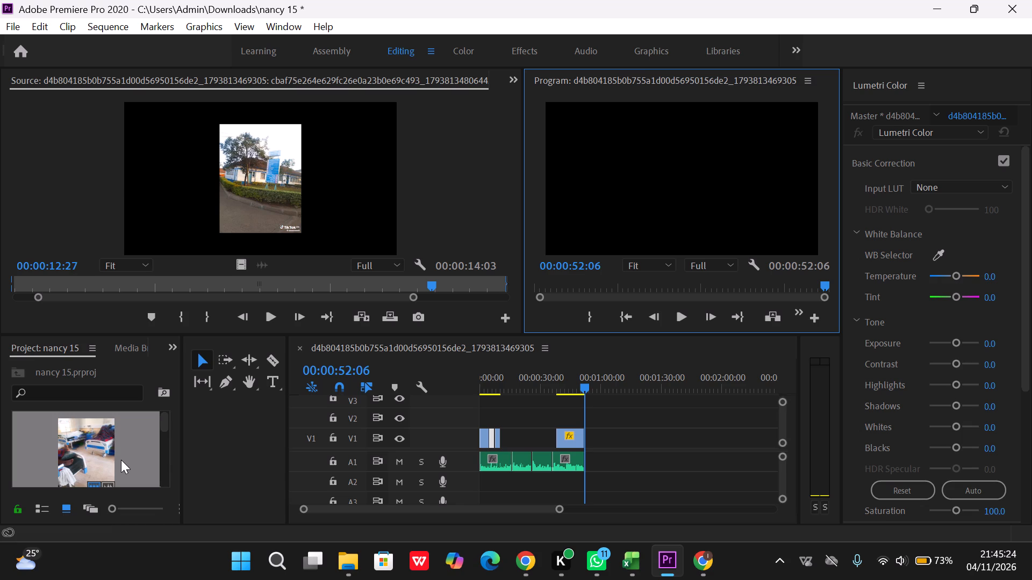
{"action": "scroll", "coordinate": [121, 460], "scroll_direction": "down", "scroll_amount": 3}
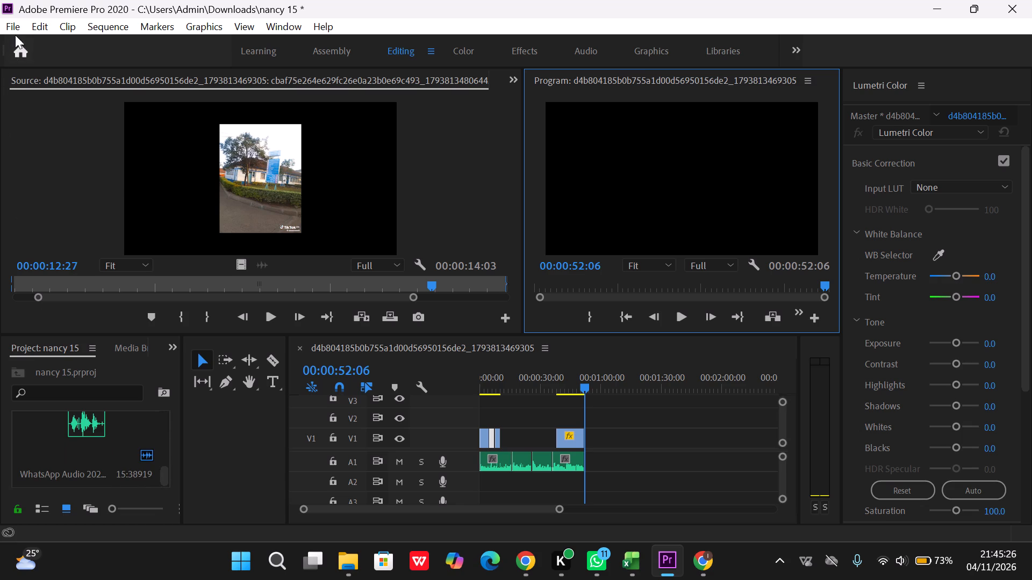
{"action": "left_click", "coordinate": [14, 27]}
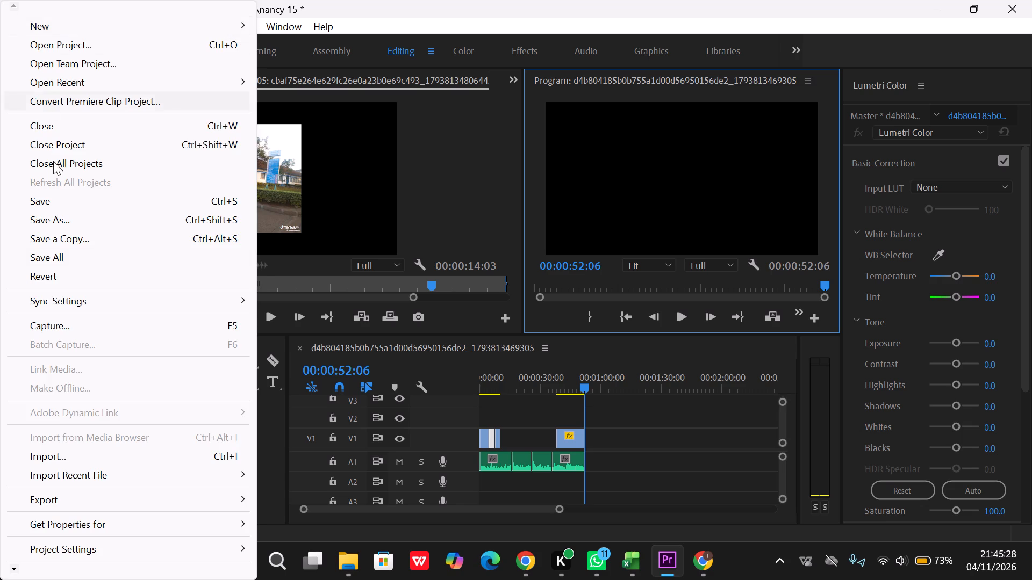
{"action": "left_click", "coordinate": [76, 462]}
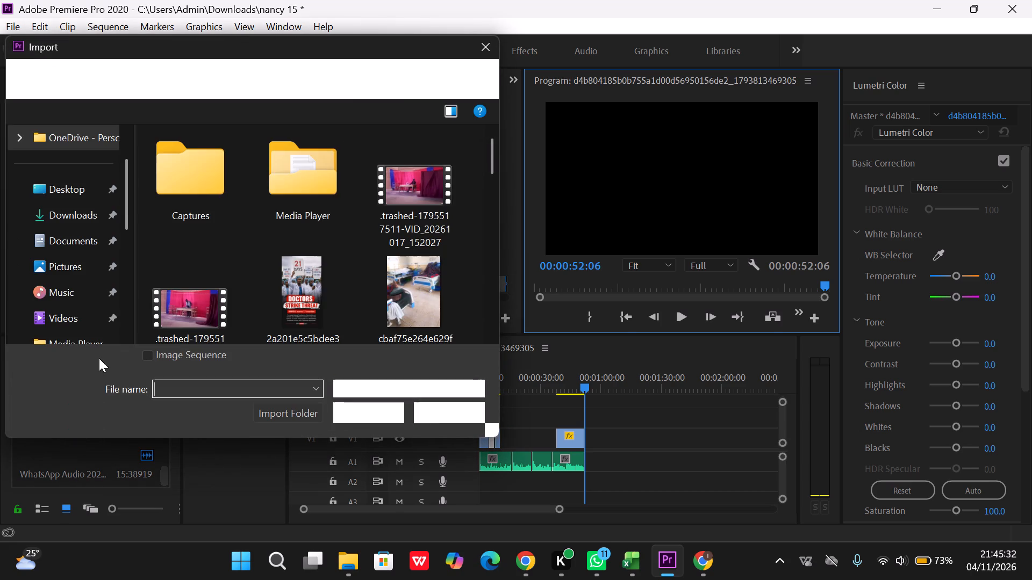
{"action": "scroll", "coordinate": [239, 292], "scroll_direction": "down", "scroll_amount": 6}
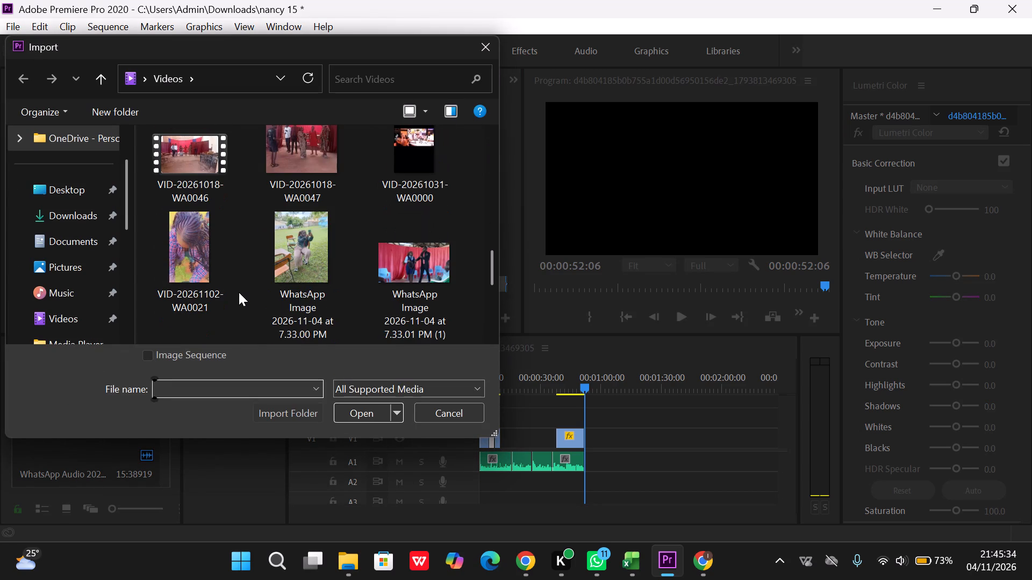
{"action": "scroll", "coordinate": [334, 298], "scroll_direction": "down", "scroll_amount": 6}
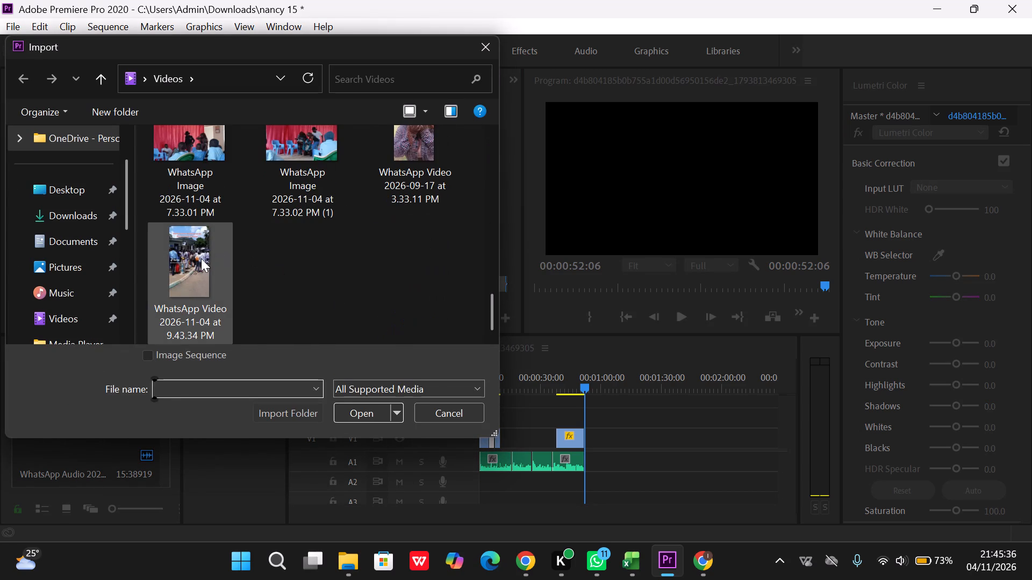
{"action": "double_click", "coordinate": [201, 258]}
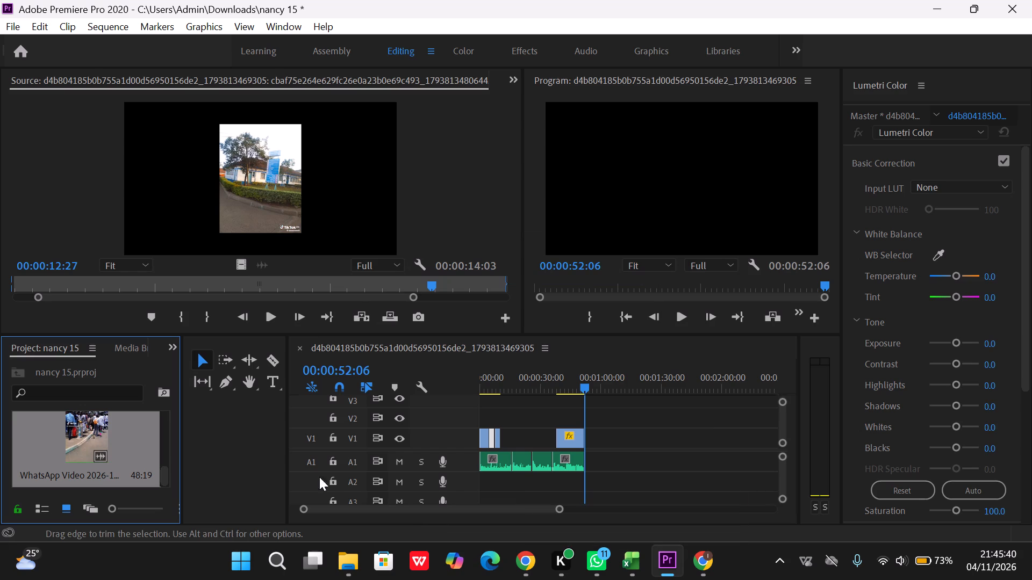
Open the imported WhatsApp protest video in the Source monitor and mark its In point at 00:00:07:04.
{"action": "double_click", "coordinate": [78, 429]}
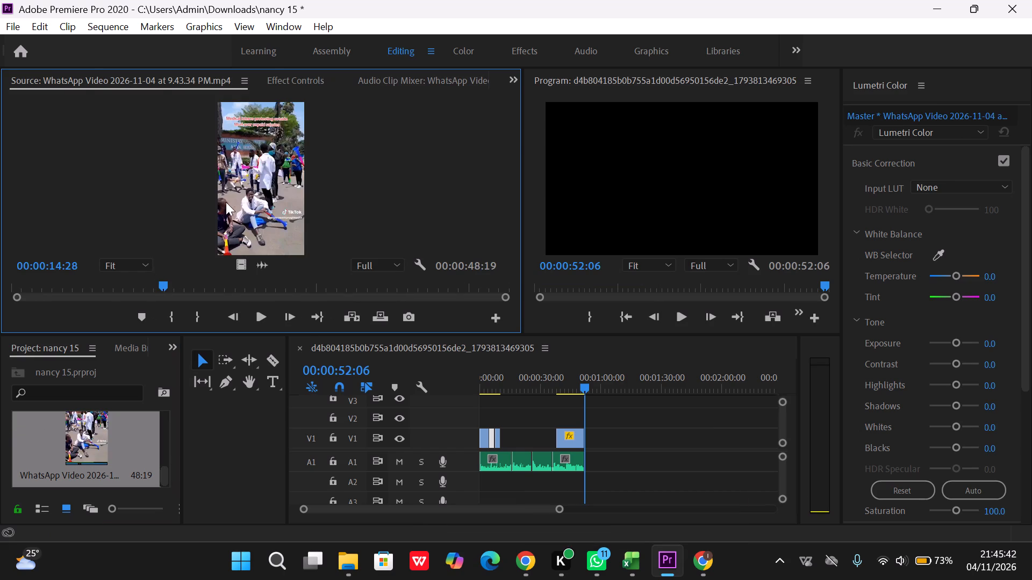
{"action": "left_click", "coordinate": [250, 177]}
{"action": "left_click_drag", "start_coordinate": [162, 280], "coordinate": [15, 287]}
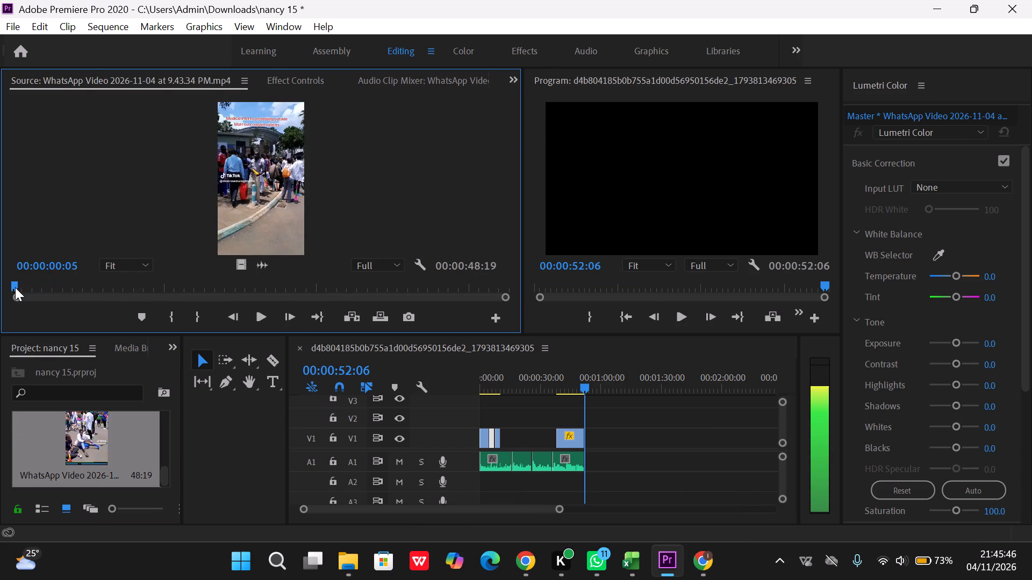
{"action": "left_click_drag", "start_coordinate": [15, 287], "coordinate": [44, 293]}
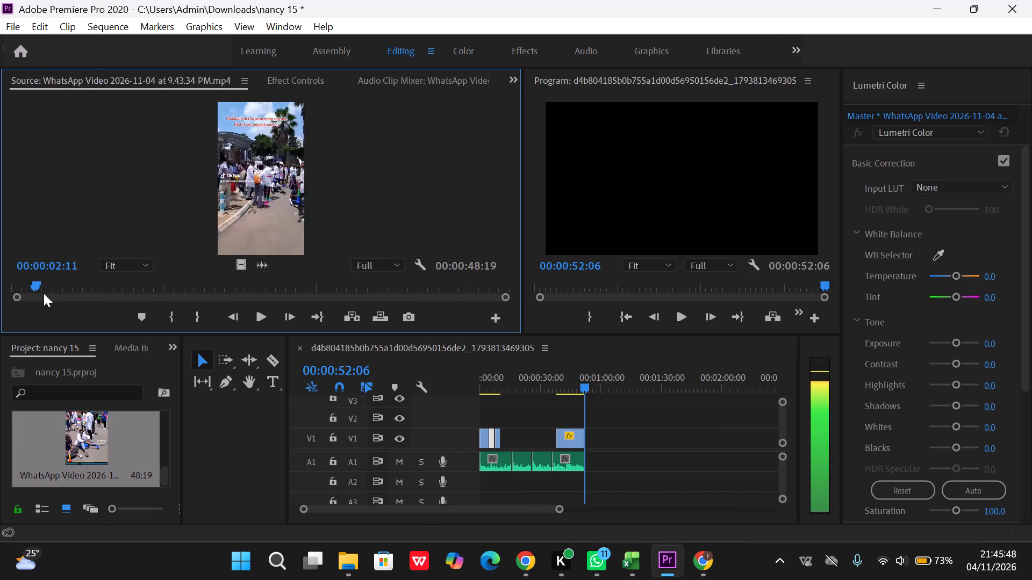
{"action": "left_click_drag", "start_coordinate": [44, 293], "coordinate": [86, 300]}
{"action": "left_click", "coordinate": [180, 325]}
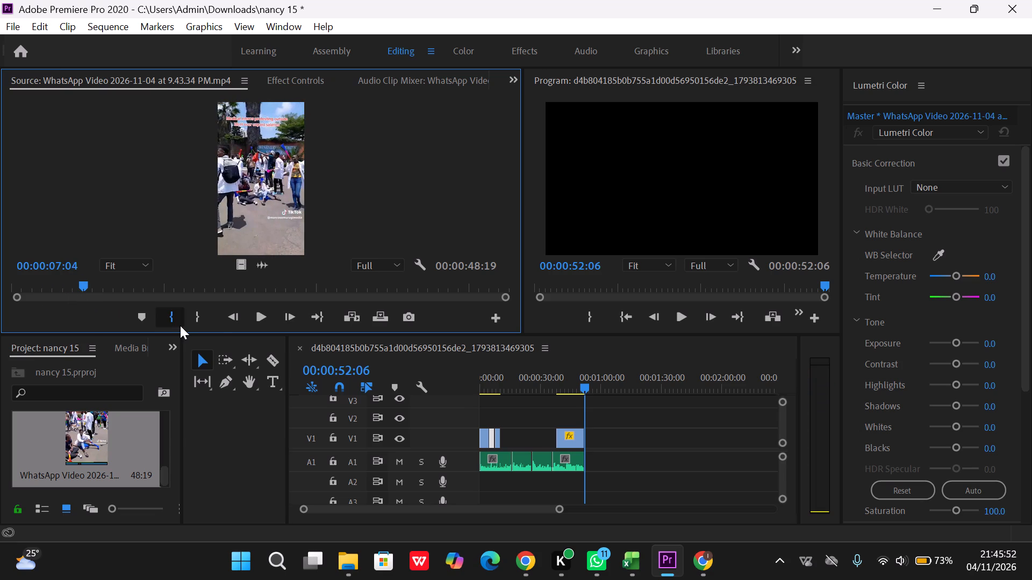
Play the protest video in the Source monitor on from its In point to about 00:00:27:09.
{"action": "left_click", "coordinate": [275, 314]}
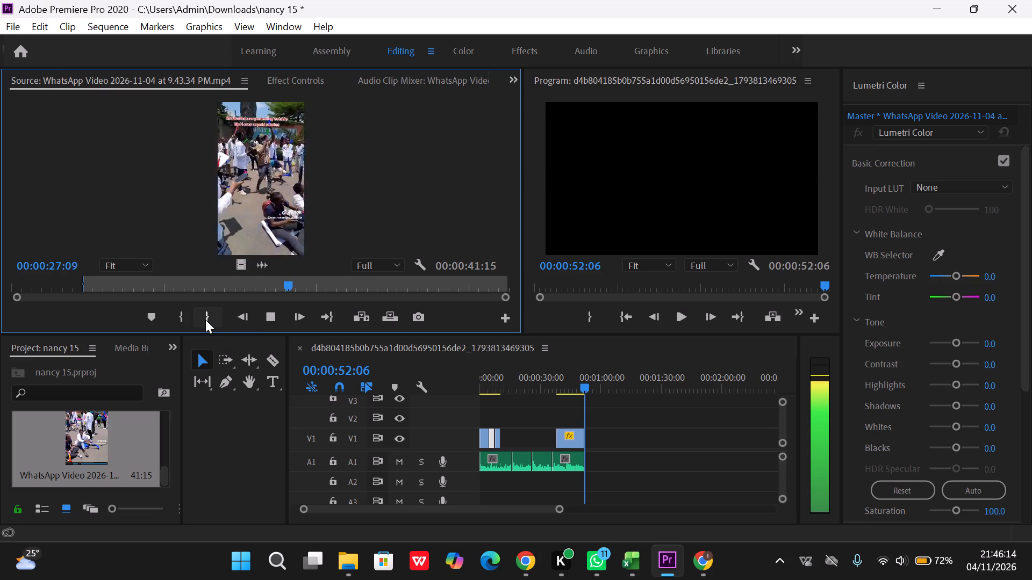
Mark the protest clip's out point at about 00:00:29 and place its video only on V1, in the gap before the last hospital clip.
{"action": "left_click", "coordinate": [205, 320]}
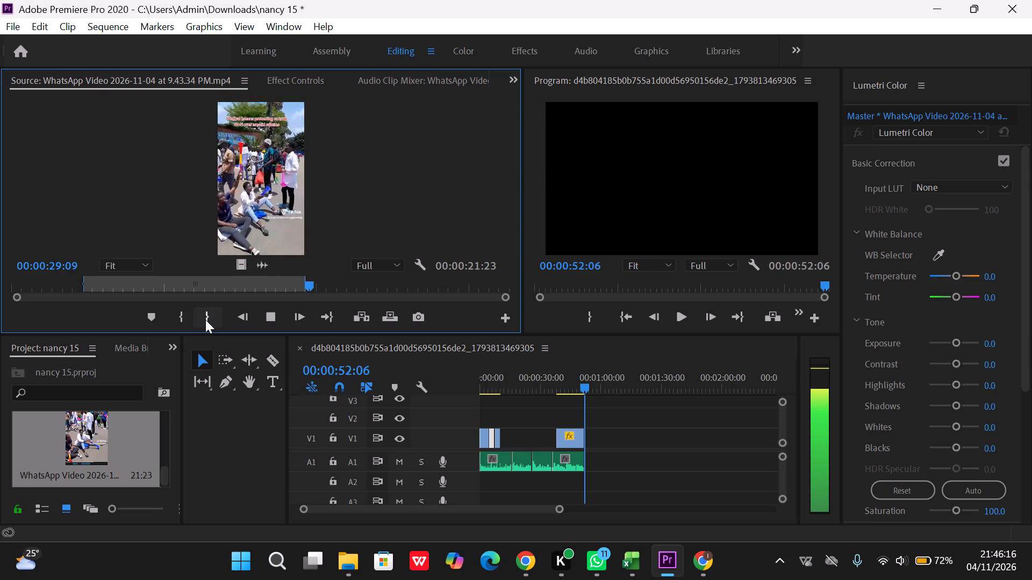
{"action": "left_click", "coordinate": [280, 320]}
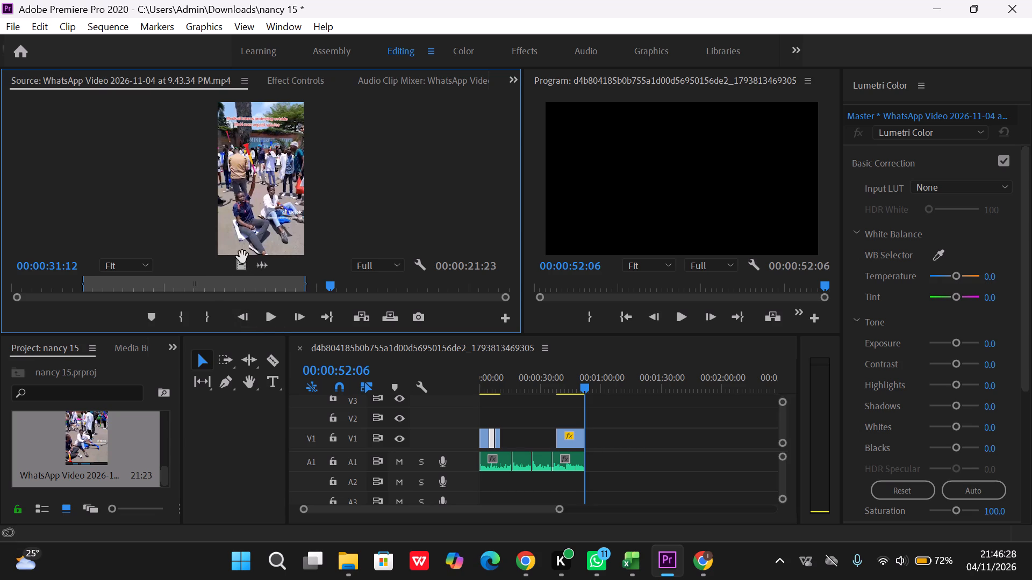
{"action": "left_click_drag", "start_coordinate": [236, 260], "coordinate": [506, 432]}
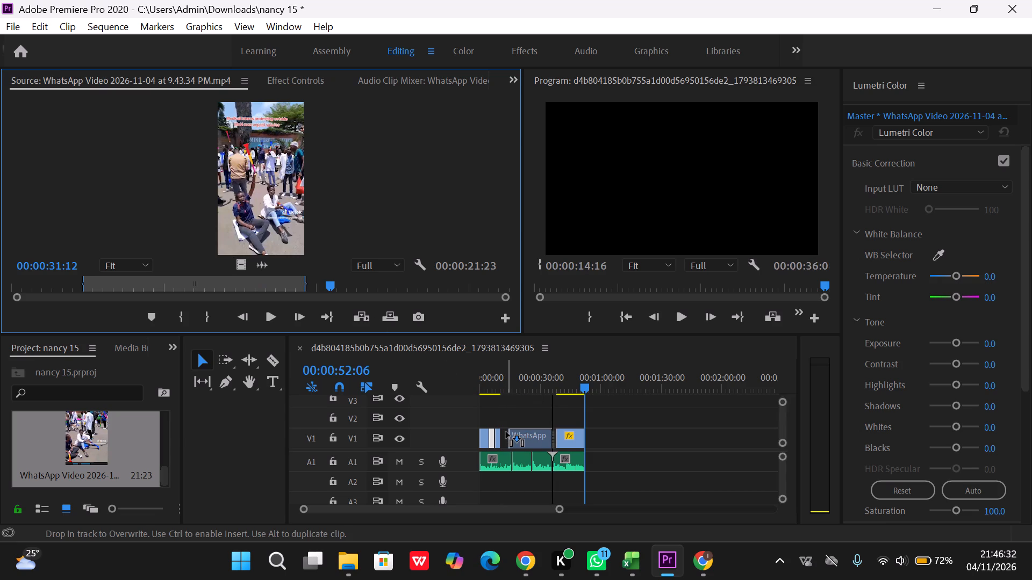
{"action": "left_click_drag", "start_coordinate": [506, 432], "coordinate": [511, 432]}
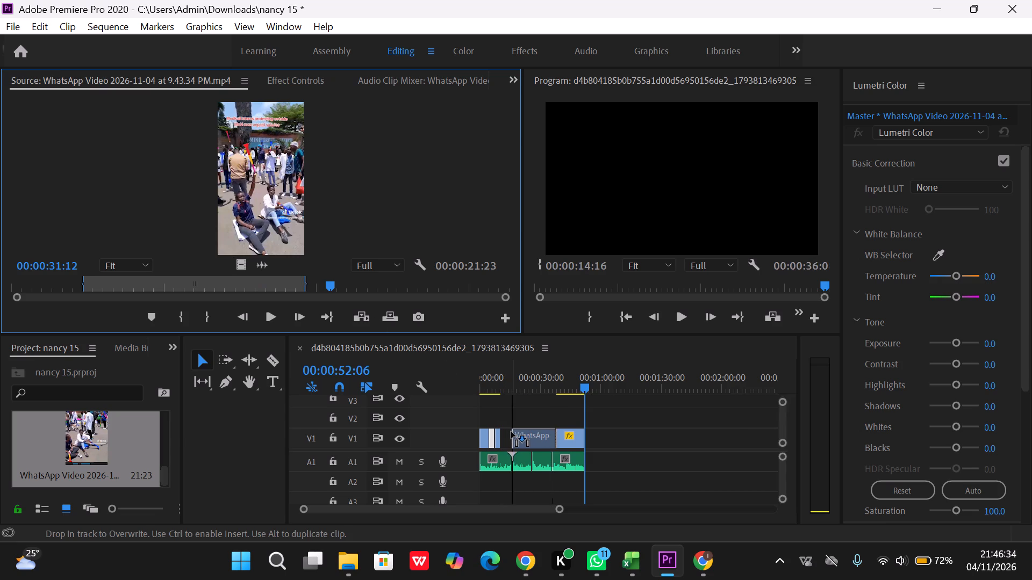
{"action": "left_click_drag", "start_coordinate": [511, 432], "coordinate": [513, 432]}
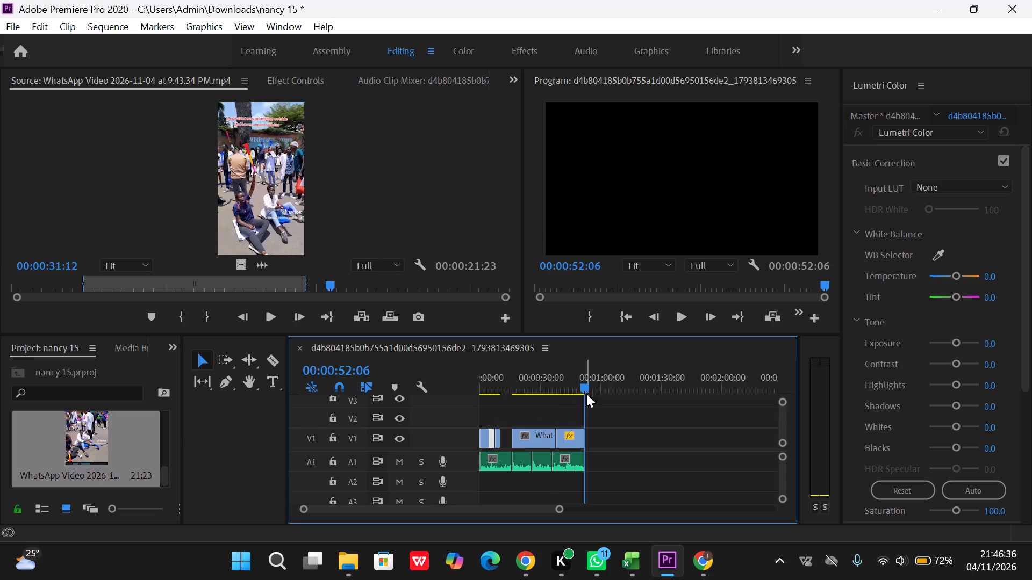
Enlarge the new protest clip to fill the frame width and shift it down so the Ministry of Health sign shows.
{"action": "left_click_drag", "start_coordinate": [587, 390], "coordinate": [532, 388]}
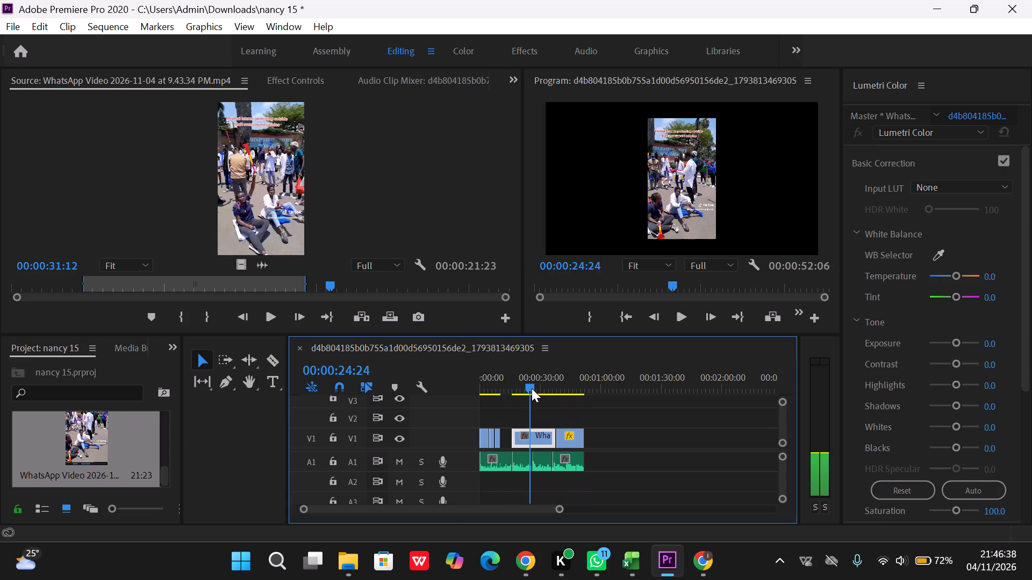
{"action": "left_click_drag", "start_coordinate": [532, 388], "coordinate": [515, 387]}
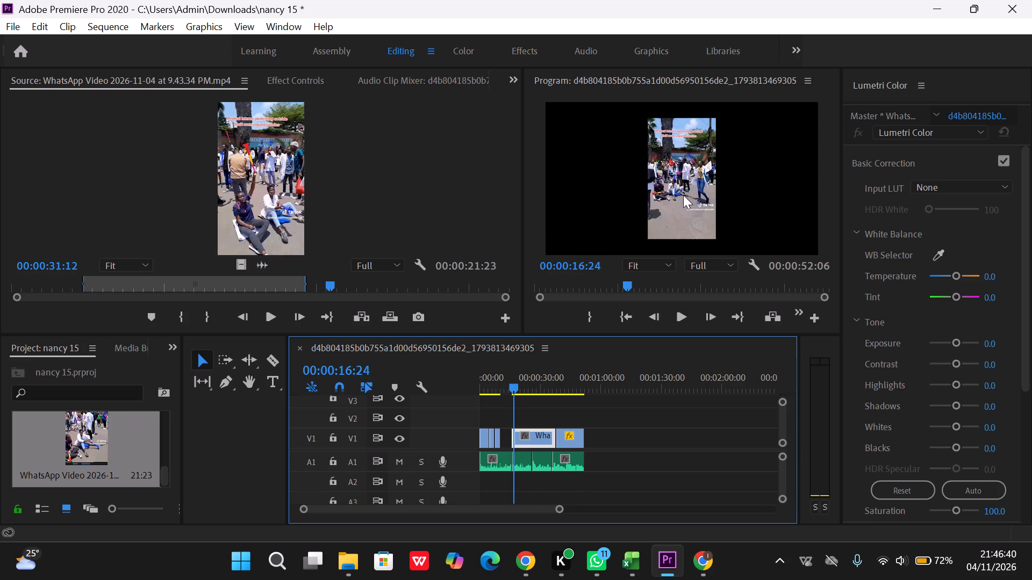
{"action": "double_click", "coordinate": [683, 195]}
{"action": "left_click_drag", "start_coordinate": [641, 180], "coordinate": [631, 180]}
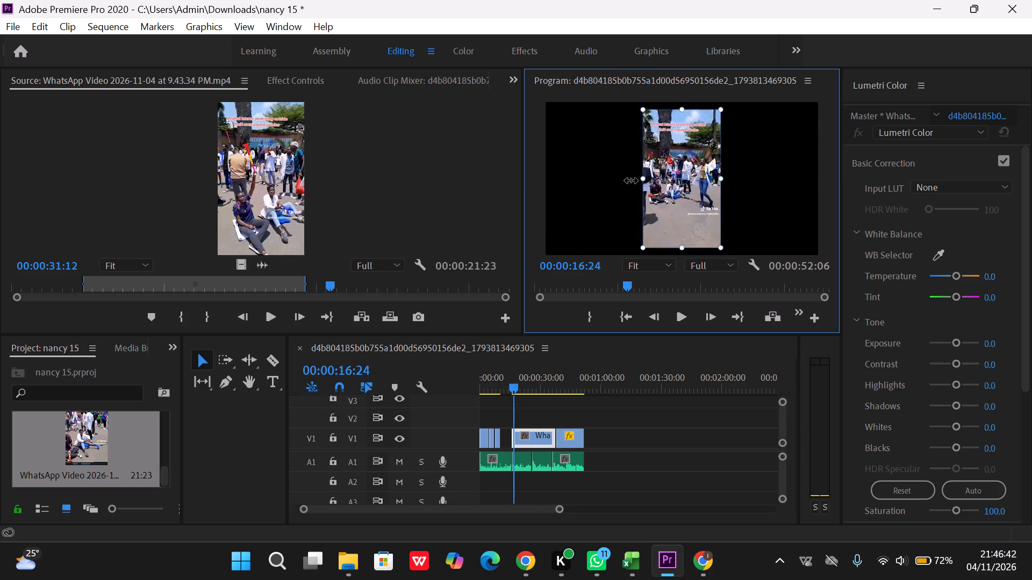
{"action": "left_click_drag", "start_coordinate": [631, 180], "coordinate": [546, 182]}
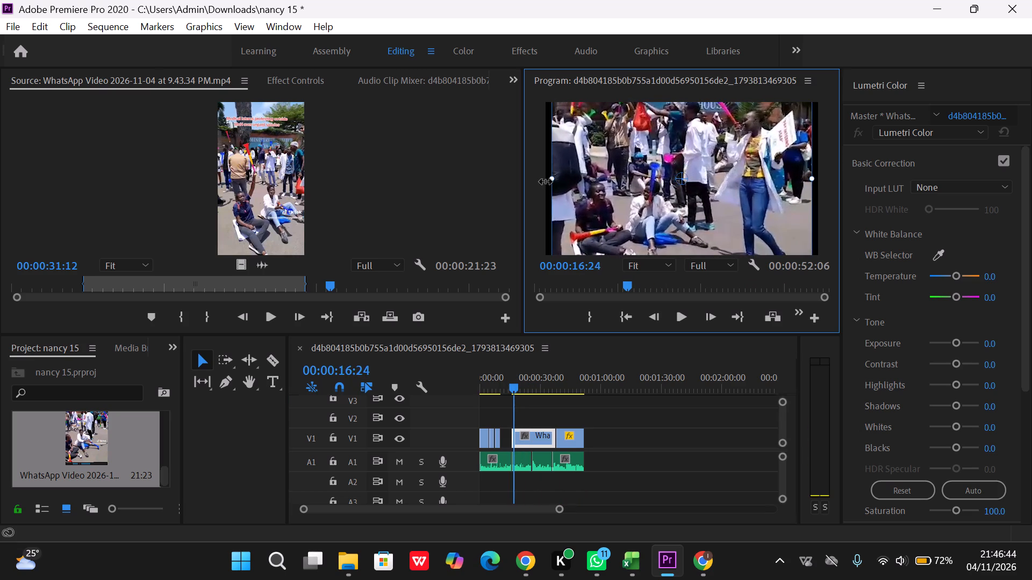
{"action": "left_click_drag", "start_coordinate": [546, 182], "coordinate": [541, 178]}
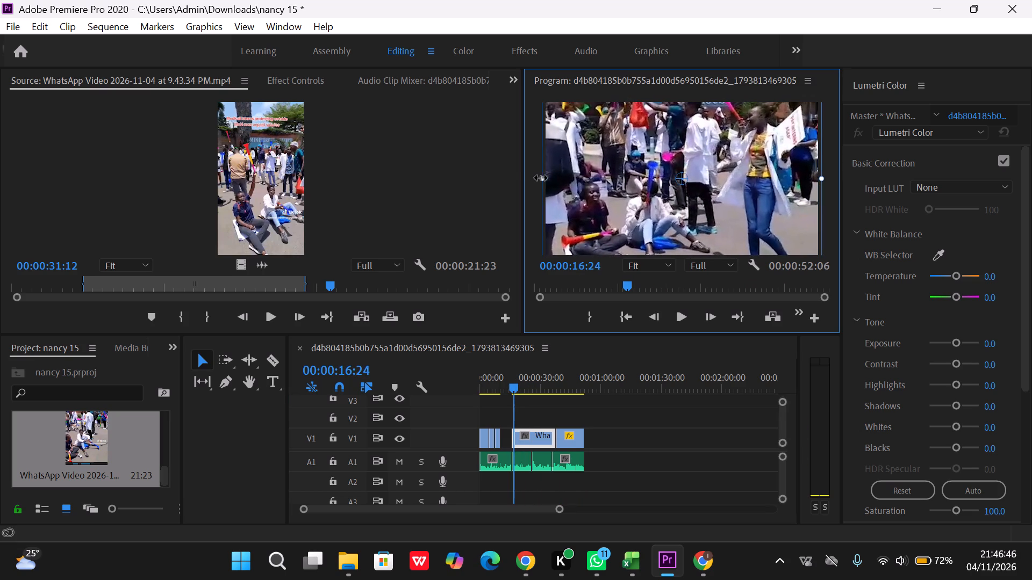
{"action": "left_click_drag", "start_coordinate": [541, 178], "coordinate": [541, 178]}
{"action": "left_click_drag", "start_coordinate": [541, 180], "coordinate": [534, 180]}
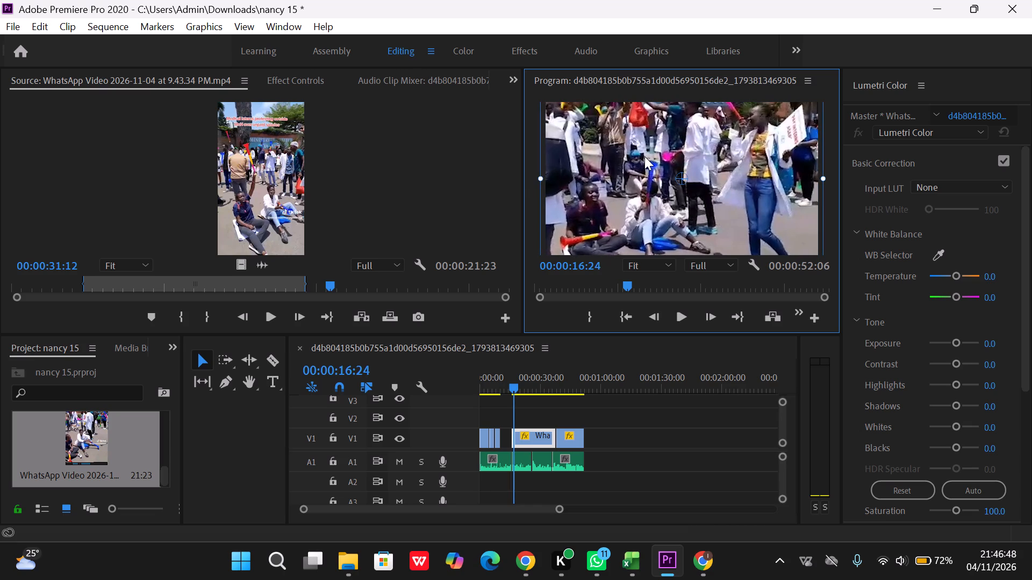
{"action": "left_click_drag", "start_coordinate": [647, 156], "coordinate": [650, 183]}
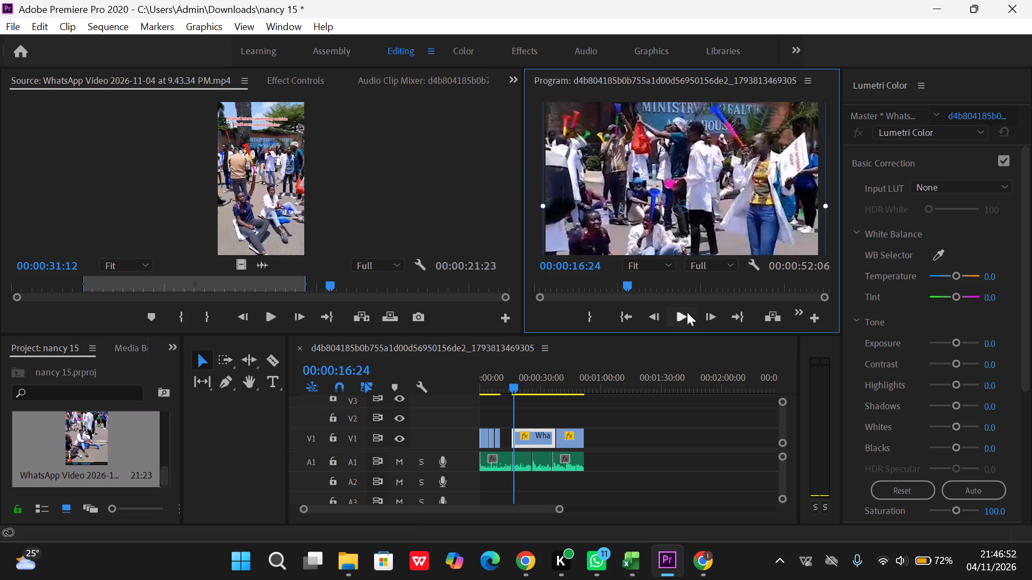
Play the sequence from 00:00:16:24 to review the reframed protest clip and the hospital footage after it.
{"action": "left_click", "coordinate": [682, 313]}
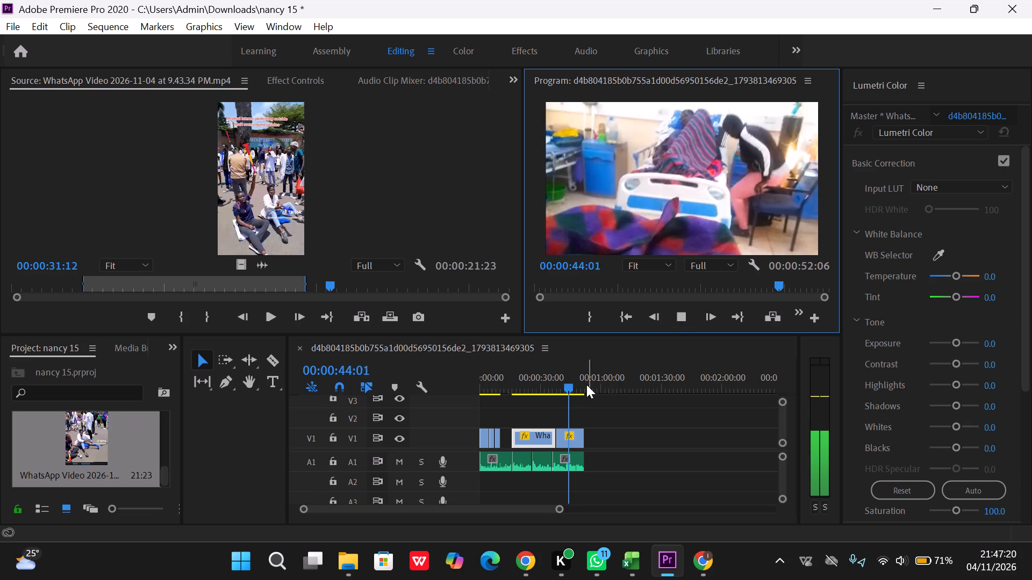
{"action": "scroll", "coordinate": [109, 437], "scroll_direction": "down", "scroll_amount": 3}
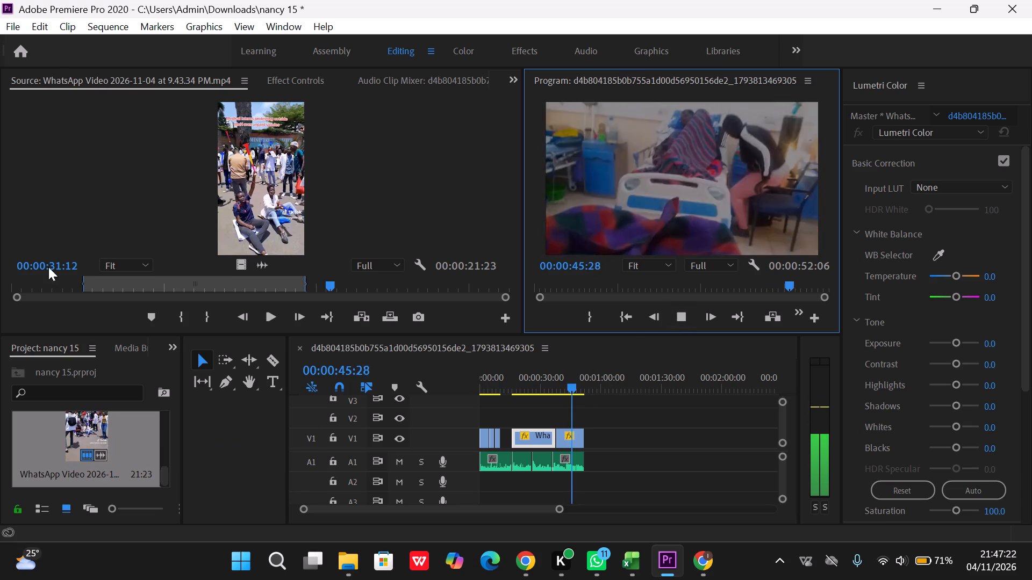
{"action": "left_click", "coordinate": [11, 18]}
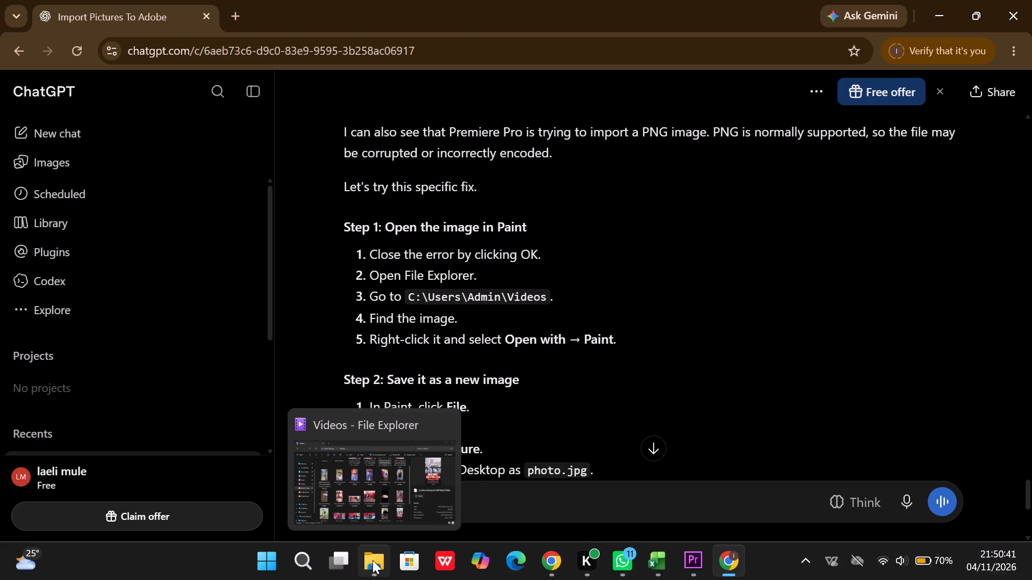
Read ChatGPT's steps for re-saving the PNG as a JPEG in Paint, and switch to the Videos folder in File Explorer.
{"action": "scroll", "coordinate": [484, 359], "scroll_direction": "down", "scroll_amount": 3}
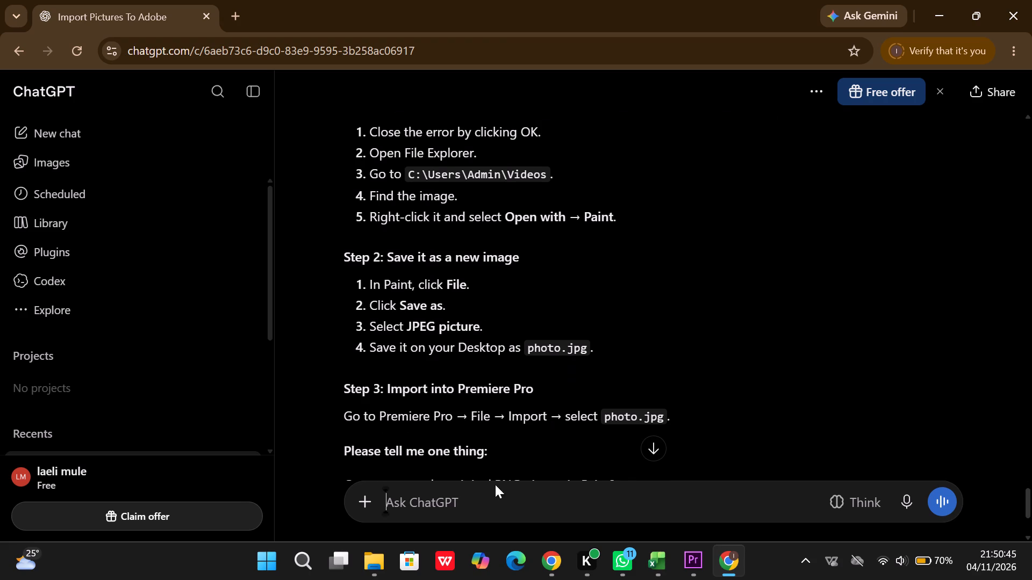
{"action": "scroll", "coordinate": [403, 392], "scroll_direction": "down", "scroll_amount": 1}
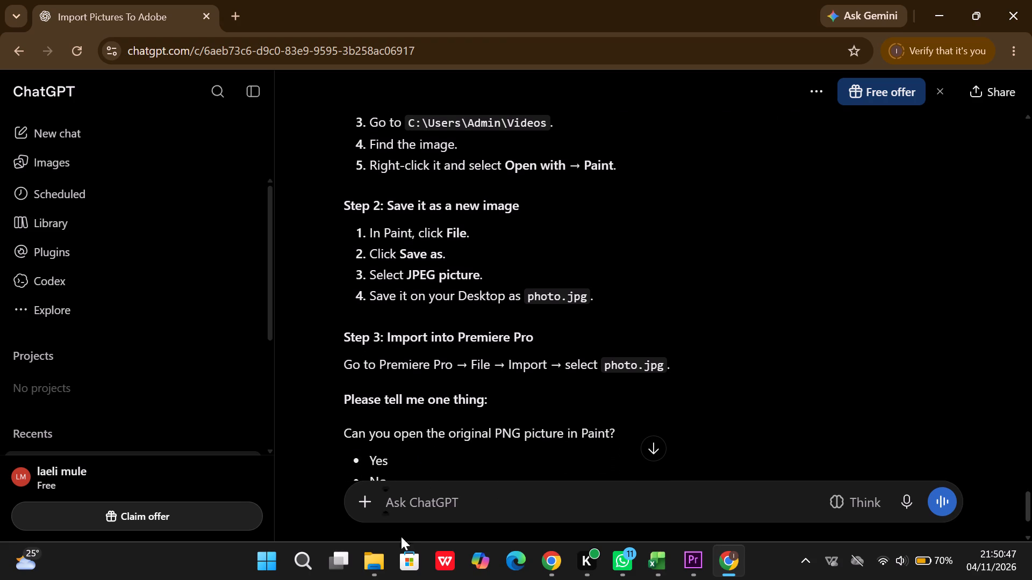
{"action": "left_click", "coordinate": [380, 553]}
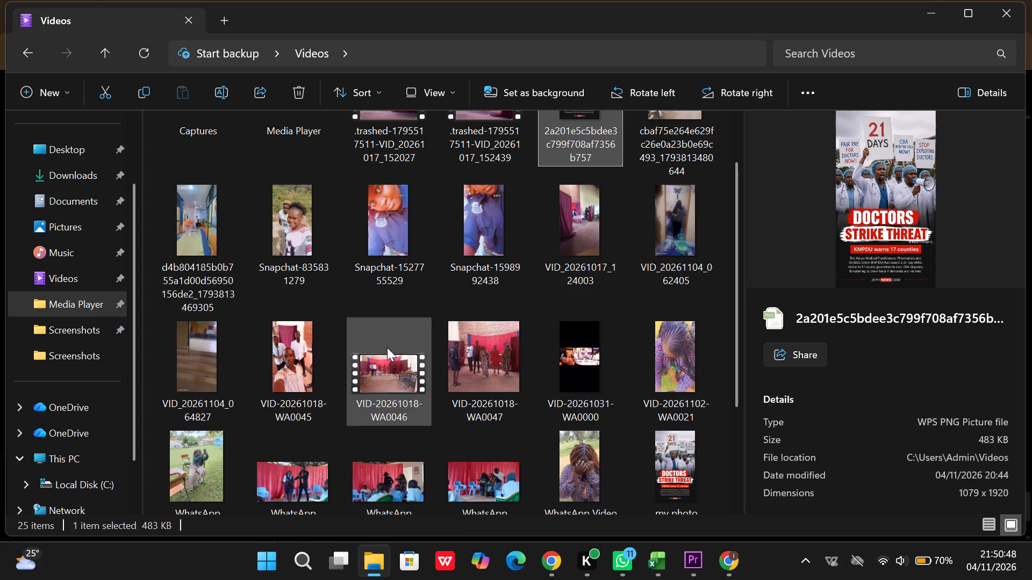
Try launching the Loggy3 shortcut from the Desktop folder, and delete the broken shortcut.
{"action": "left_click", "coordinate": [87, 156]}
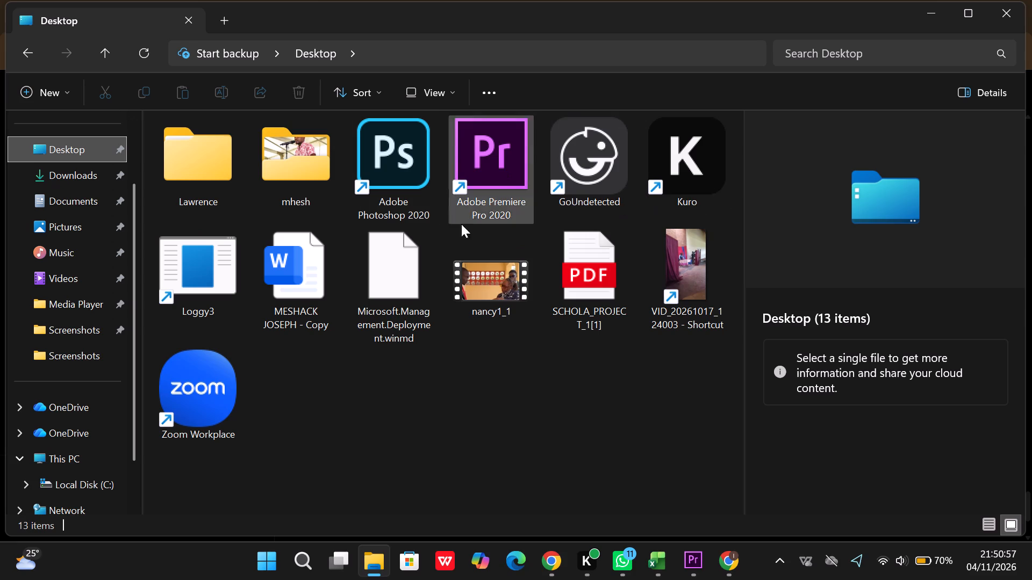
{"action": "left_click", "coordinate": [189, 281]}
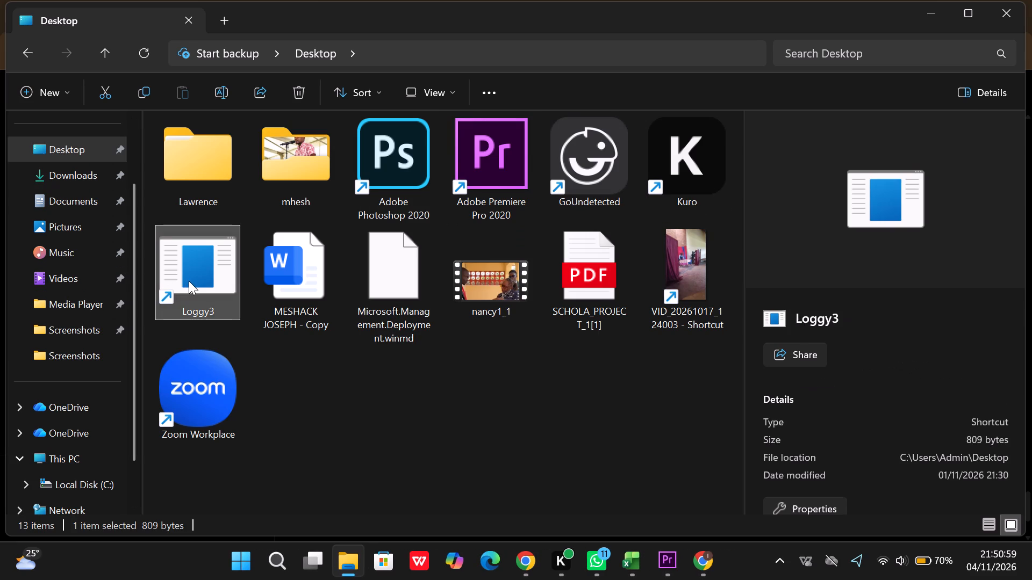
{"action": "double_click", "coordinate": [189, 281]}
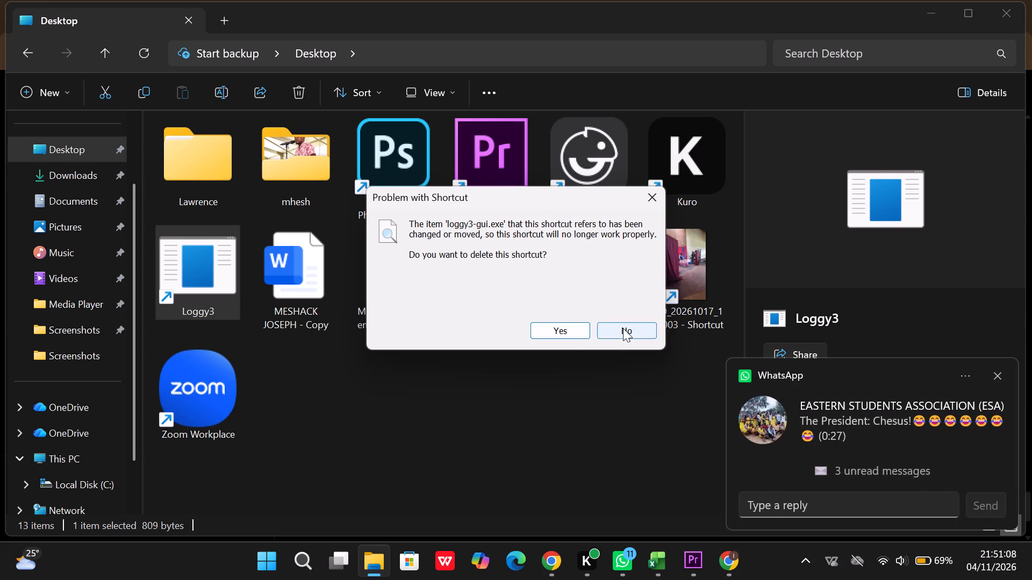
{"action": "left_click", "coordinate": [553, 328]}
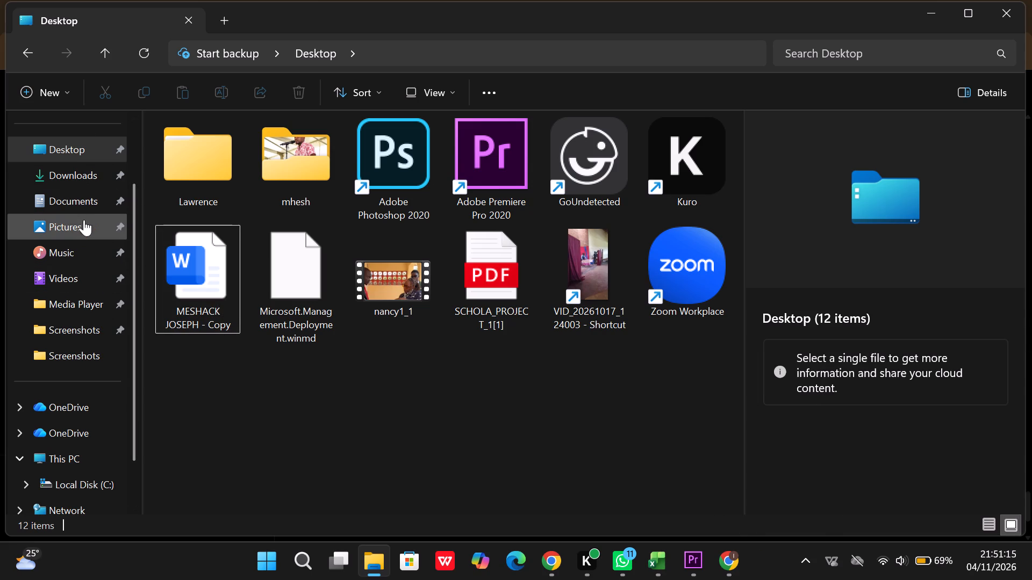
Open the 2a201e5c5bdee3c799f708af7356b757 doctors' strike image from the Videos folder.
{"action": "double_click", "coordinate": [77, 279]}
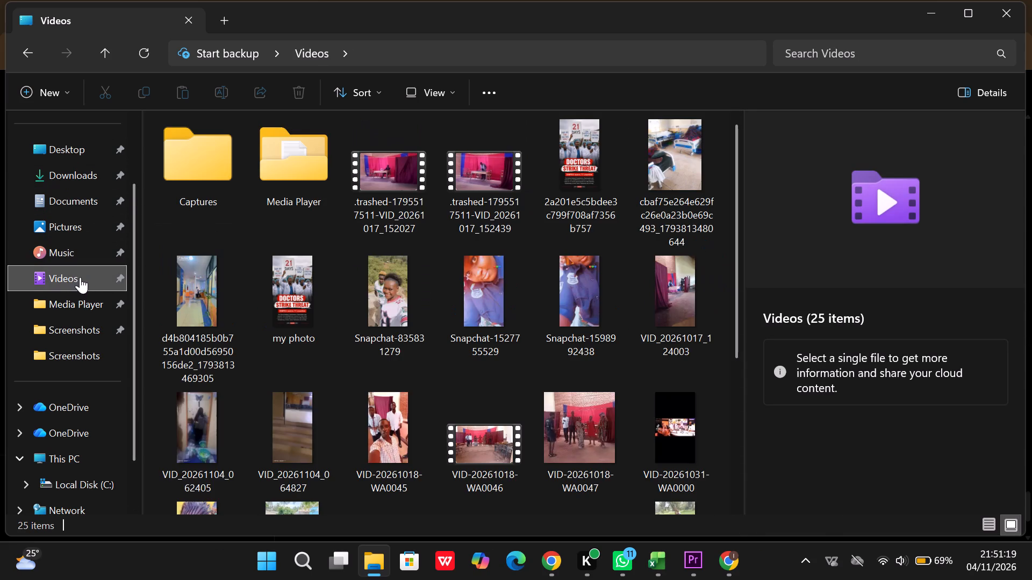
{"action": "left_click", "coordinate": [565, 155]}
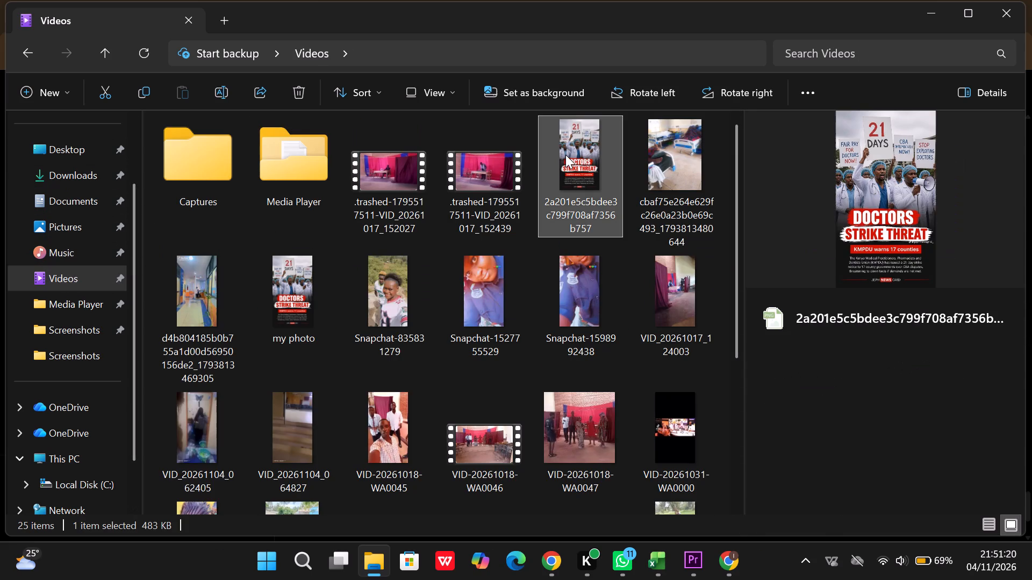
{"action": "double_click", "coordinate": [565, 155]}
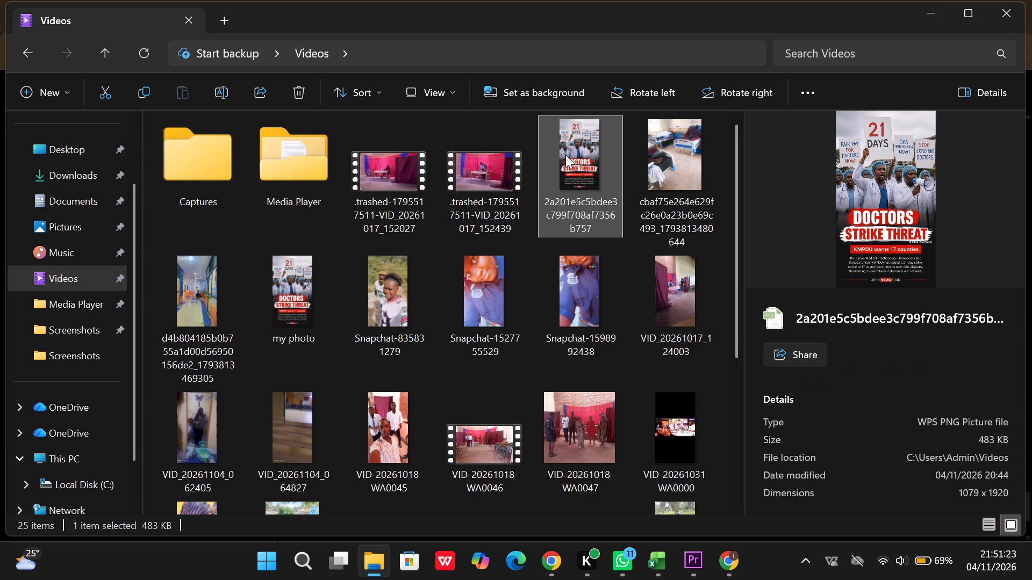
{"action": "right_click", "coordinate": [565, 155]}
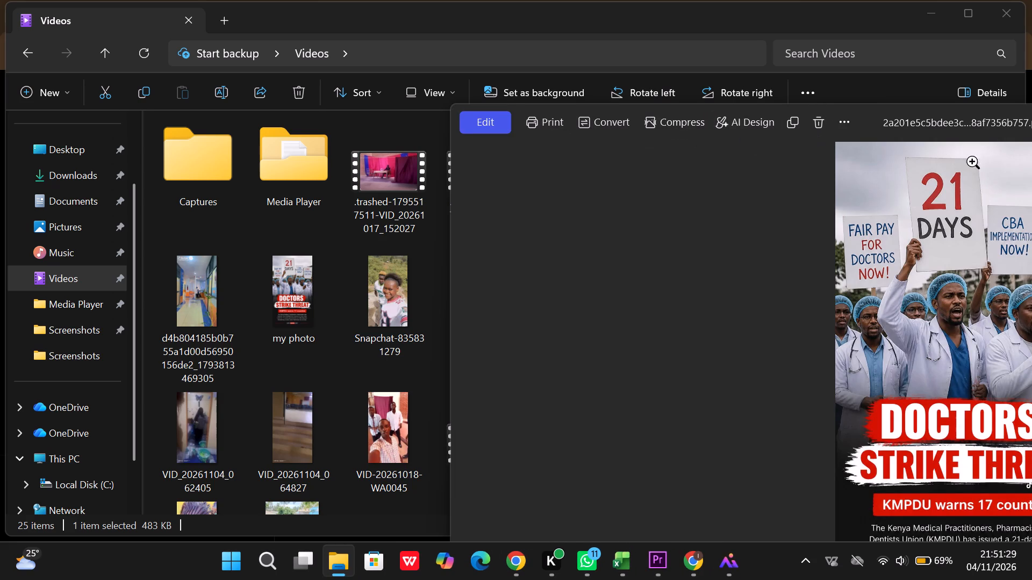
View the strike-threat picture my photo.jpg in WPS Photos and close the viewer.
{"action": "scroll", "coordinate": [966, 176], "scroll_direction": "left", "scroll_amount": 4}
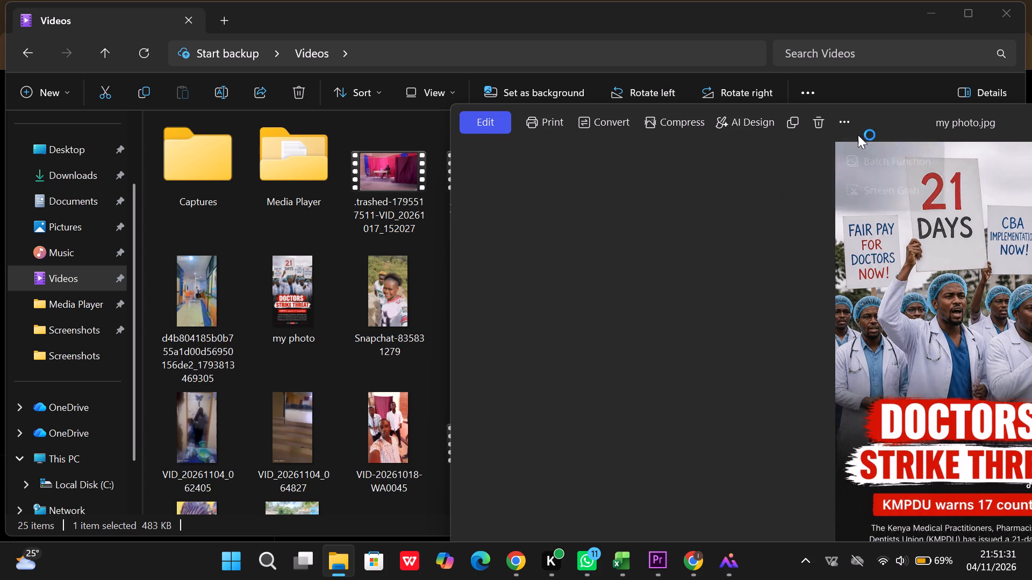
{"action": "left_click", "coordinate": [871, 118]}
{"action": "left_click_drag", "start_coordinate": [871, 118], "coordinate": [844, 114]}
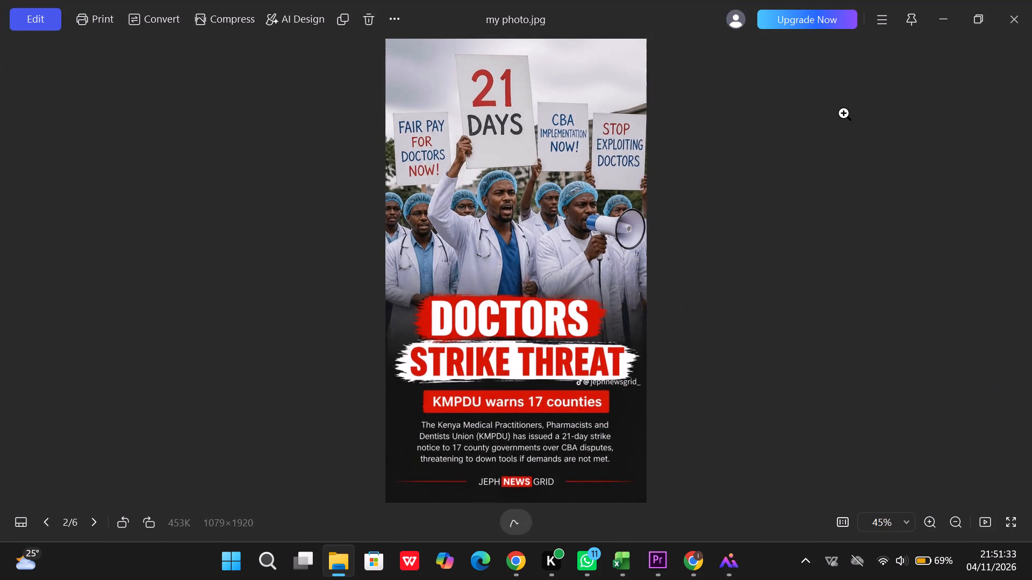
{"action": "left_click_drag", "start_coordinate": [844, 114], "coordinate": [843, 114]}
{"action": "left_click", "coordinate": [1014, 11]}
Open the doctors' strike-threat PNG from the Videos folder in Paint.
{"action": "right_click", "coordinate": [594, 165]}
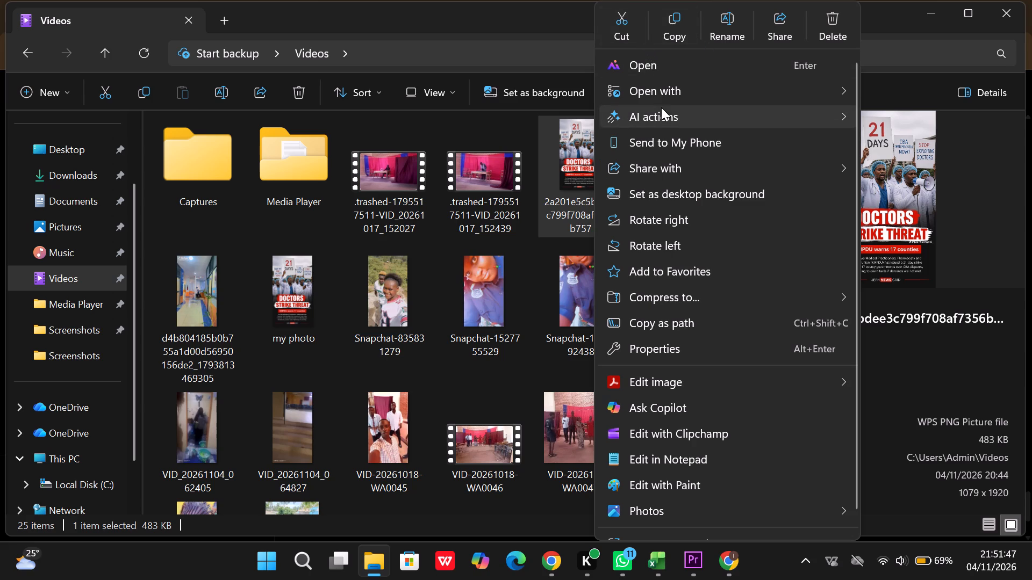
{"action": "left_click", "coordinate": [665, 93]}
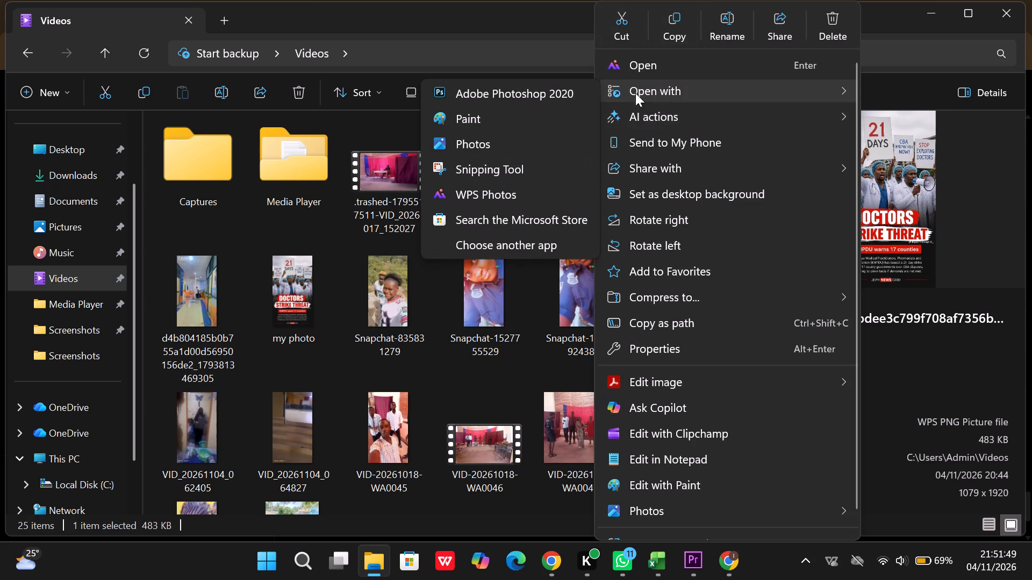
{"action": "left_click", "coordinate": [510, 120]}
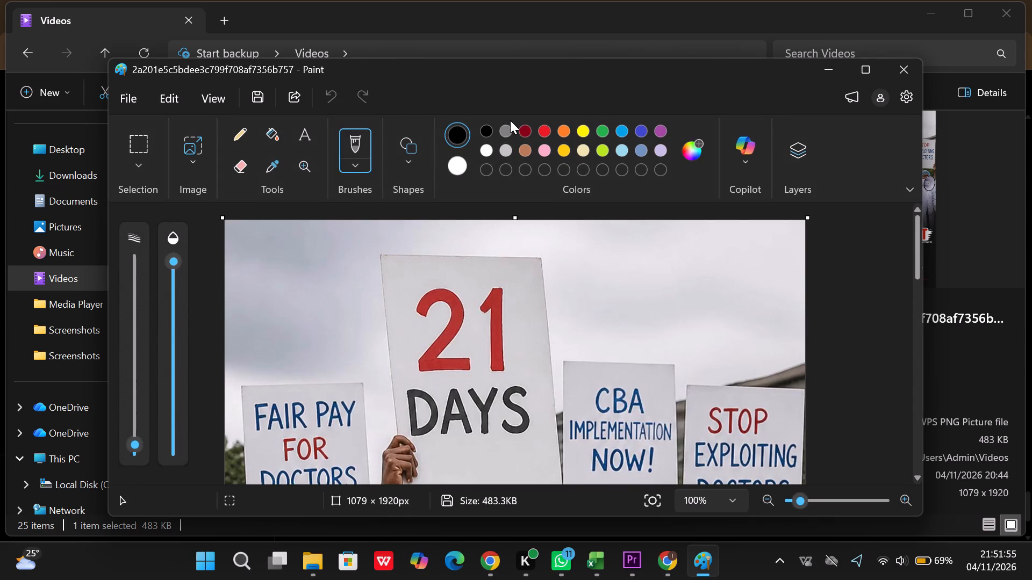
Save the picture as a JPEG named strike.jpg on the Desktop.
{"action": "left_click", "coordinate": [129, 98]}
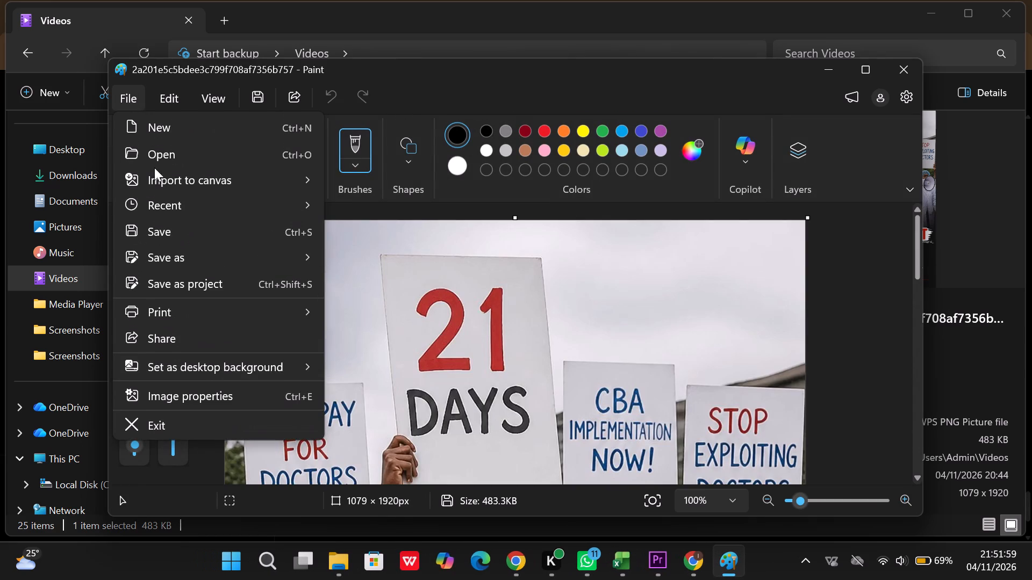
{"action": "left_click", "coordinate": [219, 259]}
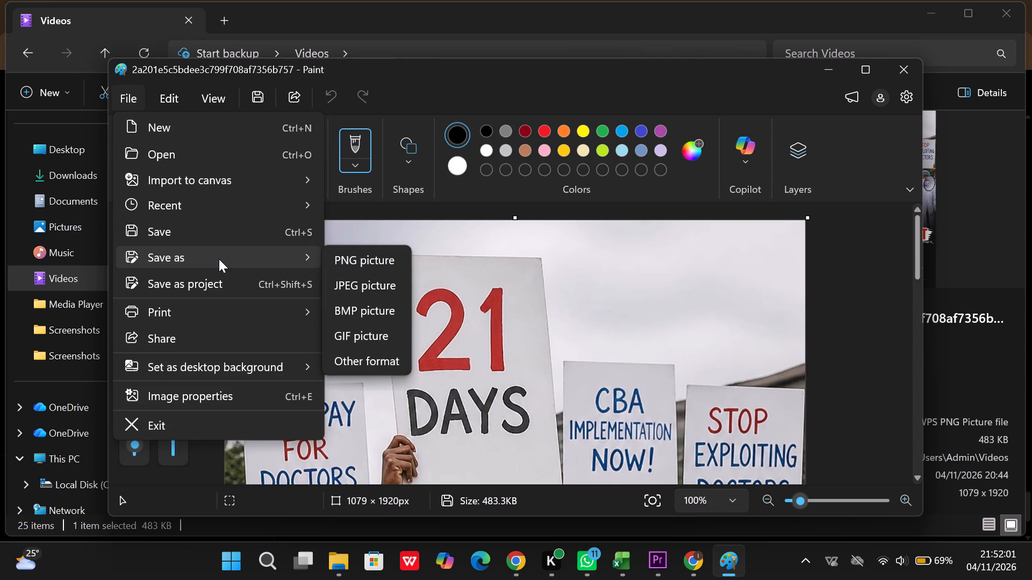
{"action": "left_click", "coordinate": [359, 289]}
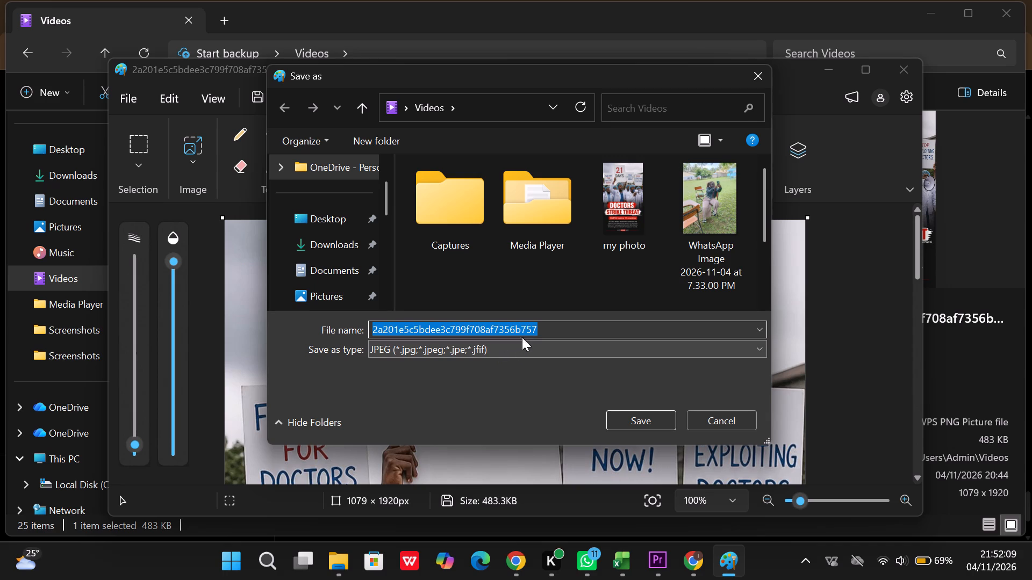
{"action": "left_click", "coordinate": [555, 330]}
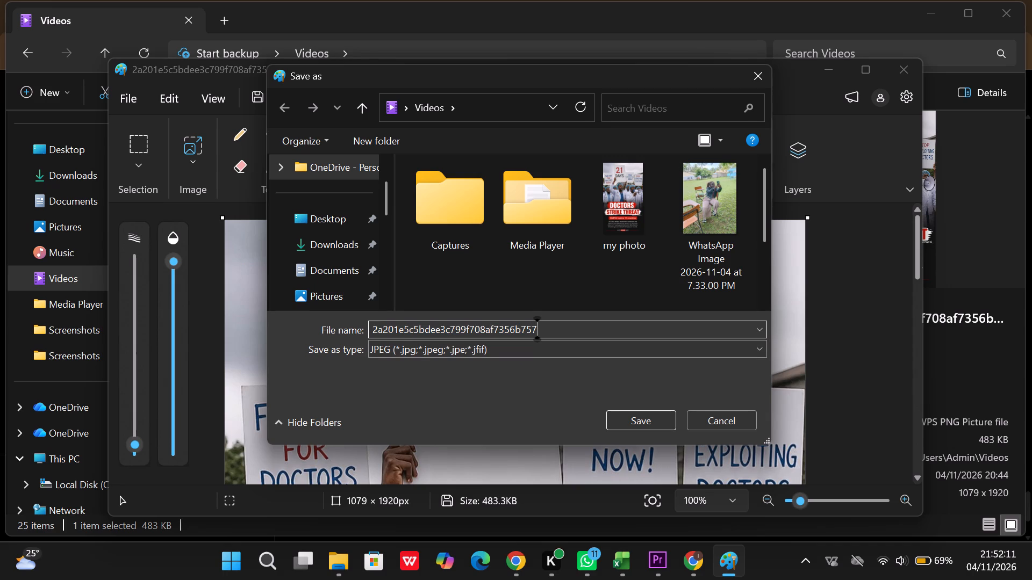
{"action": "key", "text": "BackSpace"}
{"action": "key", "text": "BackSpace"}
{"action": "key", "text": "BackSpace"}
{"action": "key", "text": "BackSpace"}
{"action": "key", "text": "BackSpace"}
{"action": "key", "text": "BackSpace"}
{"action": "key", "text": "BackSpace"}
{"action": "key", "text": "BackSpace"}
{"action": "key", "text": "BackSpace"}
{"action": "key", "text": "BackSpace"}
{"action": "key", "text": "BackSpace"}
{"action": "key", "text": "BackSpace"}
{"action": "key", "text": "BackSpace"}
{"action": "key", "text": "BackSpace"}
{"action": "key", "text": "BackSpace"}
{"action": "key", "text": "BackSpace"}
{"action": "key", "text": "BackSpace"}
{"action": "key", "text": "BackSpace"}
{"action": "key", "text": "BackSpace"}
{"action": "key", "text": "BackSpace"}
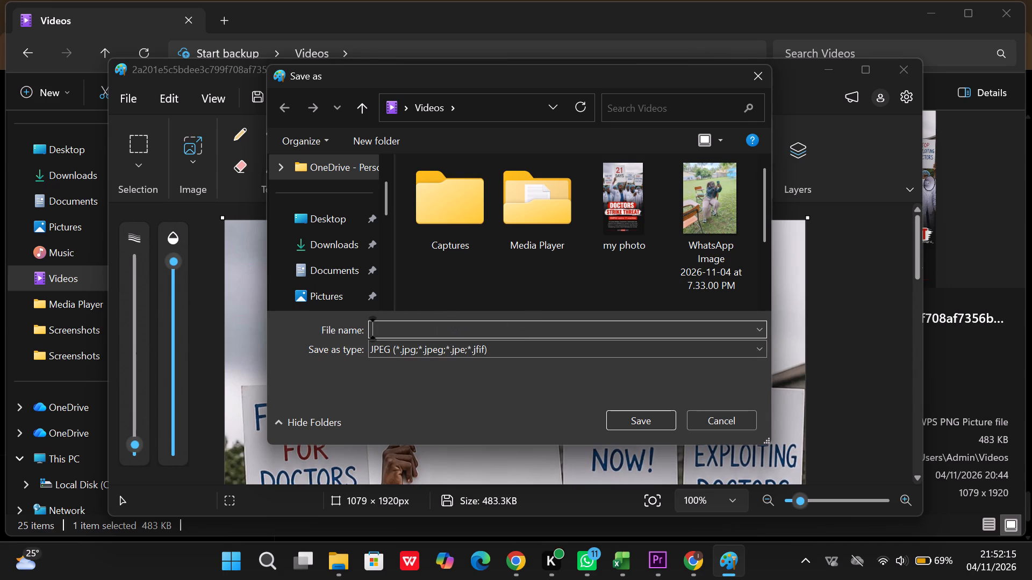
{"action": "type", "text": "str"}
{"action": "type", "text": "ike"}
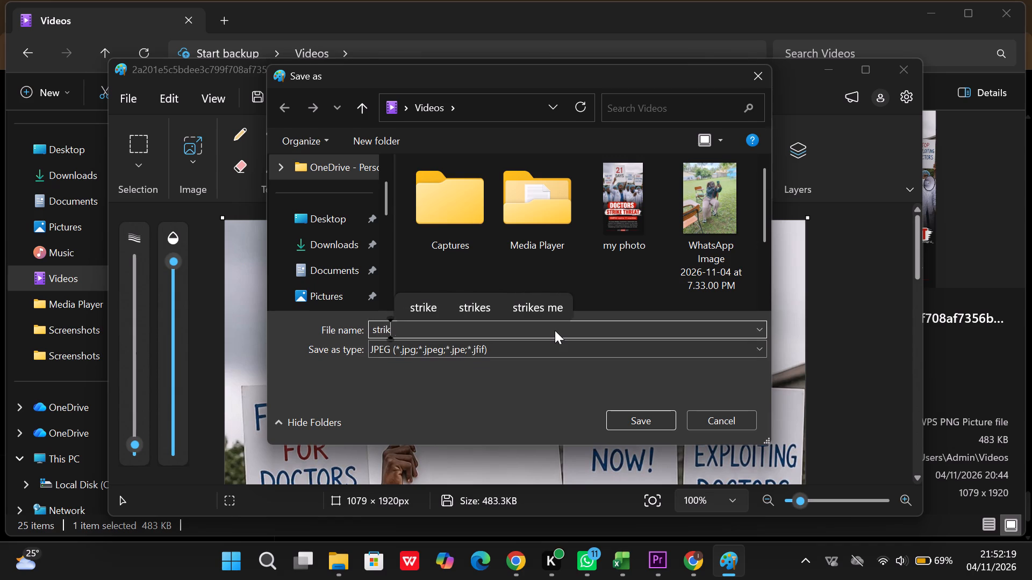
{"action": "key", "text": "period"}
{"action": "type", "text": "jpg"}
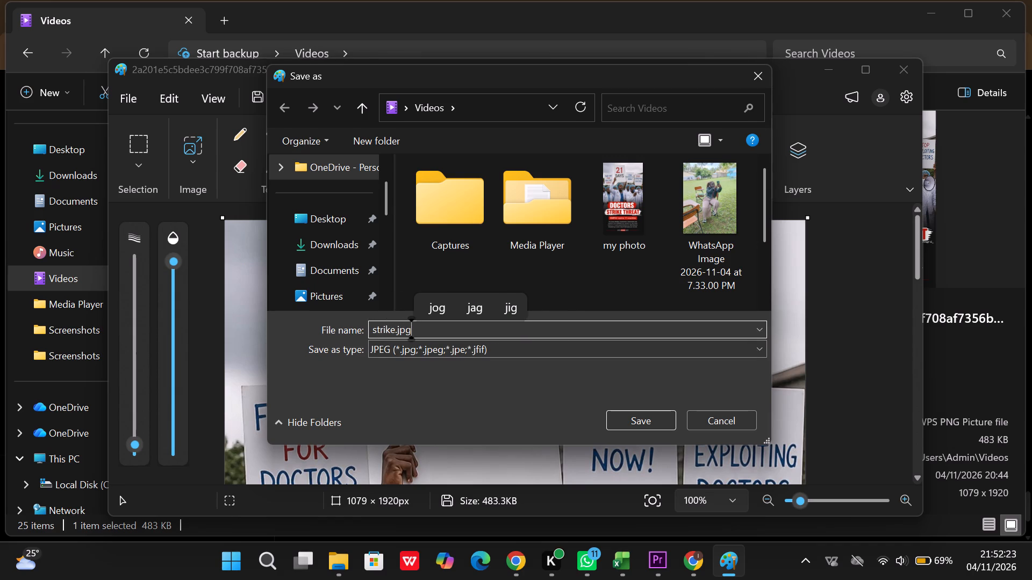
{"action": "left_click", "coordinate": [342, 215]}
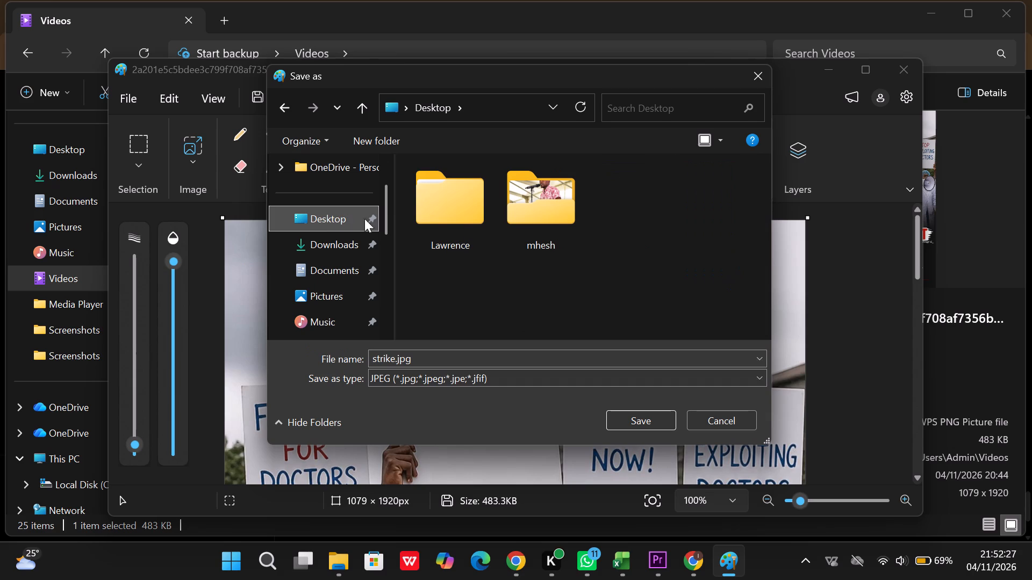
{"action": "left_click", "coordinate": [633, 416]}
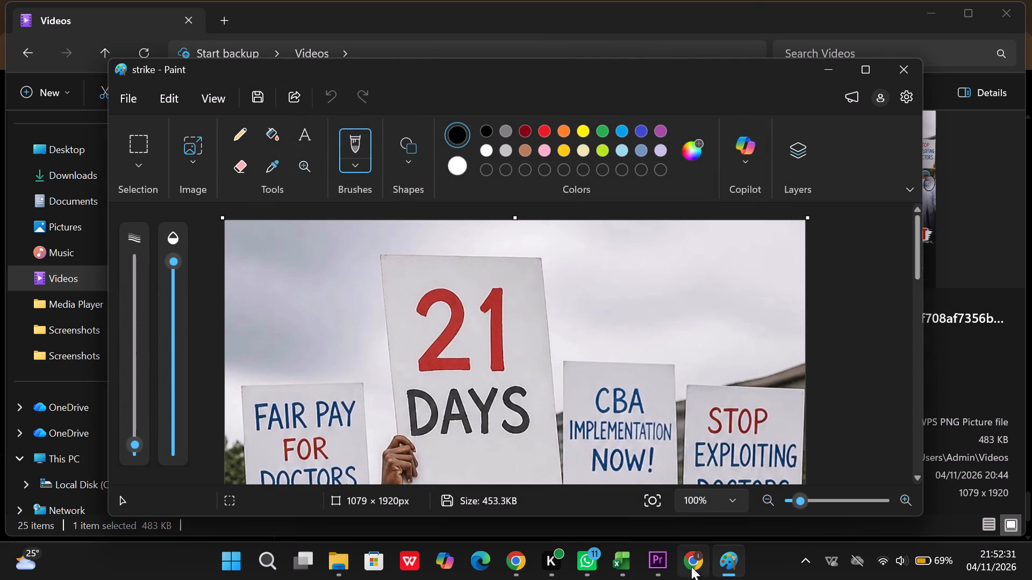
Switch to Premiere Pro and import the strike picture from the Desktop into the nancy 15 project.
{"action": "left_click", "coordinate": [658, 563]}
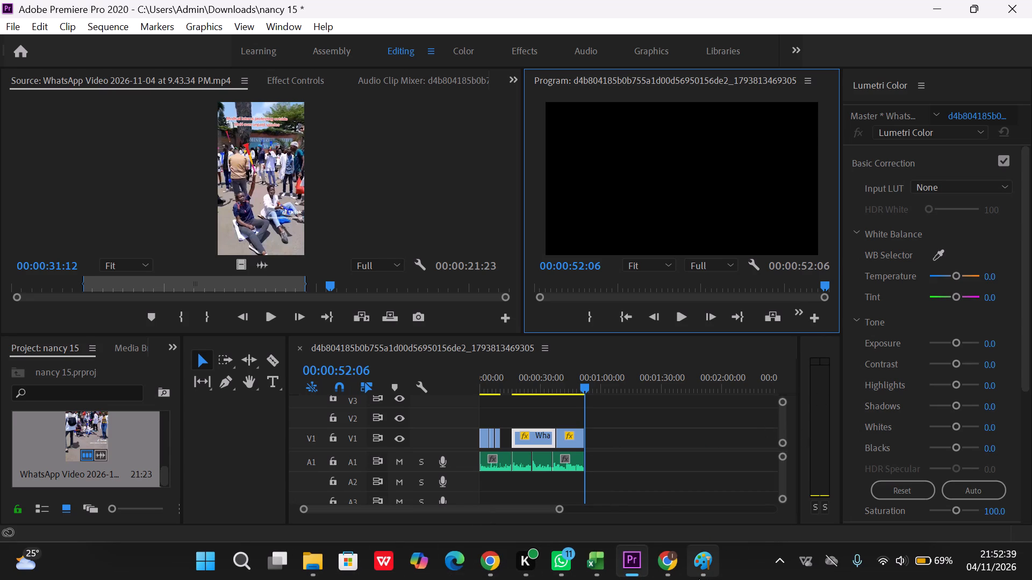
{"action": "left_click", "coordinate": [767, 423]}
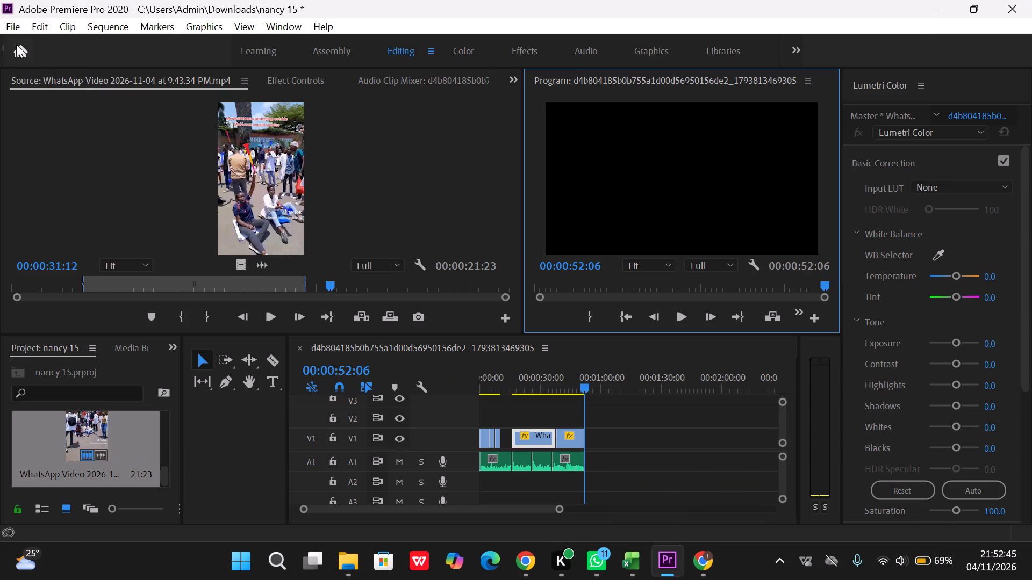
{"action": "left_click", "coordinate": [15, 20]}
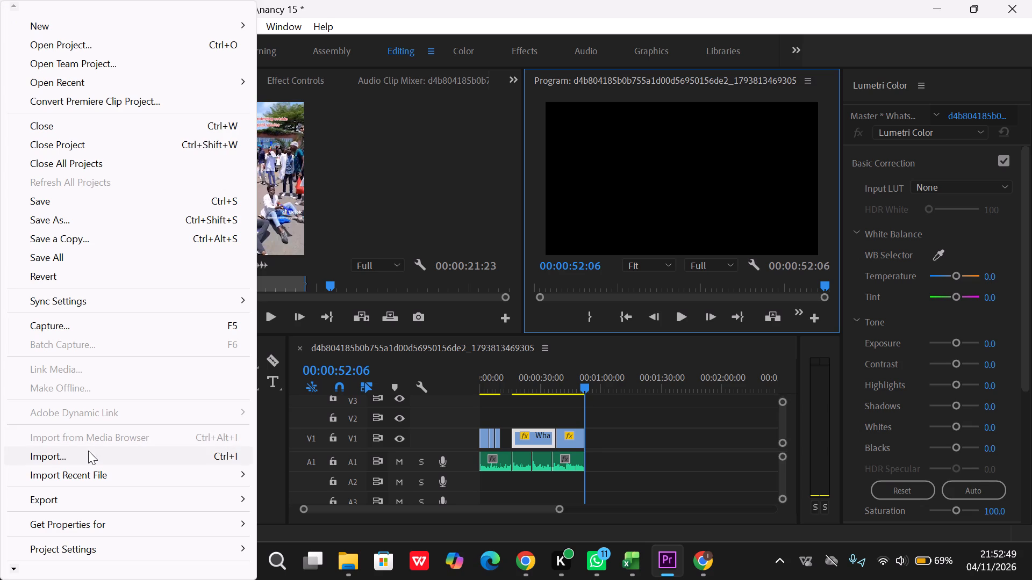
{"action": "left_click", "coordinate": [130, 457]}
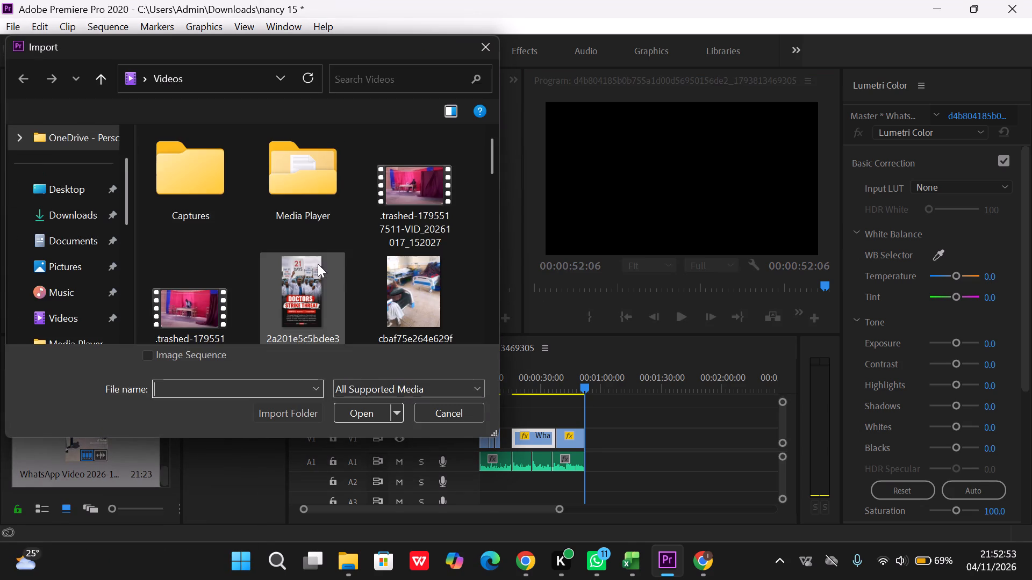
{"action": "left_click", "coordinate": [74, 187]}
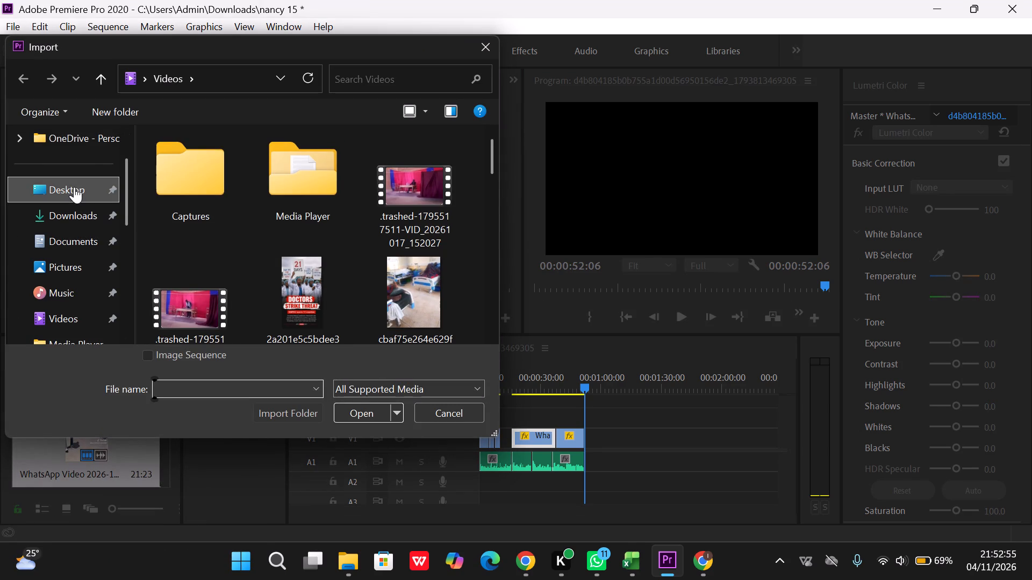
{"action": "left_click", "coordinate": [455, 195]}
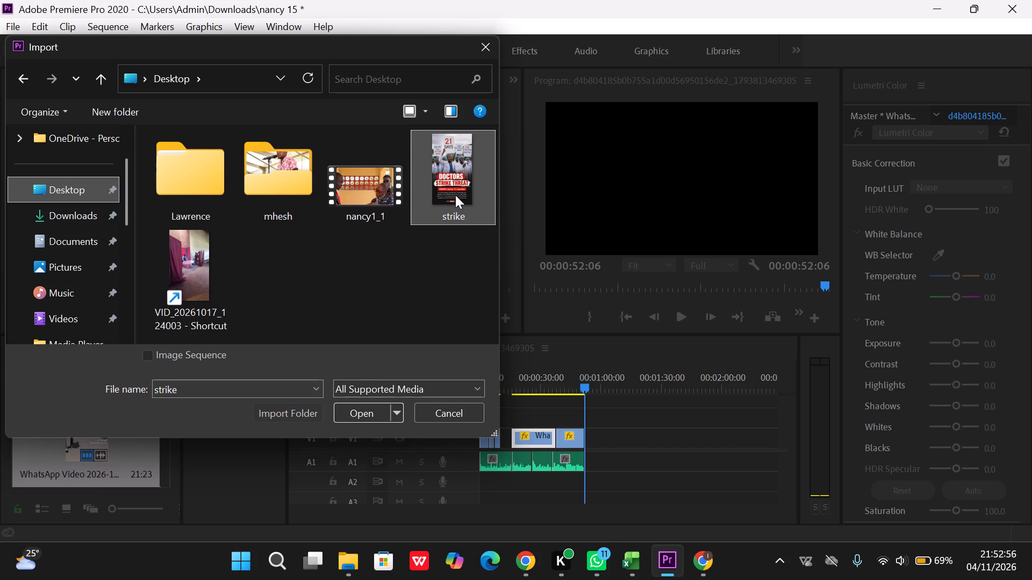
{"action": "left_click", "coordinate": [370, 415]}
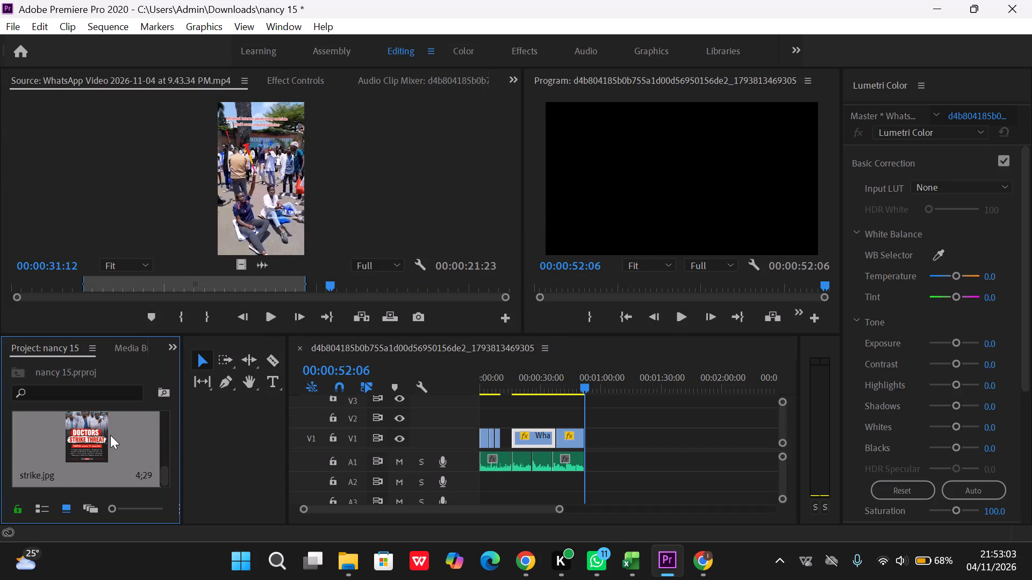
Load strike.jpg into the Source Monitor.
{"action": "double_click", "coordinate": [110, 435]}
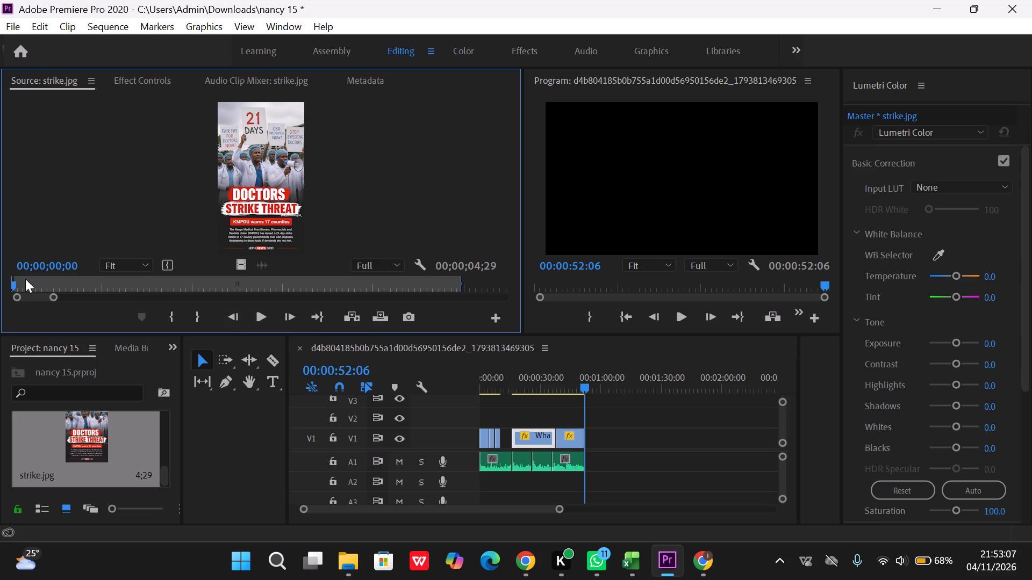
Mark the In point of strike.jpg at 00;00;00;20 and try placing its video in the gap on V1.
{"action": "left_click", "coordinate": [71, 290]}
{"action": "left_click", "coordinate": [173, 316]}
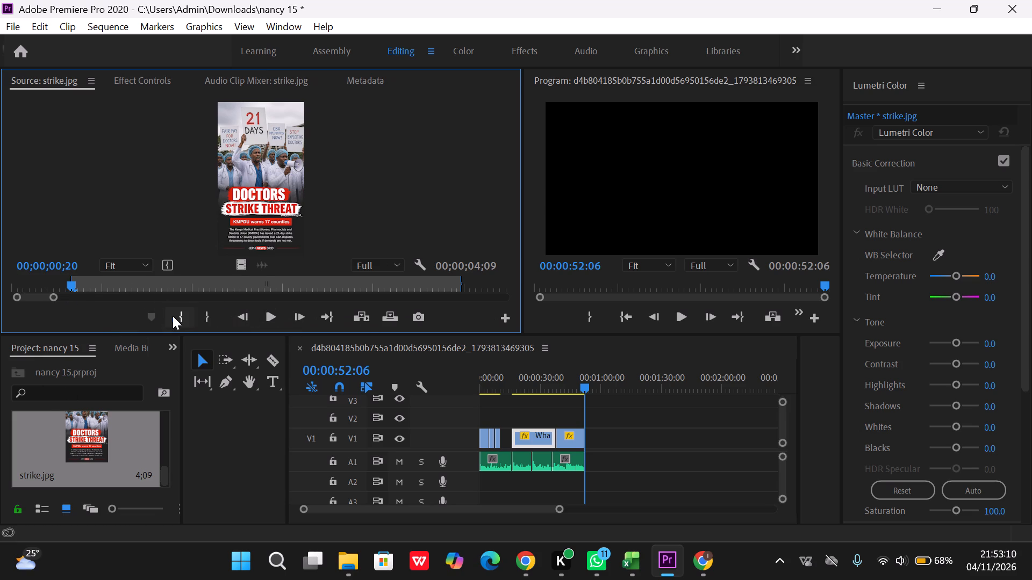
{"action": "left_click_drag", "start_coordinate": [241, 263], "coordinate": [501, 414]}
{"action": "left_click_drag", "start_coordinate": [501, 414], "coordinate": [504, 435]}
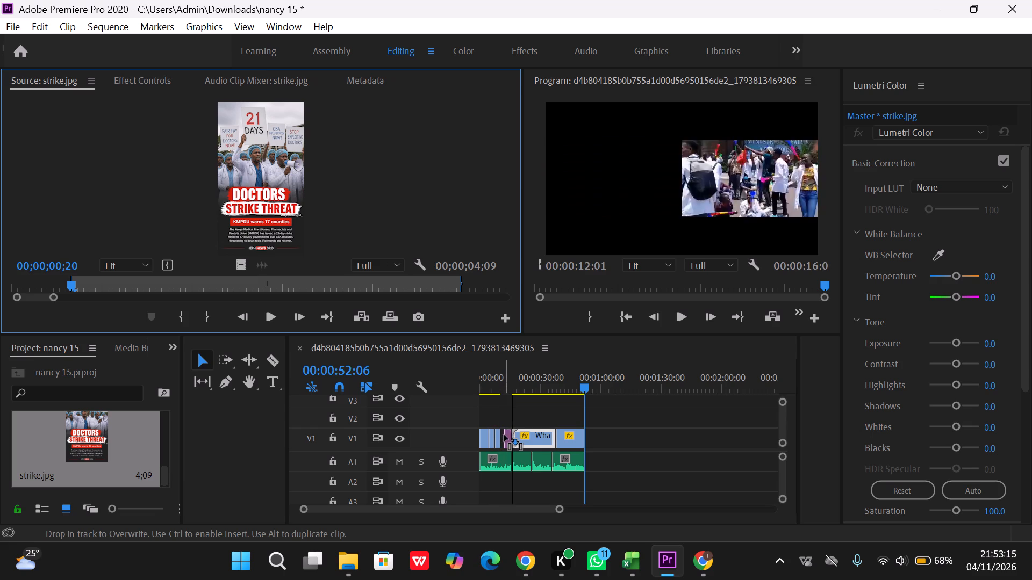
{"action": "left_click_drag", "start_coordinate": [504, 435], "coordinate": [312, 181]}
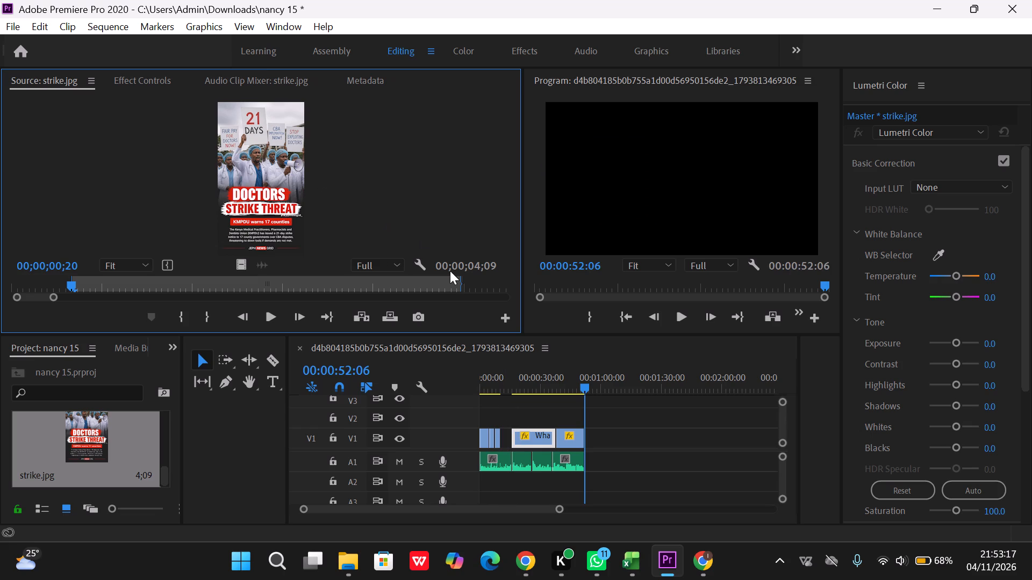
Extend the Out point of strike.jpg for a duration of 00;00;04;16 and try placing its video in the V1 gap.
{"action": "left_click_drag", "start_coordinate": [460, 286], "coordinate": [481, 287]}
{"action": "left_click_drag", "start_coordinate": [239, 264], "coordinate": [499, 434]}
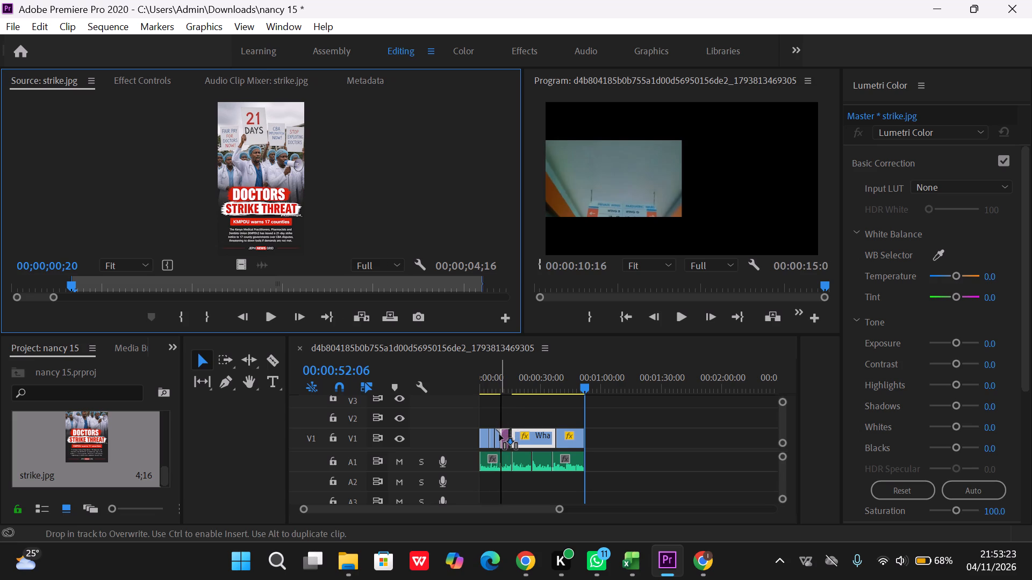
{"action": "left_click_drag", "start_coordinate": [499, 434], "coordinate": [249, 164]}
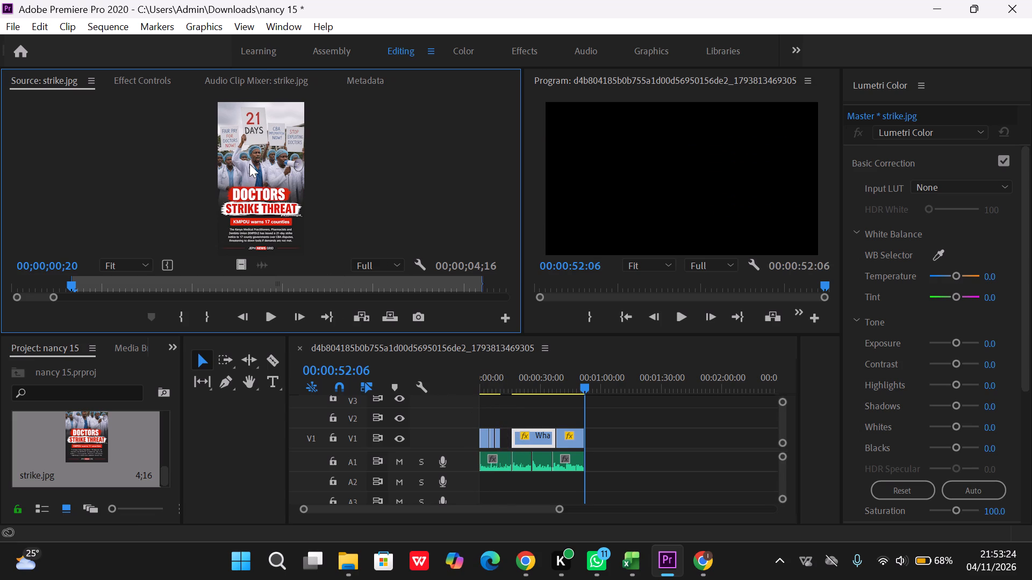
Move the In point of strike.jpg to 00;00;00;04 and place its video in the gap before the WhatsApp clip on V1.
{"action": "left_click_drag", "start_coordinate": [70, 282], "coordinate": [67, 281]}
{"action": "left_click_drag", "start_coordinate": [67, 281], "coordinate": [23, 280]}
{"action": "left_click", "coordinate": [185, 317]}
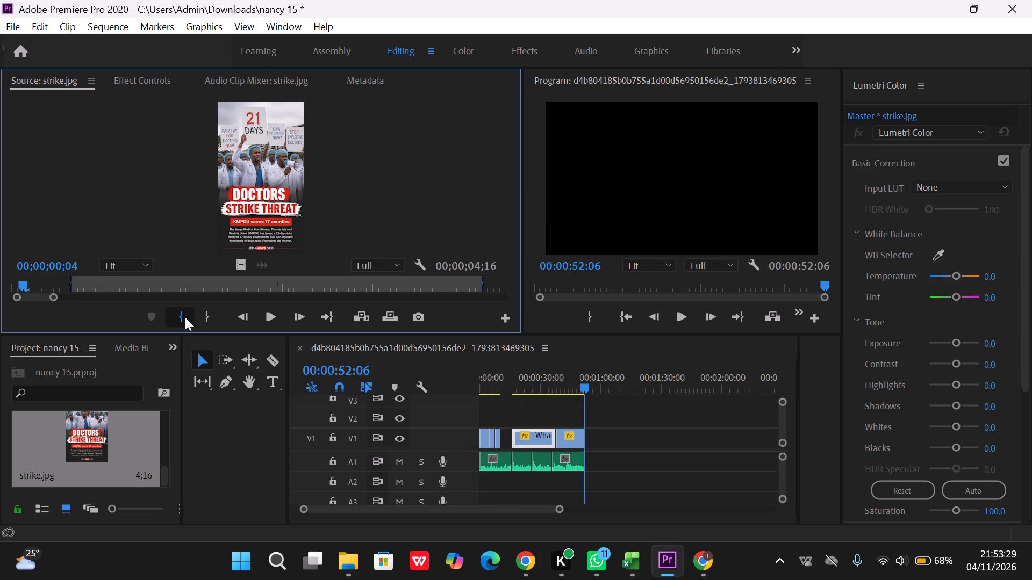
{"action": "left_click_drag", "start_coordinate": [241, 266], "coordinate": [500, 431]}
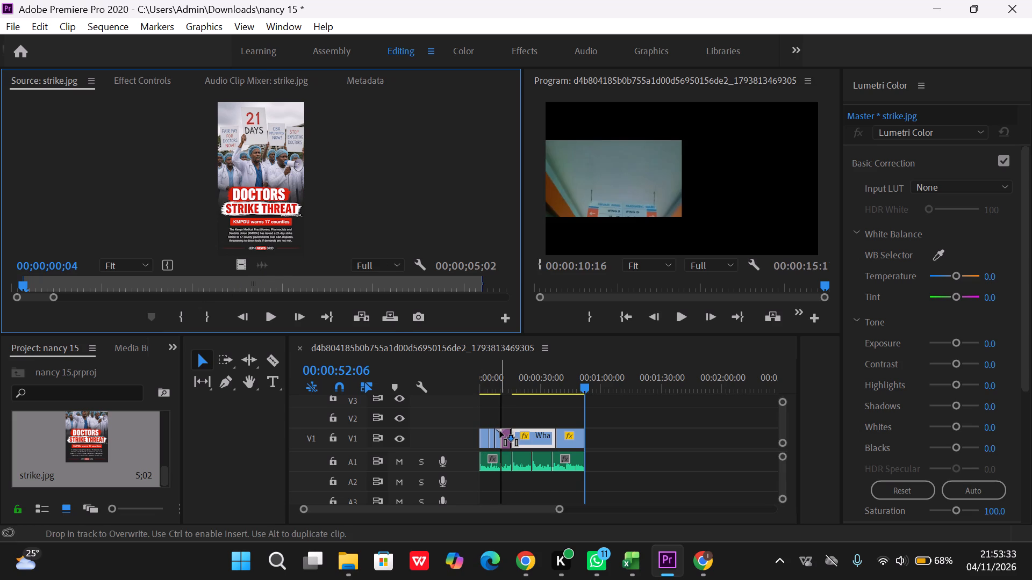
{"action": "left_click_drag", "start_coordinate": [500, 431], "coordinate": [499, 431]}
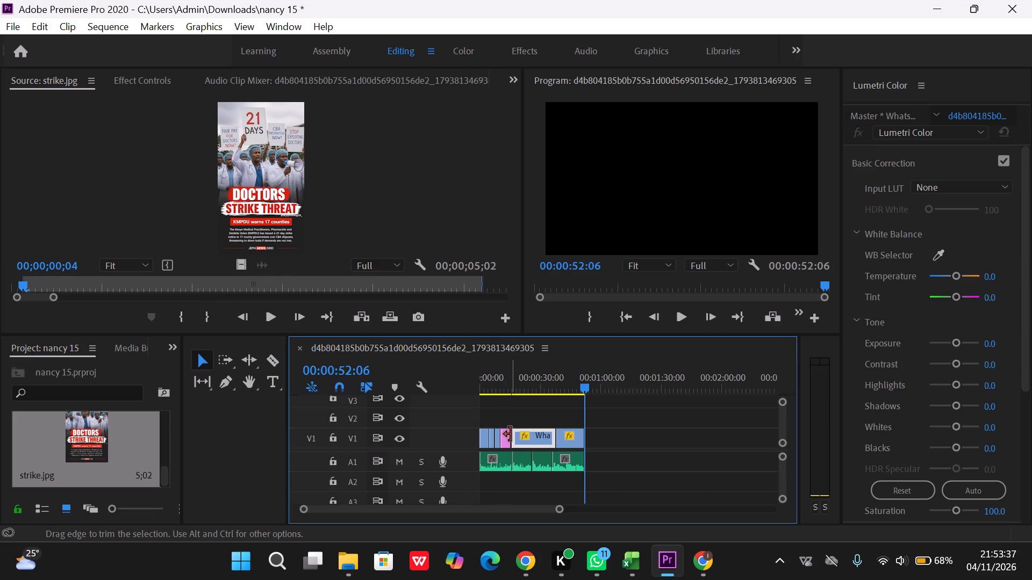
{"action": "left_click", "coordinate": [511, 434]}
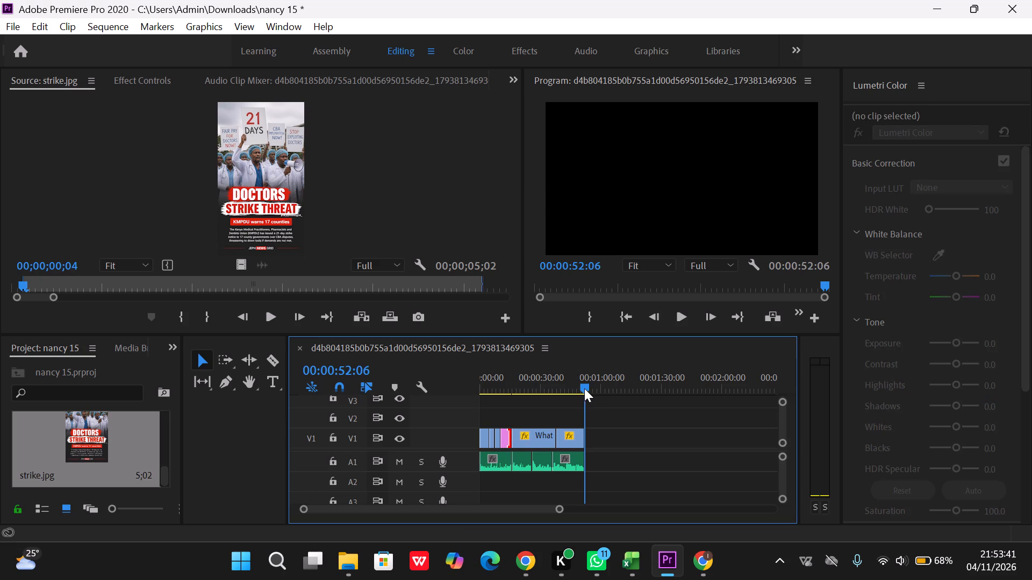
Scrub the sequence to 00:00:11:06 to check the strike.jpg clip in the Program Monitor.
{"action": "left_click_drag", "start_coordinate": [584, 388], "coordinate": [501, 386]}
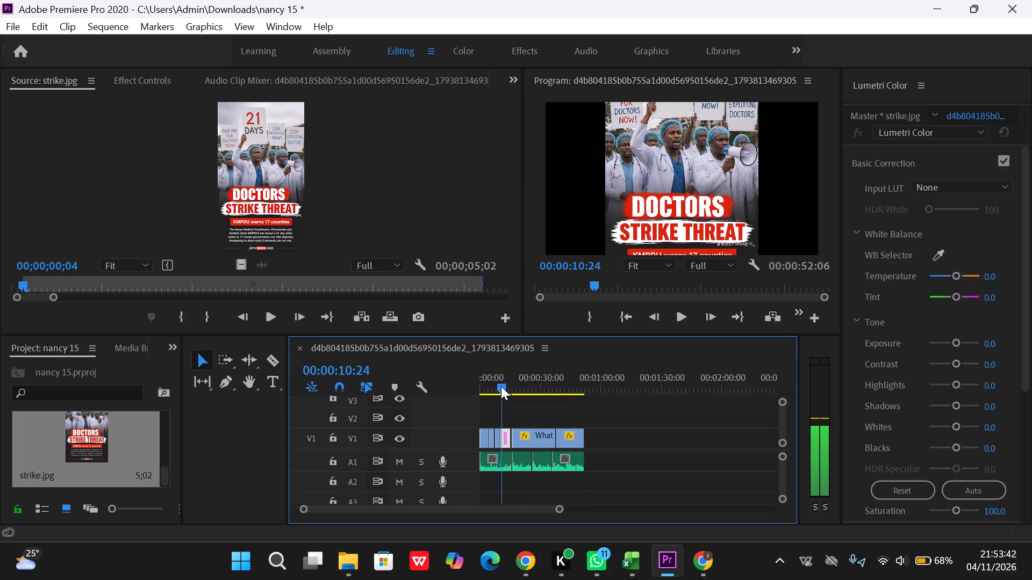
{"action": "left_click_drag", "start_coordinate": [501, 386], "coordinate": [503, 386]}
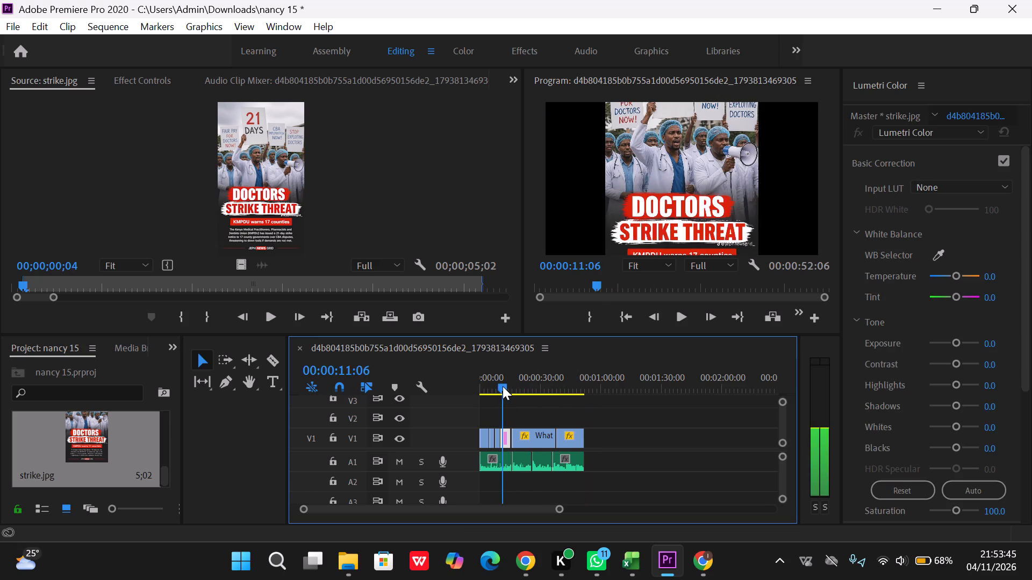
Scale up the strike.jpg picture at 00:00:12:00 in the Program Monitor until it spans the frame width.
{"action": "left_click_drag", "start_coordinate": [503, 386], "coordinate": [504, 386]}
{"action": "double_click", "coordinate": [651, 205]}
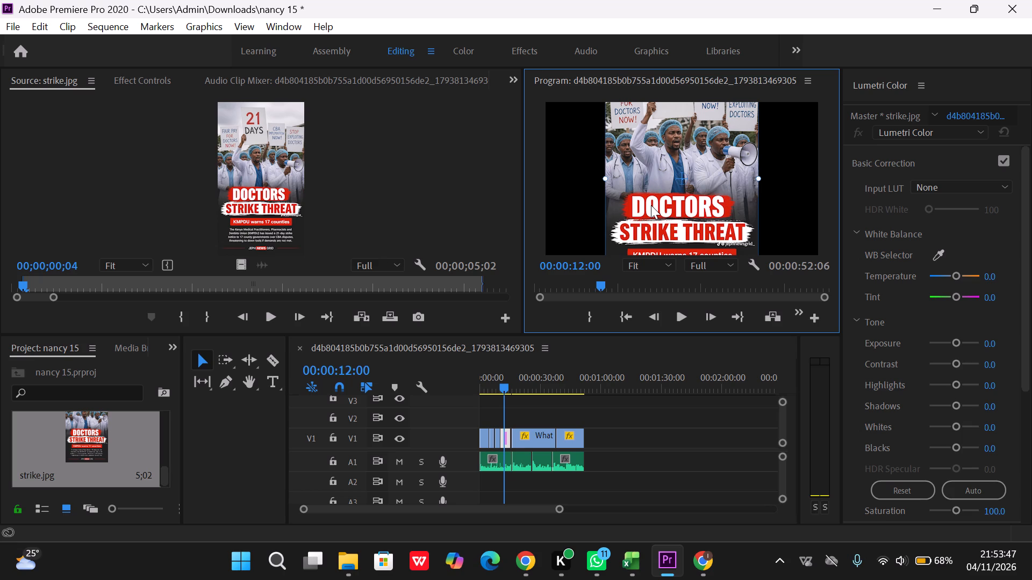
{"action": "left_click_drag", "start_coordinate": [700, 168], "coordinate": [695, 216]}
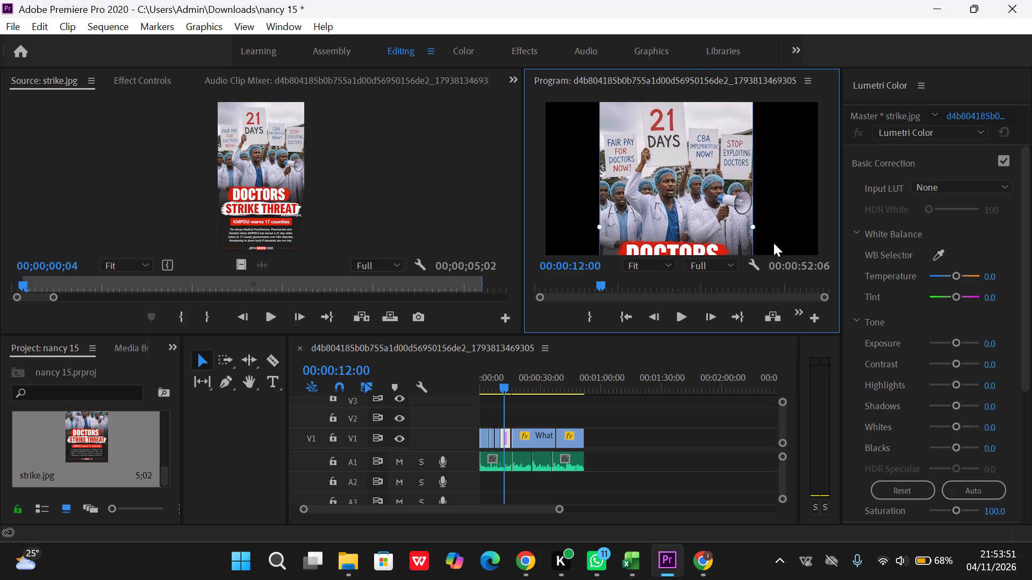
{"action": "left_click_drag", "start_coordinate": [750, 229], "coordinate": [809, 222]}
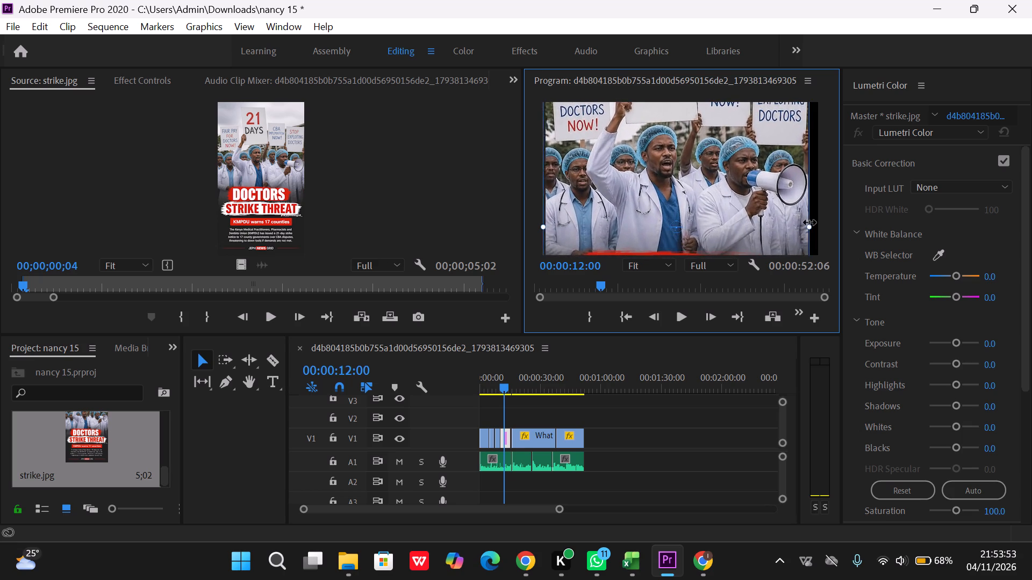
{"action": "left_click_drag", "start_coordinate": [809, 222], "coordinate": [813, 222]}
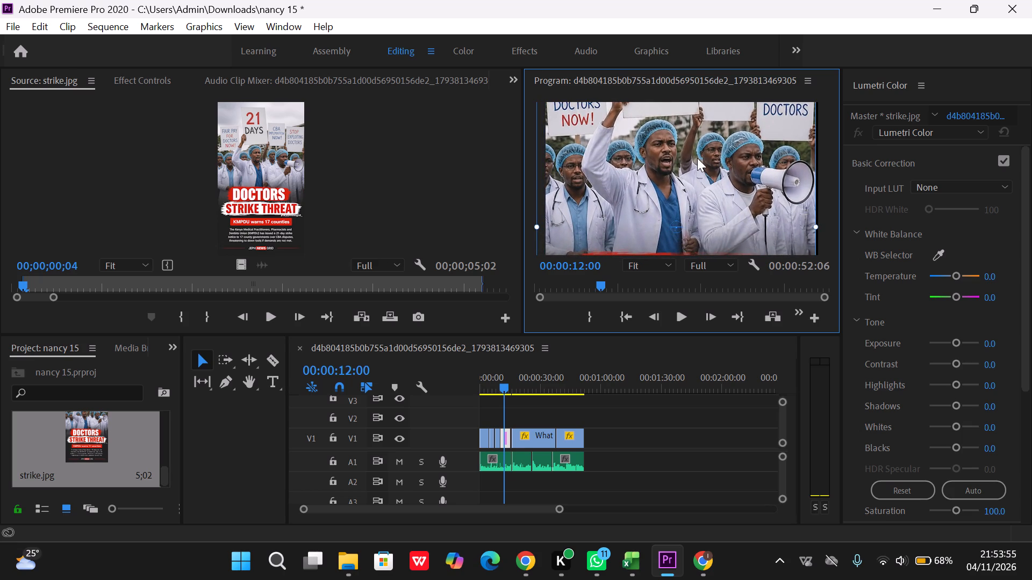
Reposition the strike.jpg picture so the "21 DAYS" placard and the protest signs sit inside the frame.
{"action": "left_click_drag", "start_coordinate": [697, 158], "coordinate": [704, 200]}
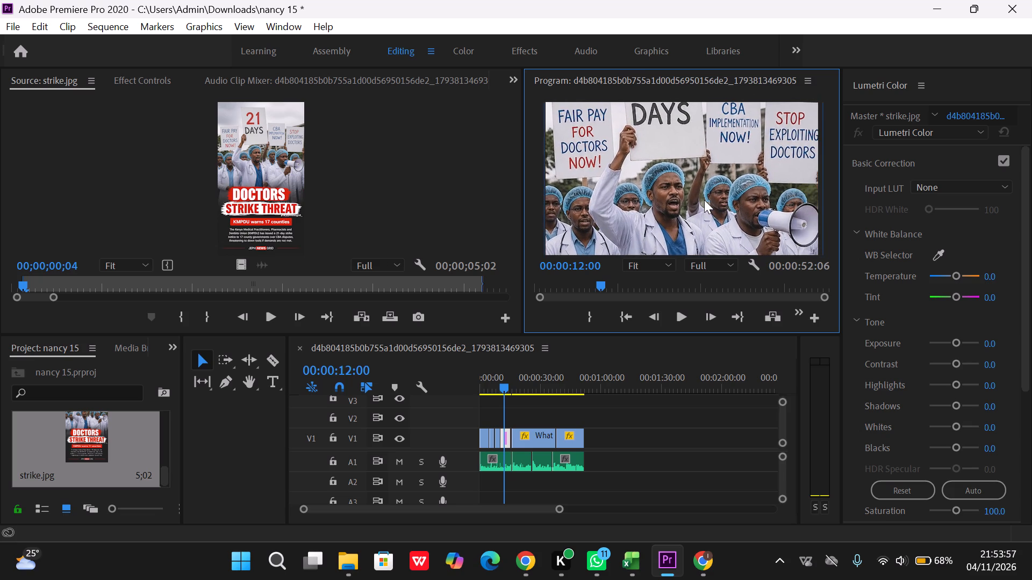
{"action": "left_click_drag", "start_coordinate": [704, 200], "coordinate": [698, 203]}
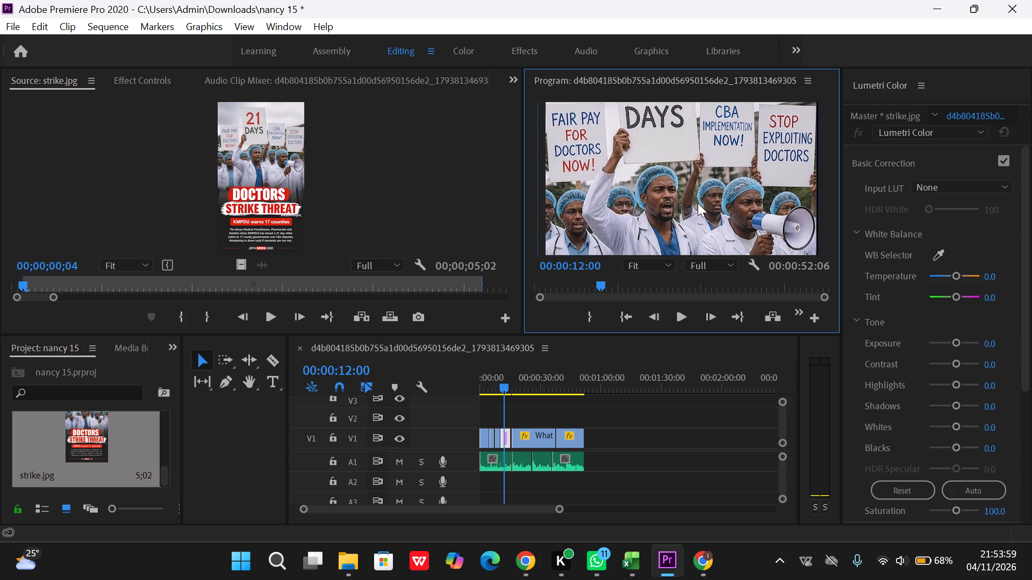
{"action": "left_click_drag", "start_coordinate": [677, 144], "coordinate": [678, 175]}
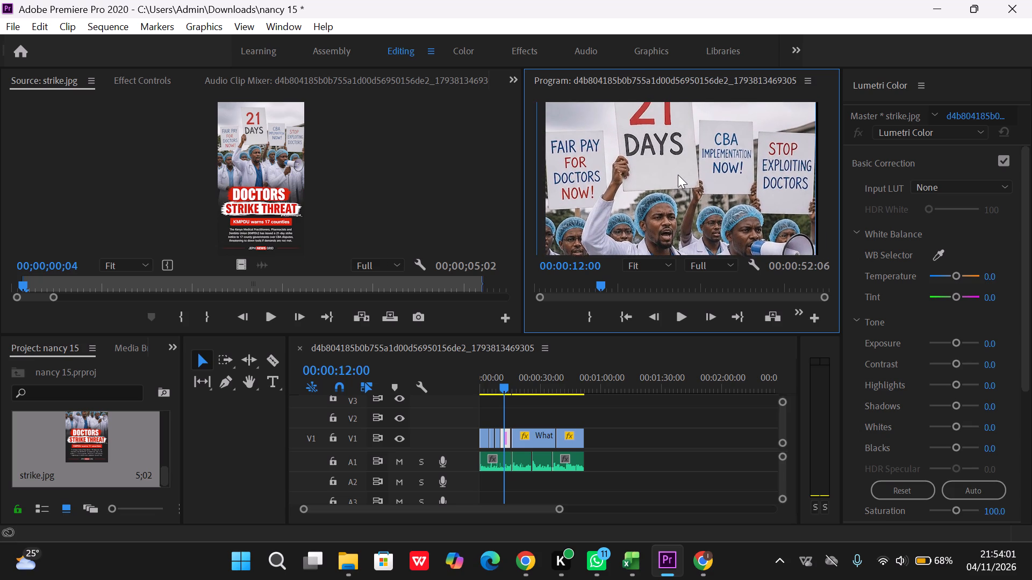
{"action": "left_click_drag", "start_coordinate": [678, 175], "coordinate": [678, 177]}
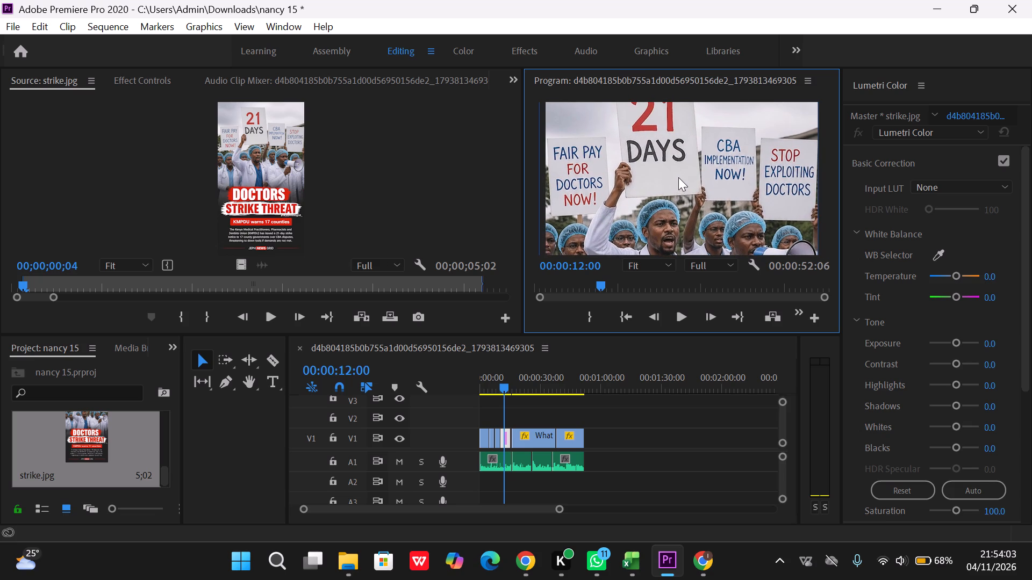
{"action": "left_click_drag", "start_coordinate": [678, 177], "coordinate": [683, 191]}
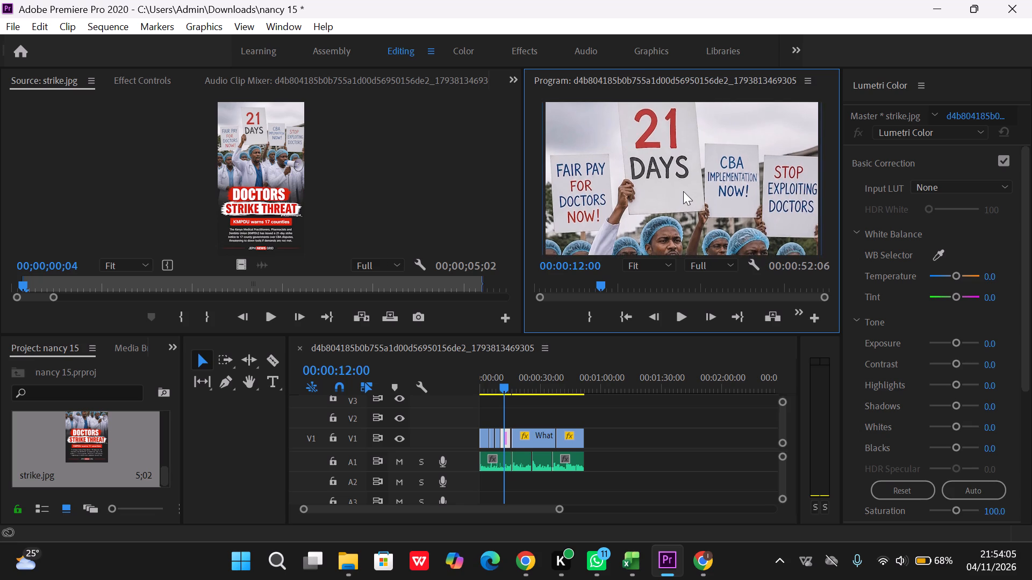
{"action": "left_click_drag", "start_coordinate": [683, 191], "coordinate": [681, 184]}
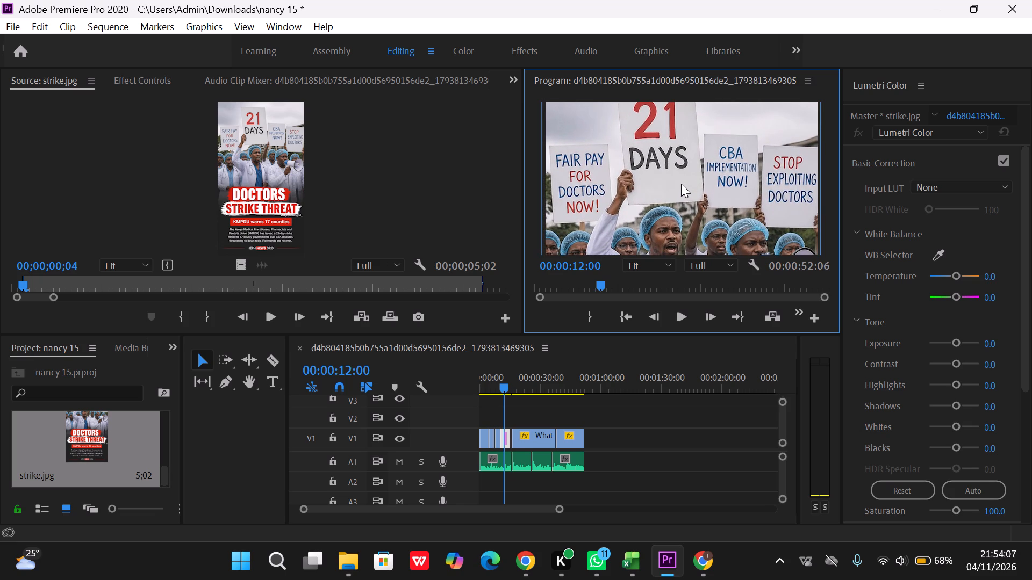
{"action": "left_click", "coordinate": [681, 184]}
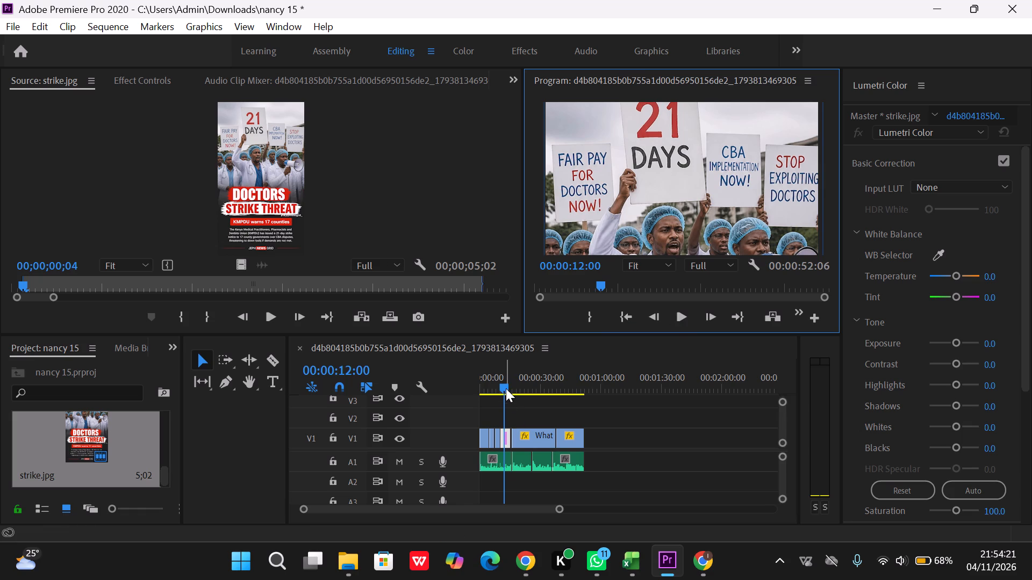
Return to the sequence start and apply a Cross Dissolve at the first cut on V1, using the Effects workspace.
{"action": "left_click_drag", "start_coordinate": [504, 388], "coordinate": [464, 385]}
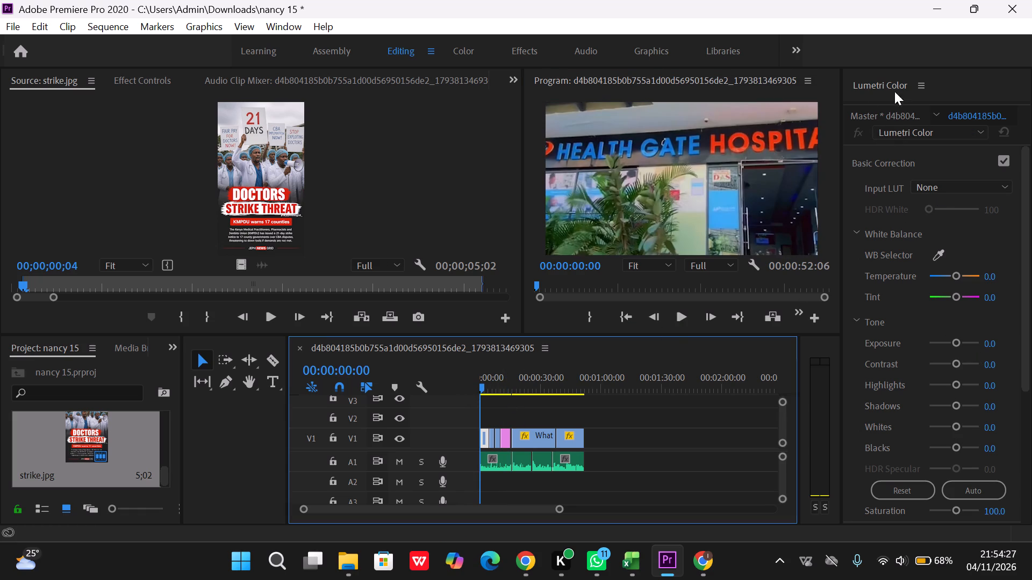
{"action": "double_click", "coordinate": [528, 42]}
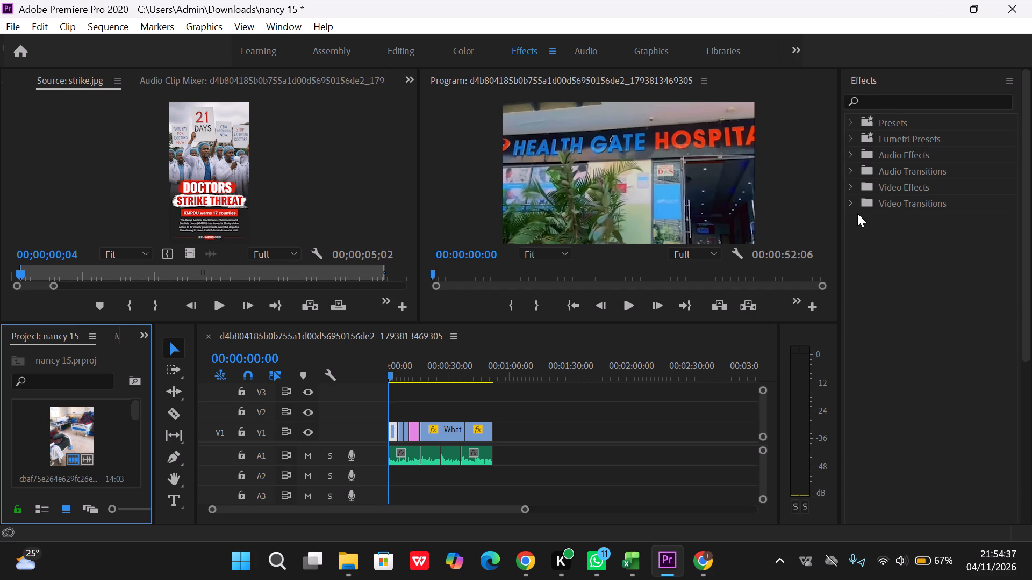
{"action": "left_click", "coordinate": [851, 202]}
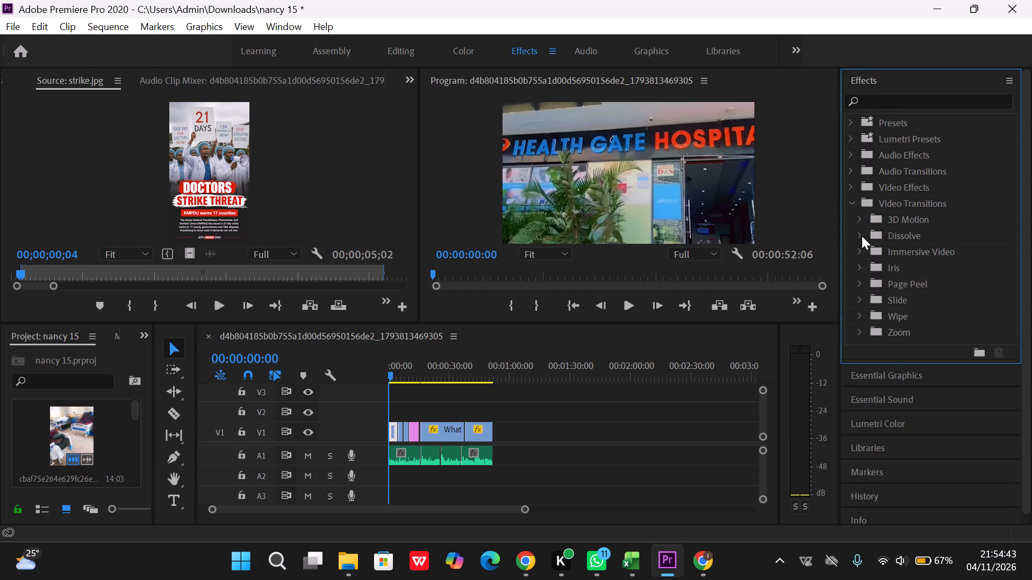
{"action": "left_click", "coordinate": [862, 236]}
{"action": "left_click", "coordinate": [886, 262]}
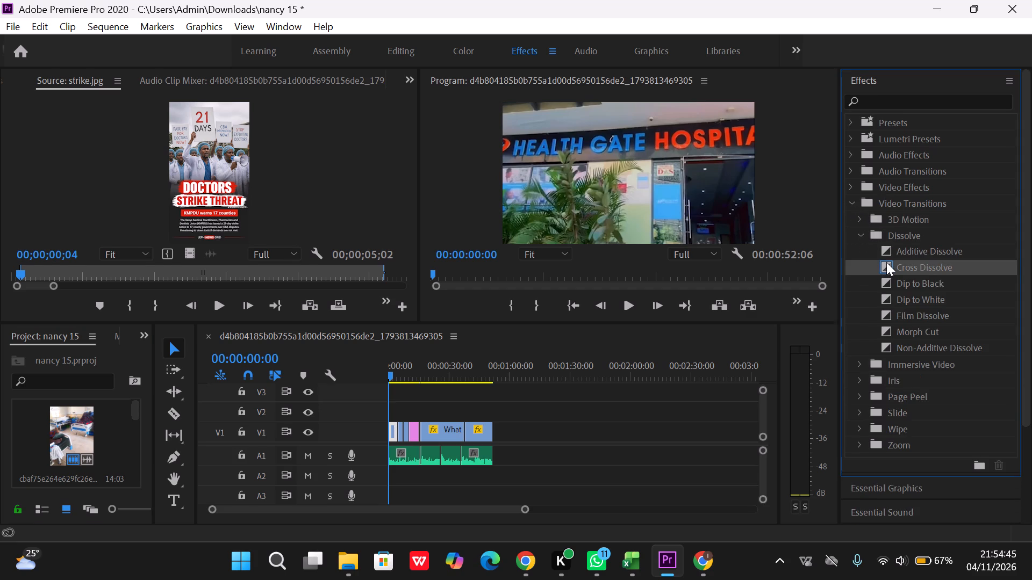
{"action": "left_click_drag", "start_coordinate": [886, 262], "coordinate": [440, 417]}
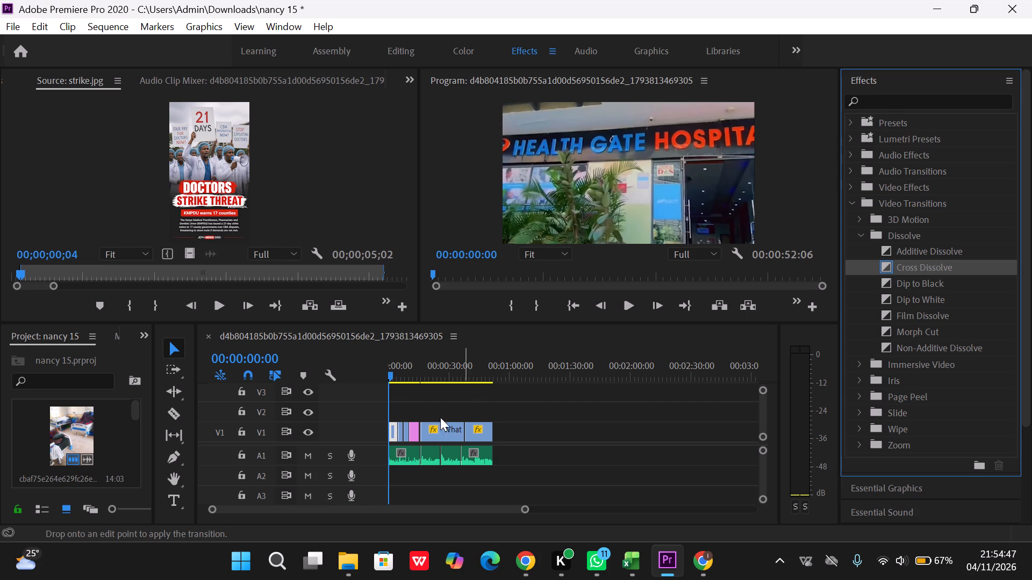
{"action": "left_click_drag", "start_coordinate": [440, 417], "coordinate": [399, 432]}
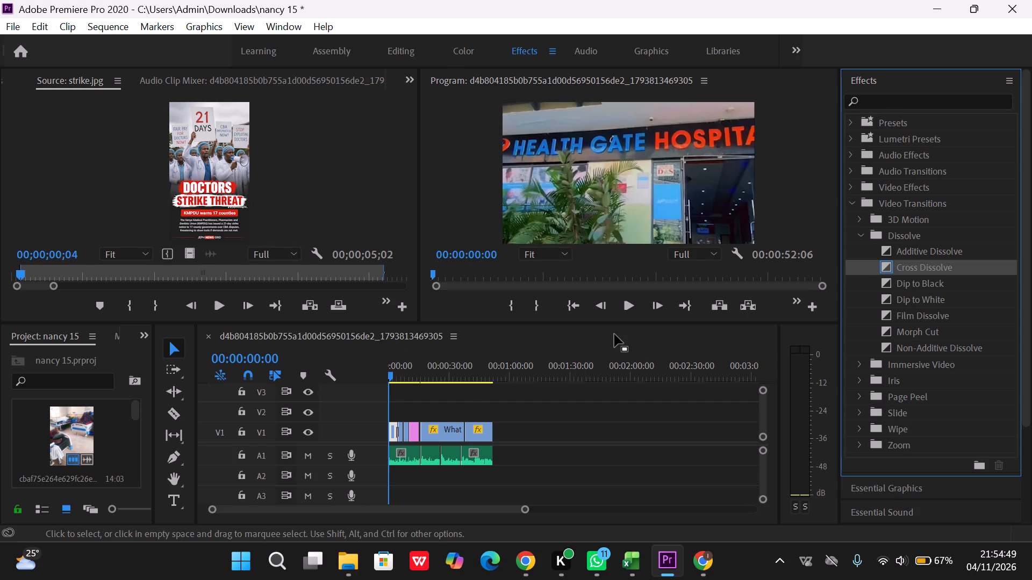
Apply a Cross Dissolve at the cut between the second and third clips on V1.
{"action": "left_click", "coordinate": [887, 264]}
{"action": "left_click_drag", "start_coordinate": [887, 264], "coordinate": [402, 439]}
{"action": "left_click_drag", "start_coordinate": [402, 439], "coordinate": [814, 293]}
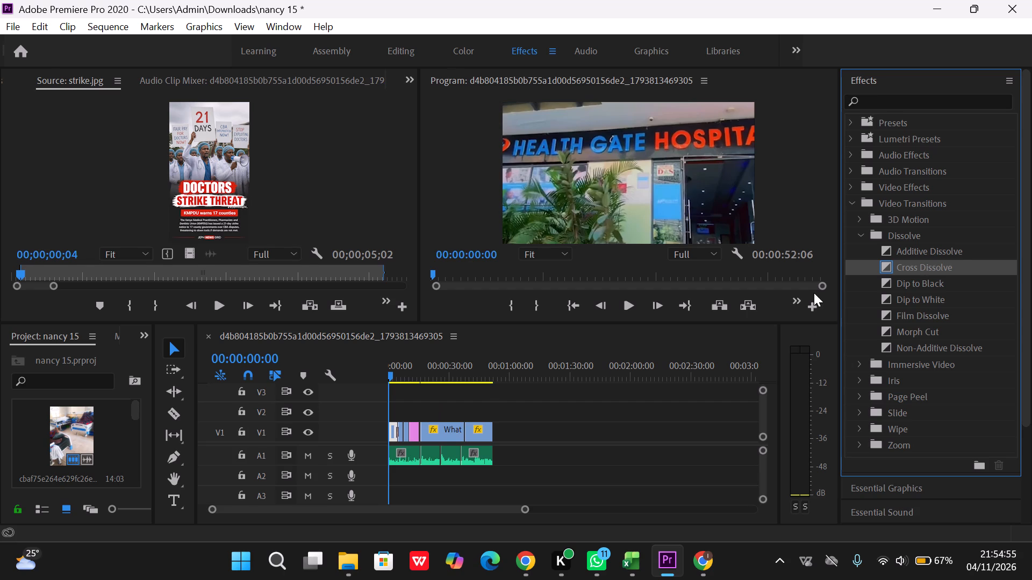
{"action": "left_click_drag", "start_coordinate": [885, 262], "coordinate": [818, 287]}
{"action": "left_click_drag", "start_coordinate": [818, 287], "coordinate": [417, 434]}
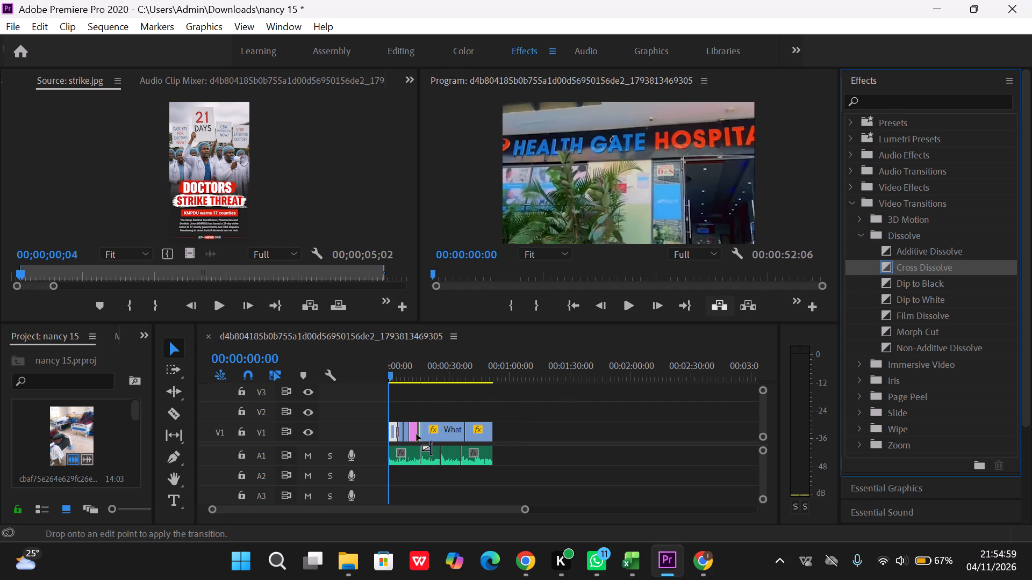
{"action": "left_click_drag", "start_coordinate": [417, 434], "coordinate": [404, 432]}
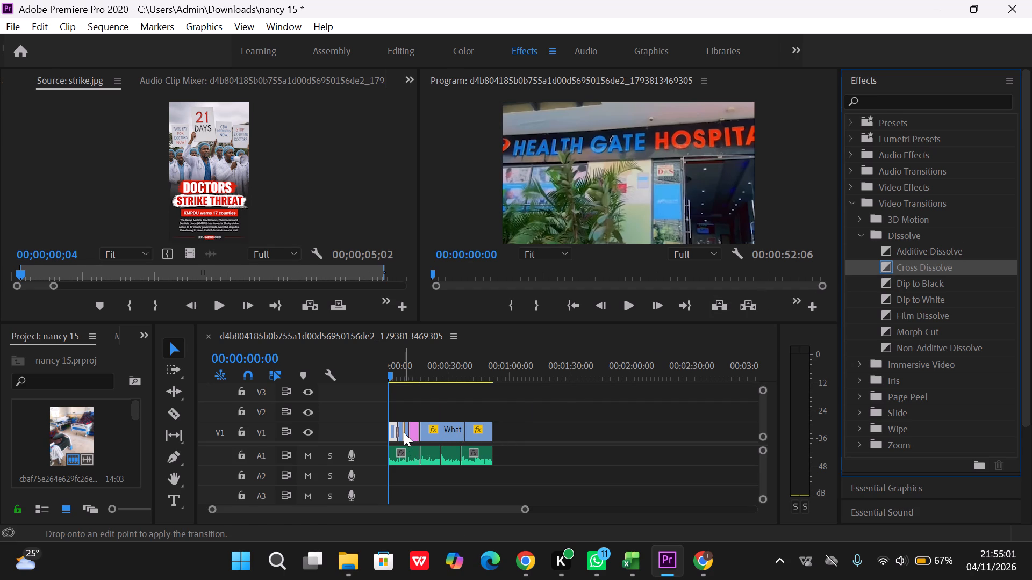
Apply a Cross Dissolve at the cut between the third clip and strike.jpg on V1.
{"action": "left_click", "coordinate": [883, 265]}
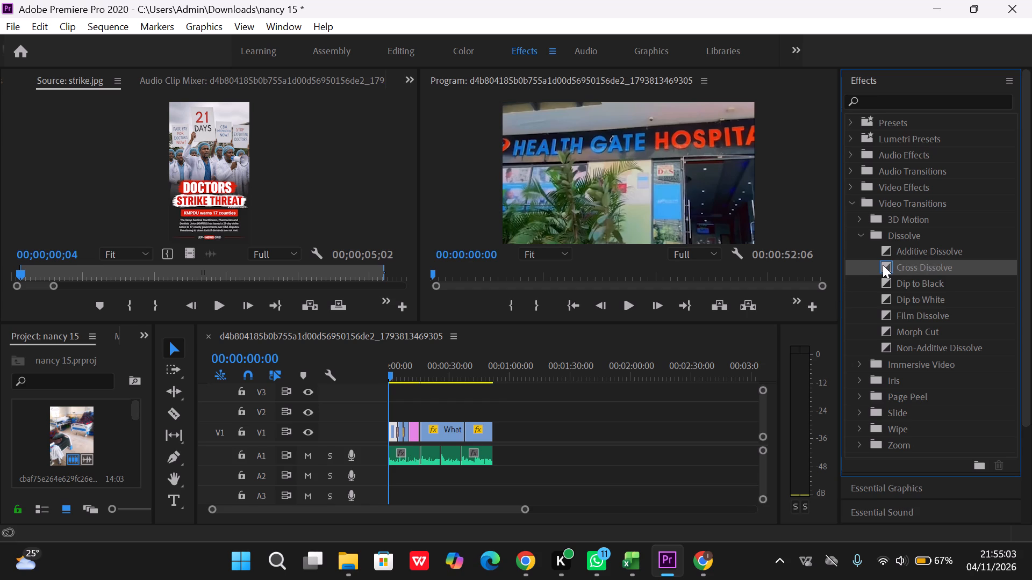
{"action": "left_click_drag", "start_coordinate": [883, 265], "coordinate": [407, 434]}
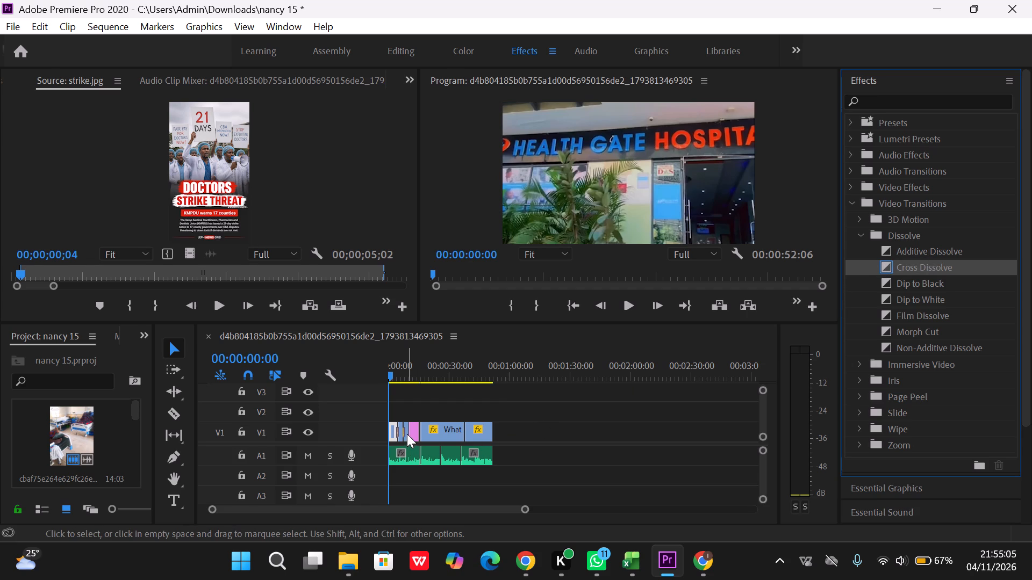
{"action": "left_click_drag", "start_coordinate": [407, 434], "coordinate": [794, 357]}
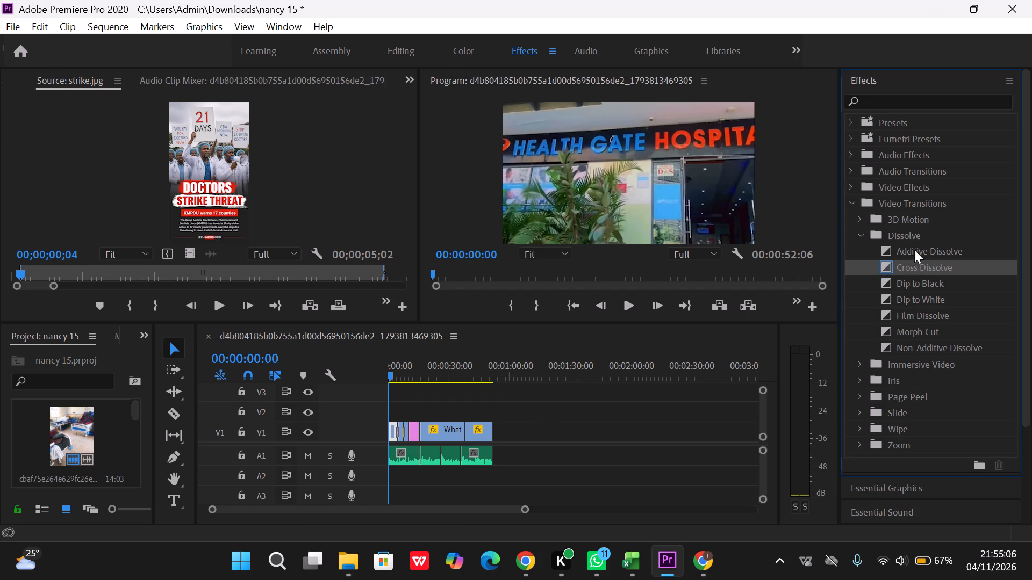
{"action": "left_click", "coordinate": [897, 265]}
{"action": "left_click_drag", "start_coordinate": [885, 265], "coordinate": [500, 440]}
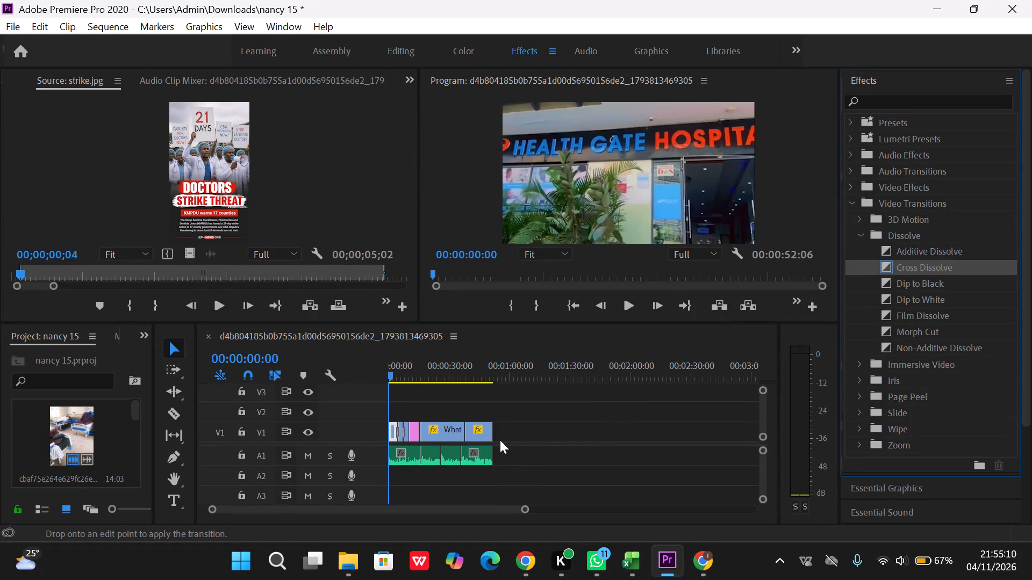
{"action": "left_click_drag", "start_coordinate": [500, 440], "coordinate": [410, 437]}
{"action": "left_click_drag", "start_coordinate": [410, 437], "coordinate": [410, 434]}
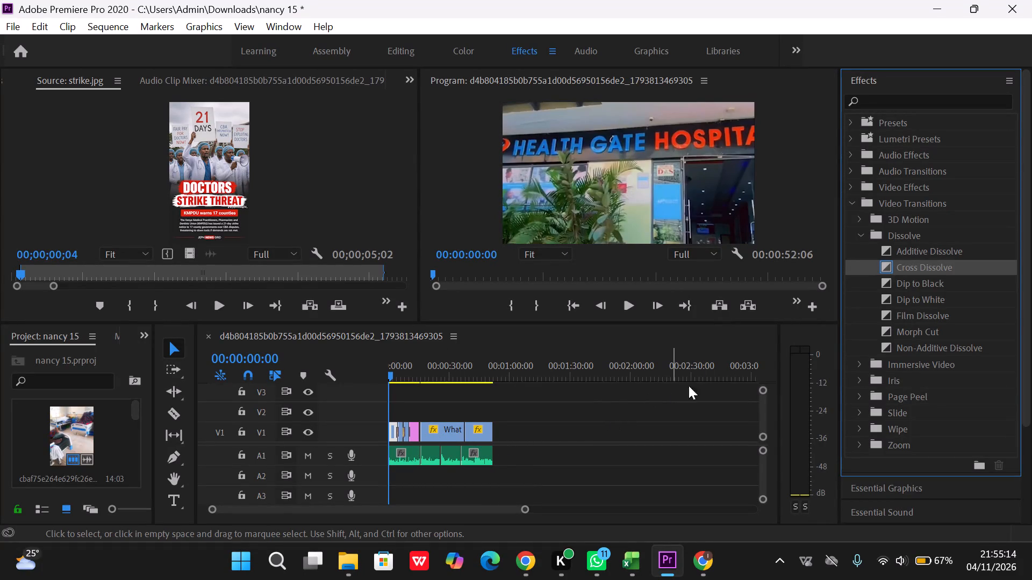
Apply a Cross Dissolve at the cut between strike.jpg and the WhatsApp clip on V1.
{"action": "left_click", "coordinate": [887, 263]}
{"action": "left_click_drag", "start_coordinate": [887, 263], "coordinate": [476, 424]}
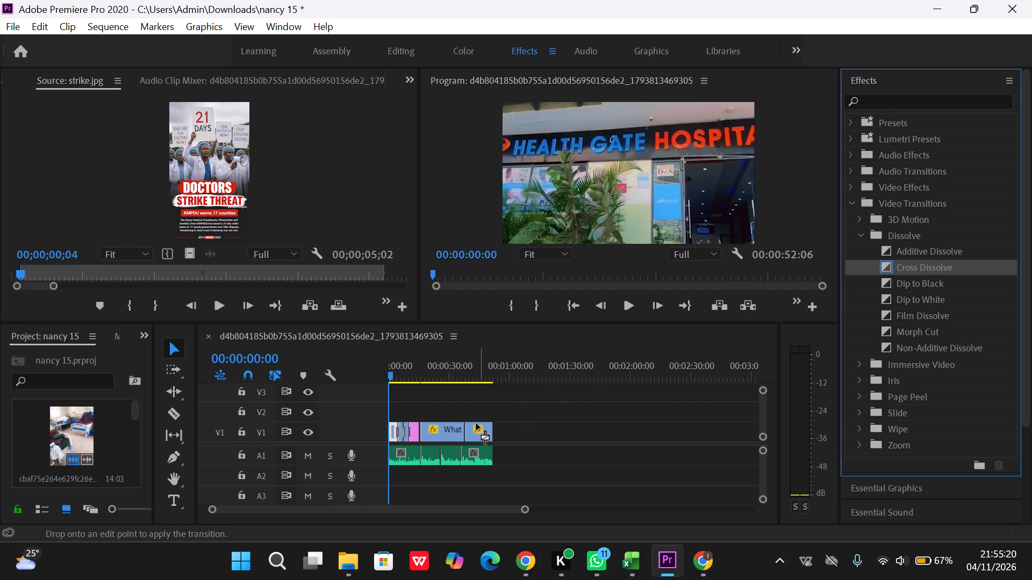
{"action": "left_click_drag", "start_coordinate": [476, 424], "coordinate": [421, 430]}
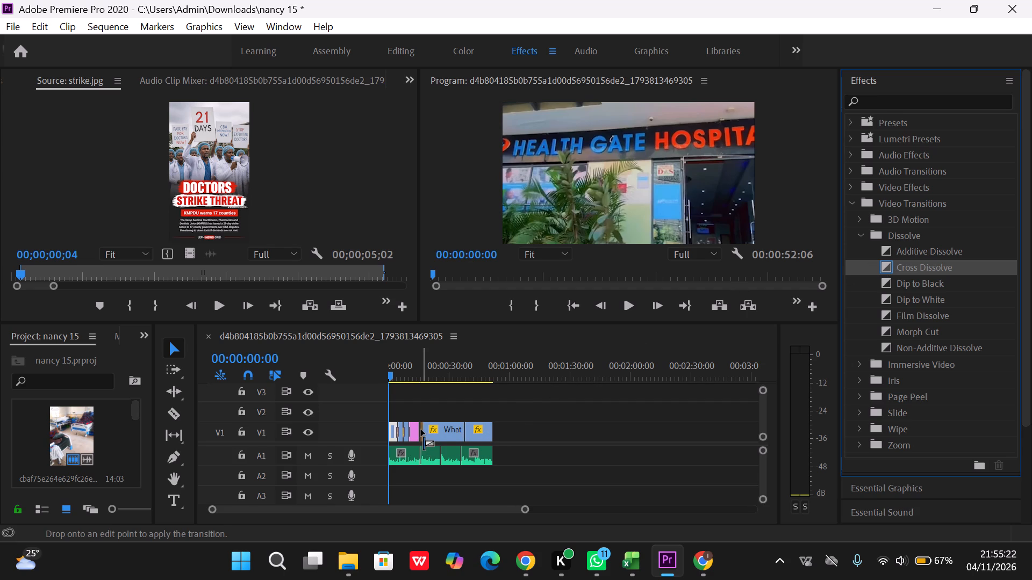
{"action": "left_click_drag", "start_coordinate": [421, 430], "coordinate": [420, 430]}
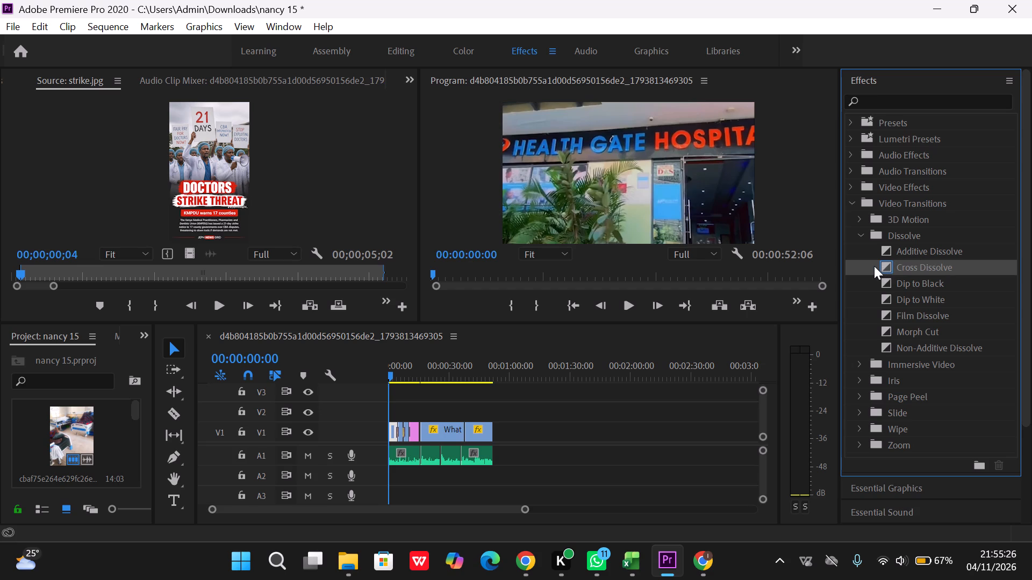
Apply a Cross Dissolve at the cut between the WhatsApp clip and the last clip on V1.
{"action": "left_click_drag", "start_coordinate": [883, 263], "coordinate": [534, 391]}
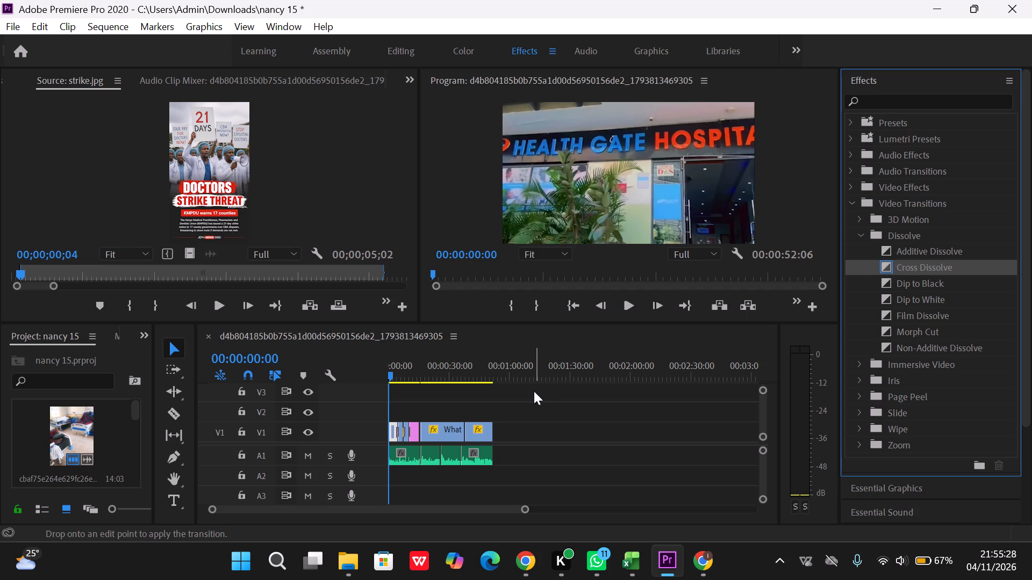
{"action": "left_click_drag", "start_coordinate": [534, 391], "coordinate": [462, 433]}
{"action": "left_click_drag", "start_coordinate": [462, 433], "coordinate": [464, 431]}
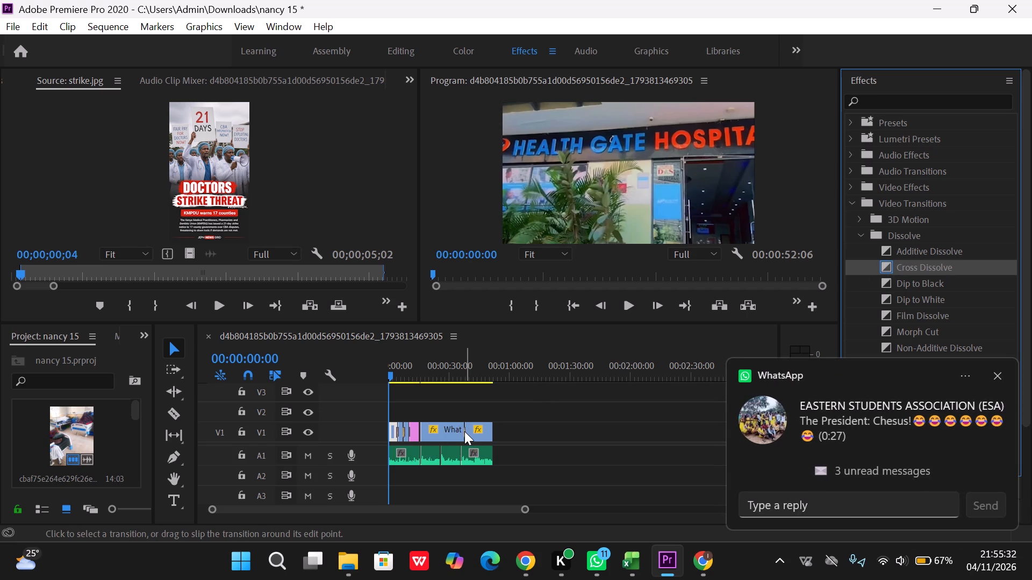
Play the sequence from the start to check the transitions between the clips.
{"action": "left_click", "coordinate": [627, 299]}
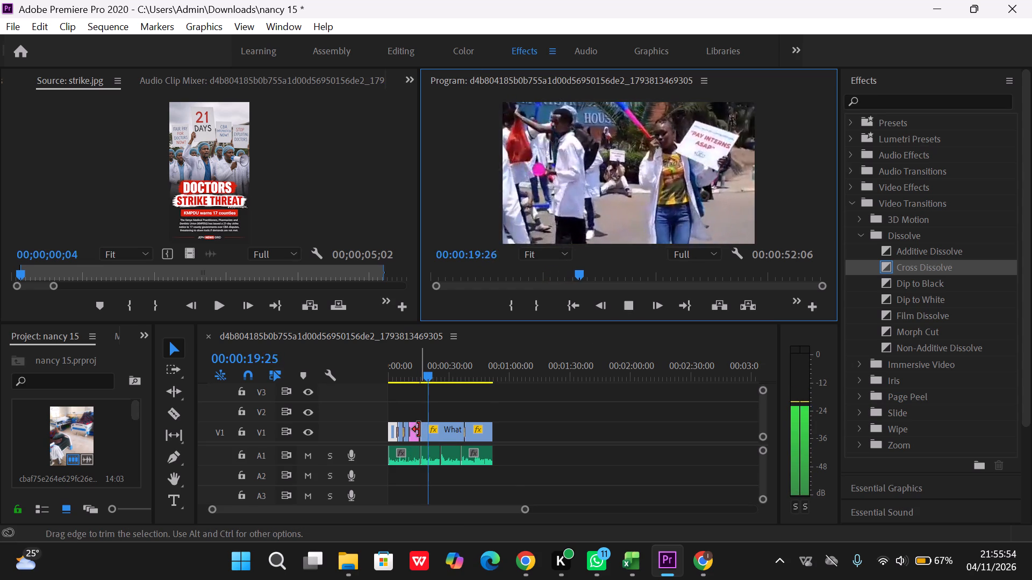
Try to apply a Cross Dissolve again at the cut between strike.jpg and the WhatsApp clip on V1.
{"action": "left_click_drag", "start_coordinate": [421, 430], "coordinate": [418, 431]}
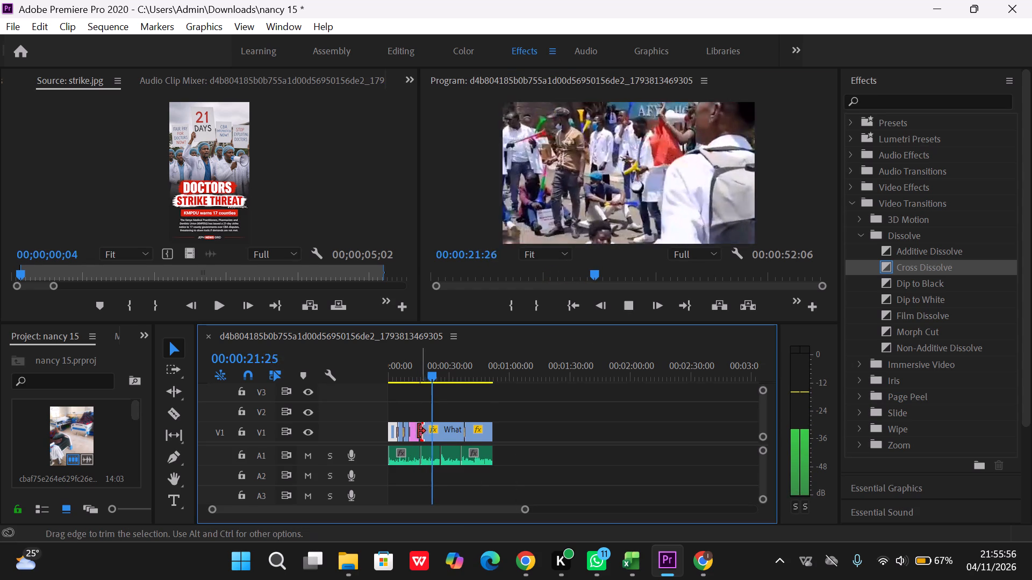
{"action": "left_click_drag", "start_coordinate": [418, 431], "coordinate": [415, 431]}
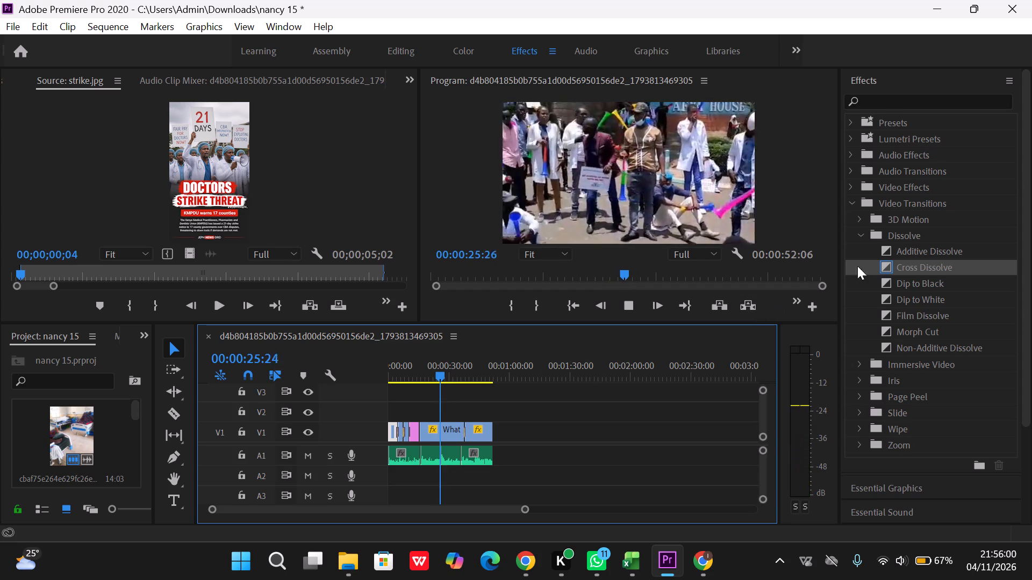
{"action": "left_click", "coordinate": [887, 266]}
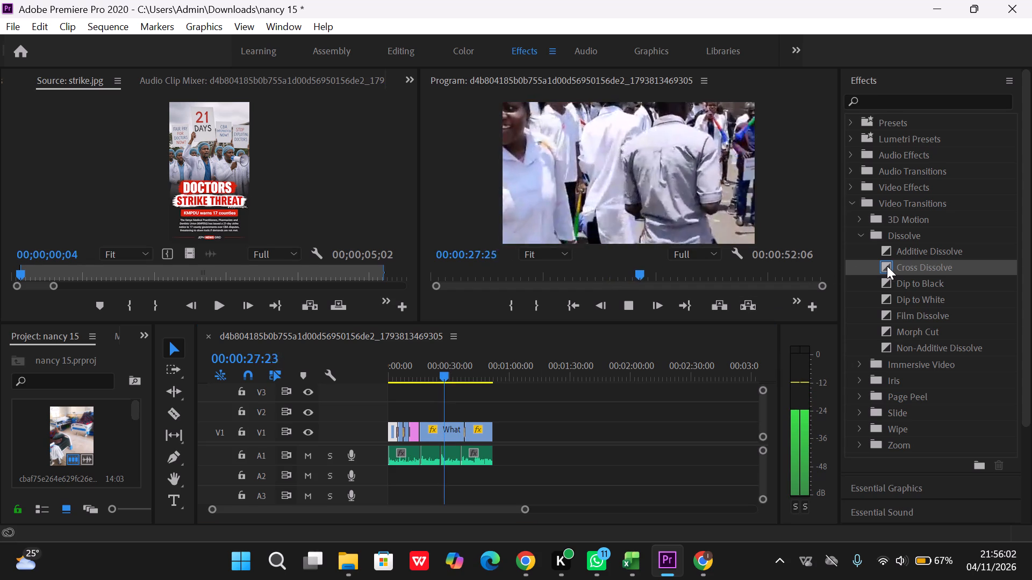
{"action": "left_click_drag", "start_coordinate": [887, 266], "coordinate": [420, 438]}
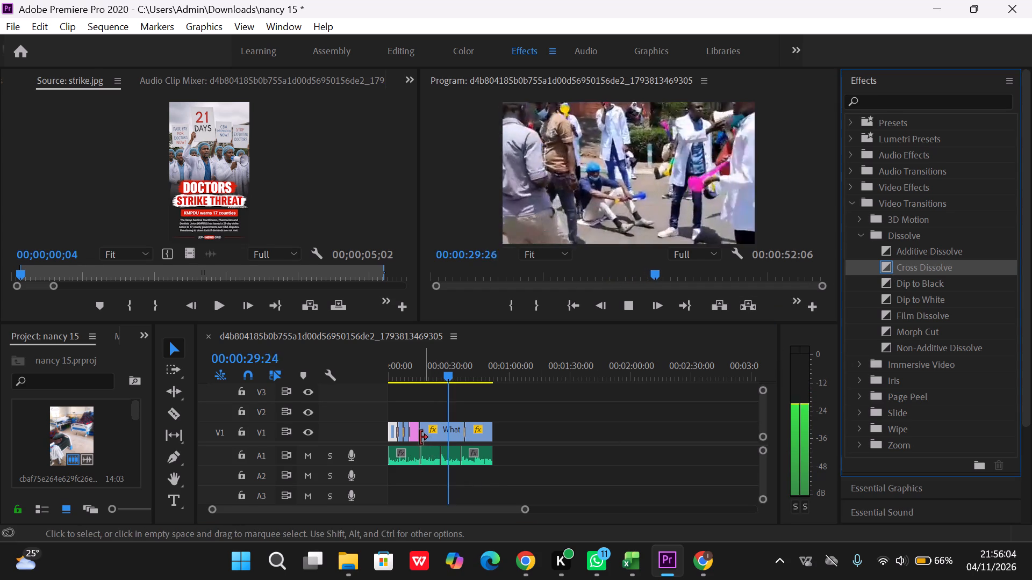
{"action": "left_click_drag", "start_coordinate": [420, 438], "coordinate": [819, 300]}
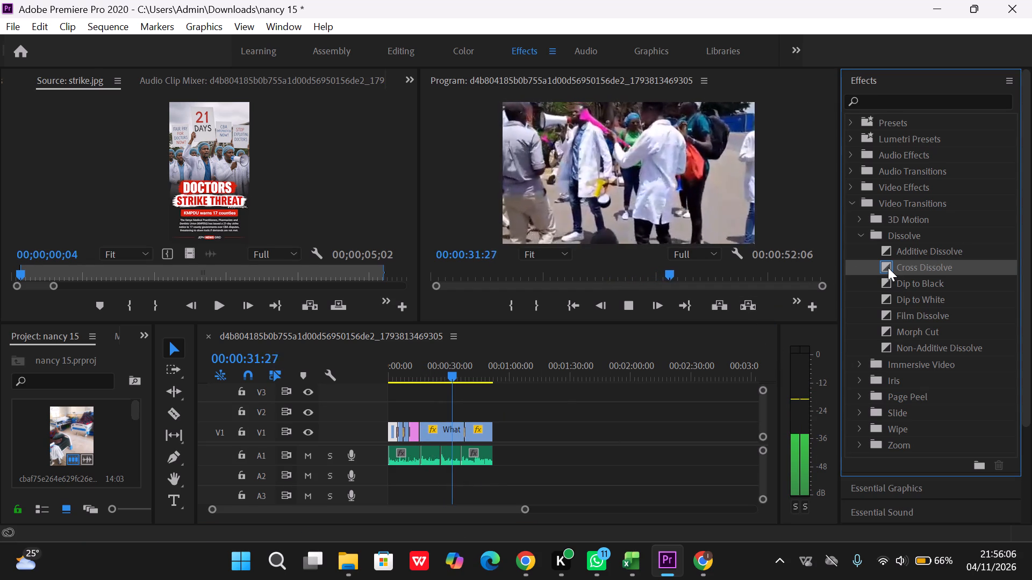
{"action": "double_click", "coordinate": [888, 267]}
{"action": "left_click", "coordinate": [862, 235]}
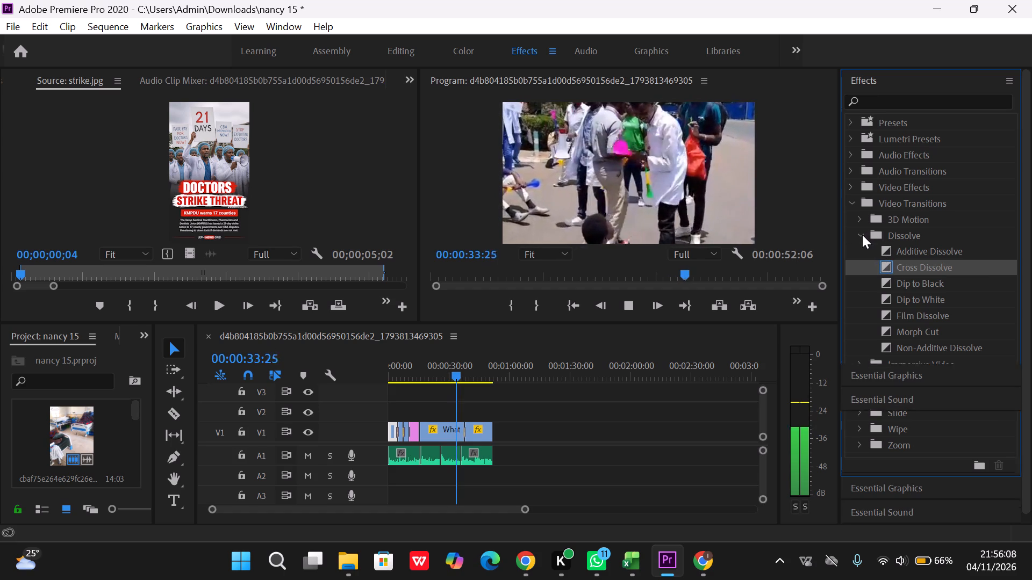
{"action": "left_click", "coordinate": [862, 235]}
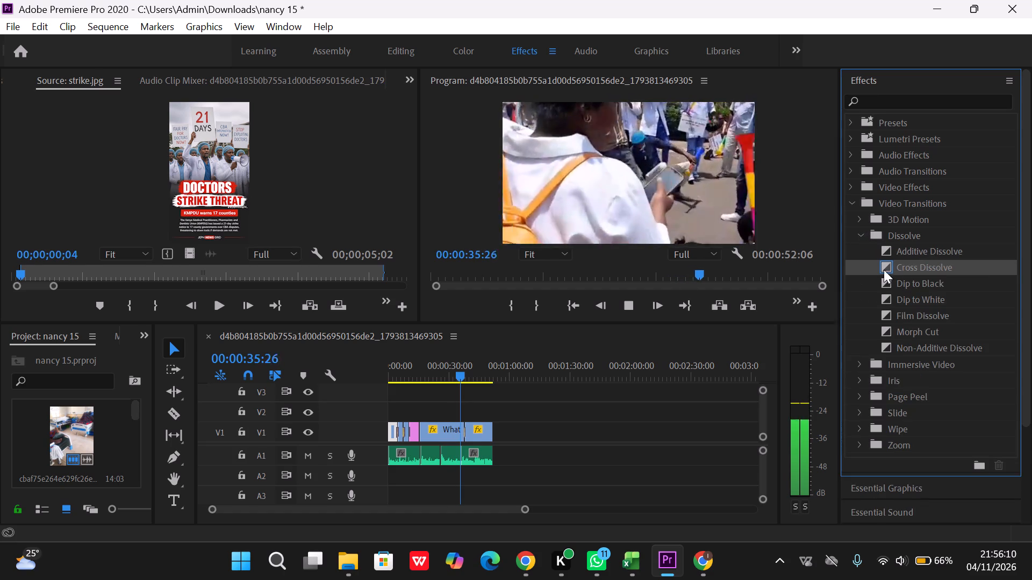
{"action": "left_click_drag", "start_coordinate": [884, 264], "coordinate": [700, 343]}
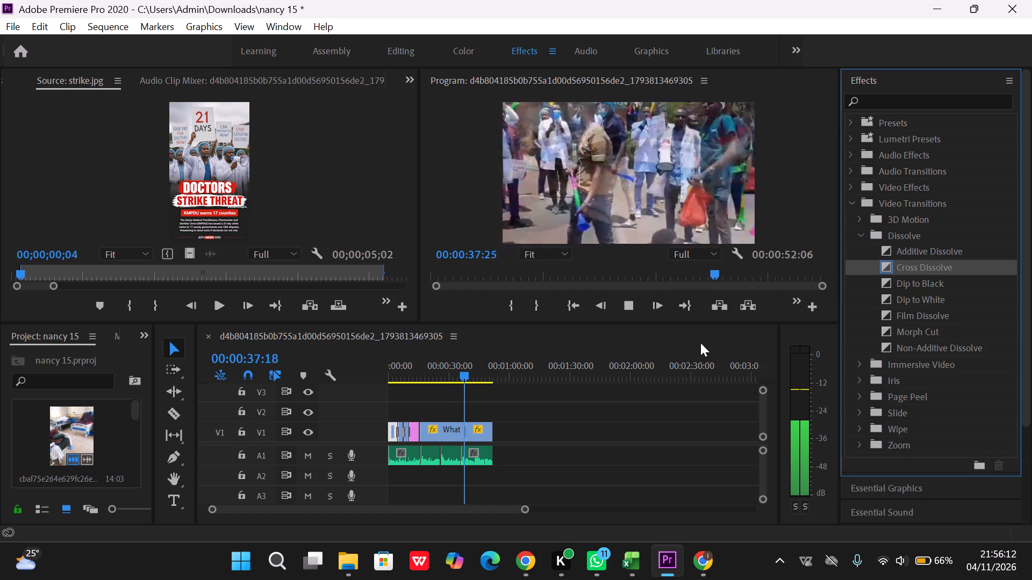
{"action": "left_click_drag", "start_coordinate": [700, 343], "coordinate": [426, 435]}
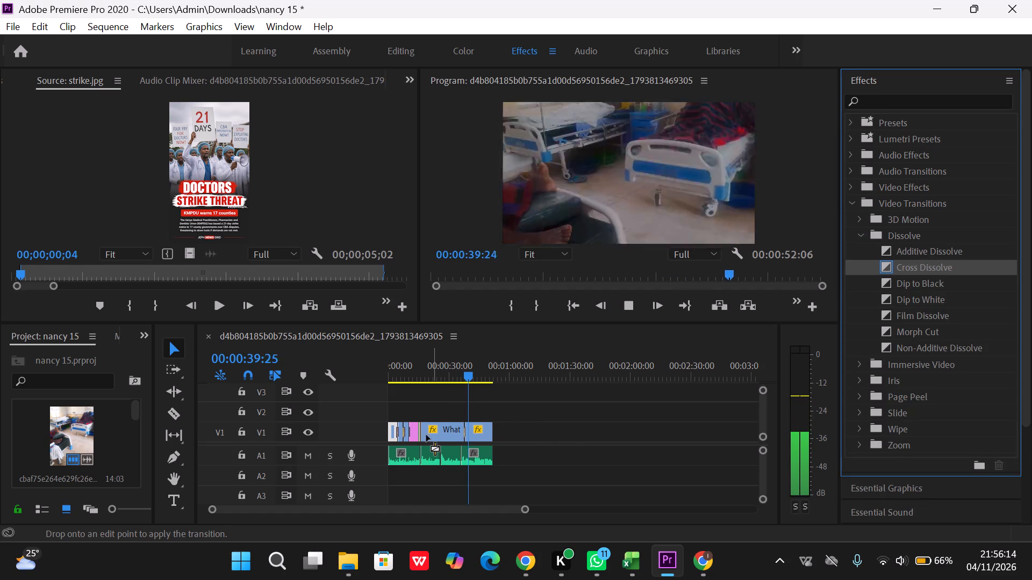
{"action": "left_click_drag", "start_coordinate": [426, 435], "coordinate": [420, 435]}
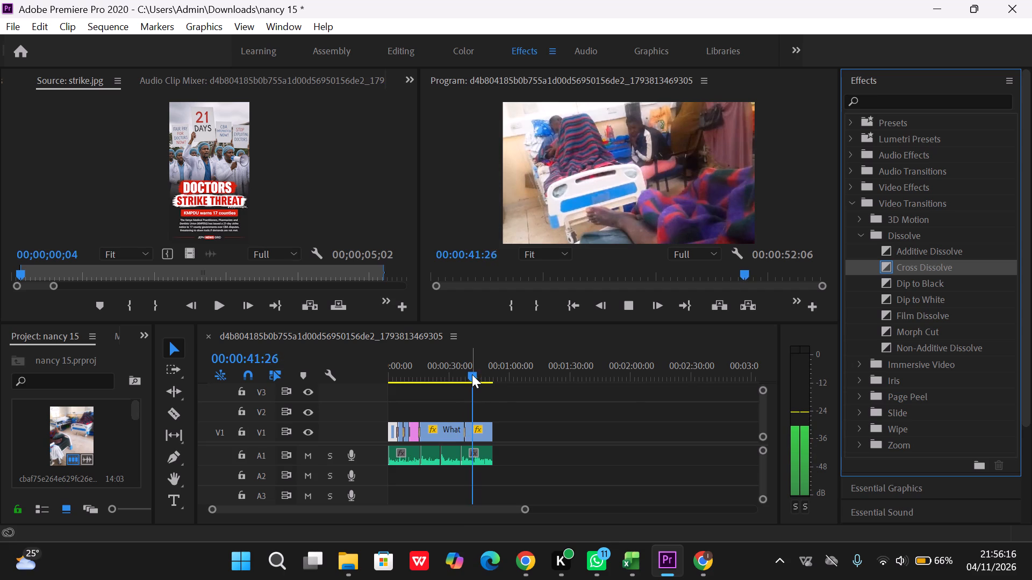
Review the whole sequence from the start, and replay its closing seconds from about 00:00:47:18.
{"action": "left_click_drag", "start_coordinate": [472, 374], "coordinate": [371, 378]}
{"action": "left_click", "coordinate": [629, 307]}
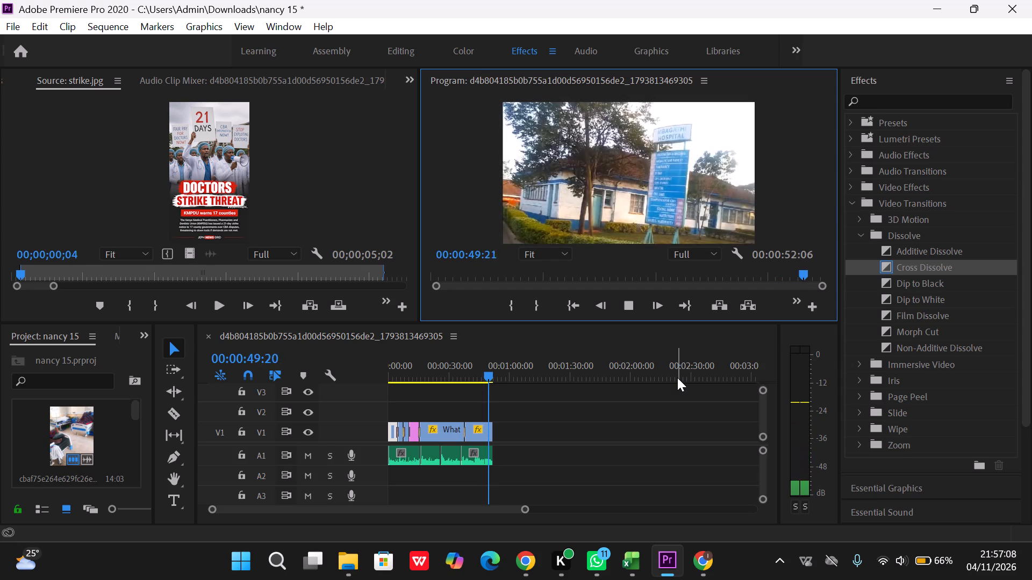
{"action": "left_click", "coordinate": [631, 309]}
{"action": "left_click", "coordinate": [631, 309]}
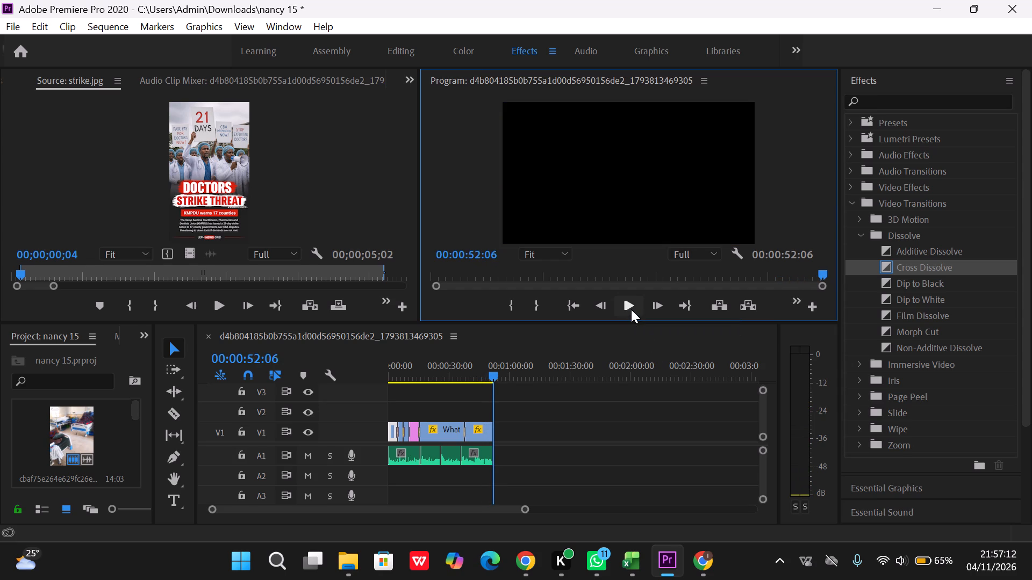
{"action": "left_click", "coordinate": [631, 309]}
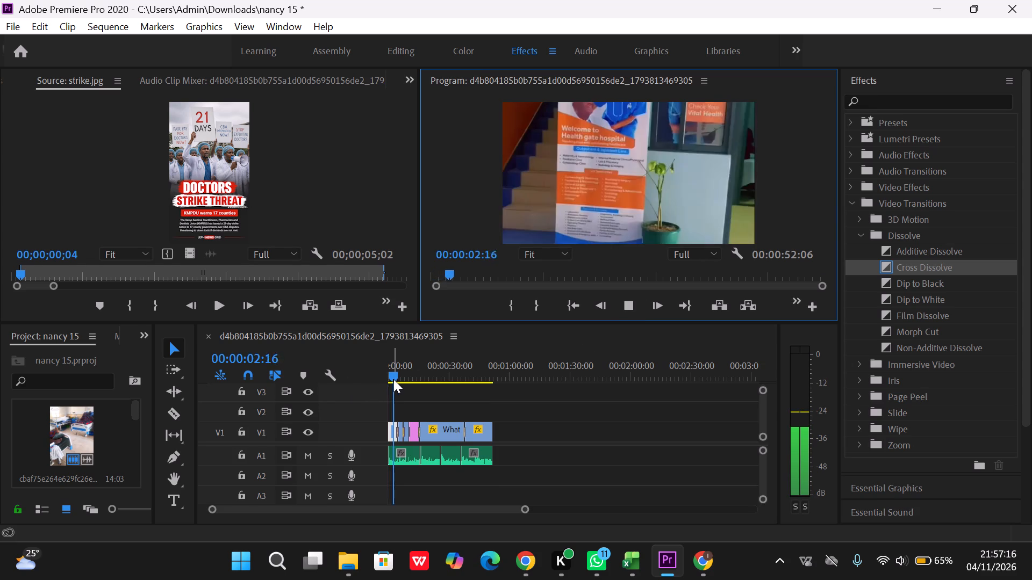
{"action": "left_click_drag", "start_coordinate": [393, 375], "coordinate": [488, 394]}
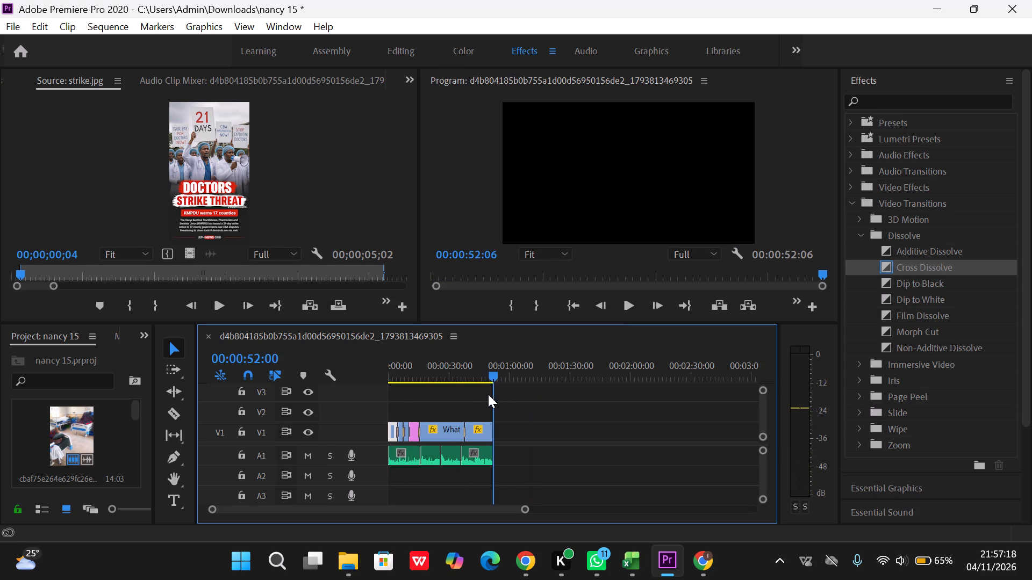
{"action": "left_click_drag", "start_coordinate": [488, 394], "coordinate": [483, 393]}
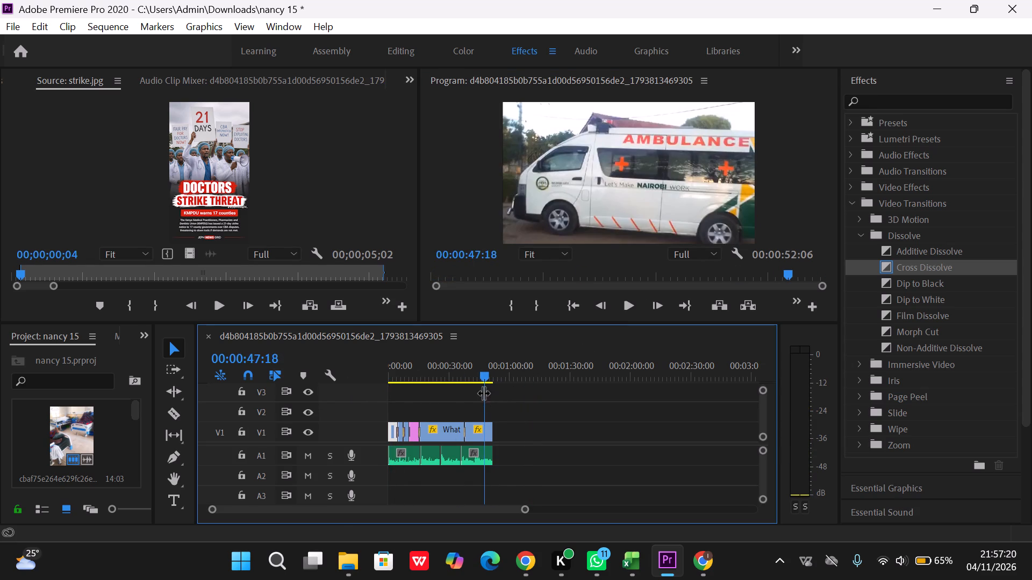
{"action": "left_click", "coordinate": [627, 305]}
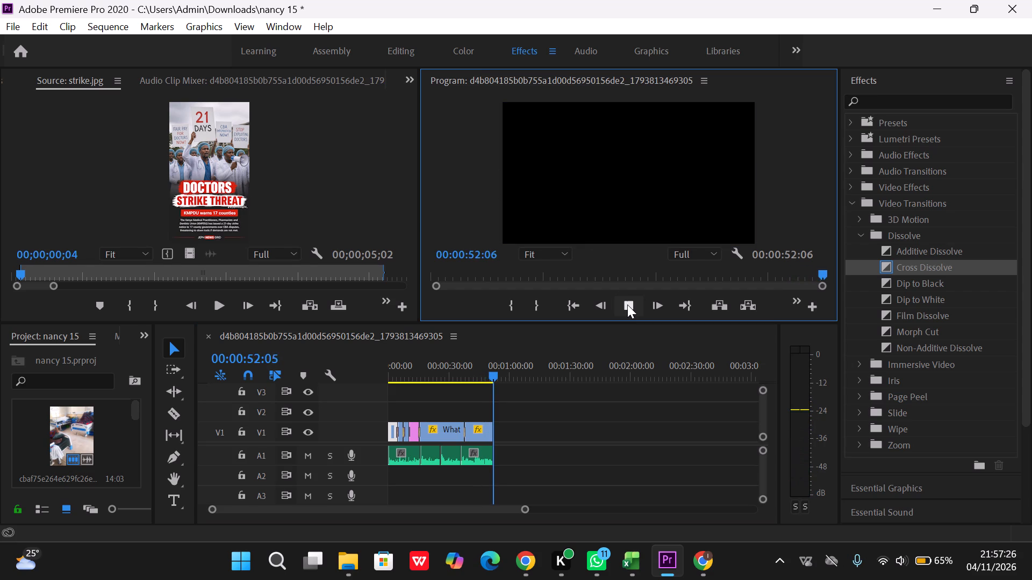
{"action": "left_click", "coordinate": [627, 305]}
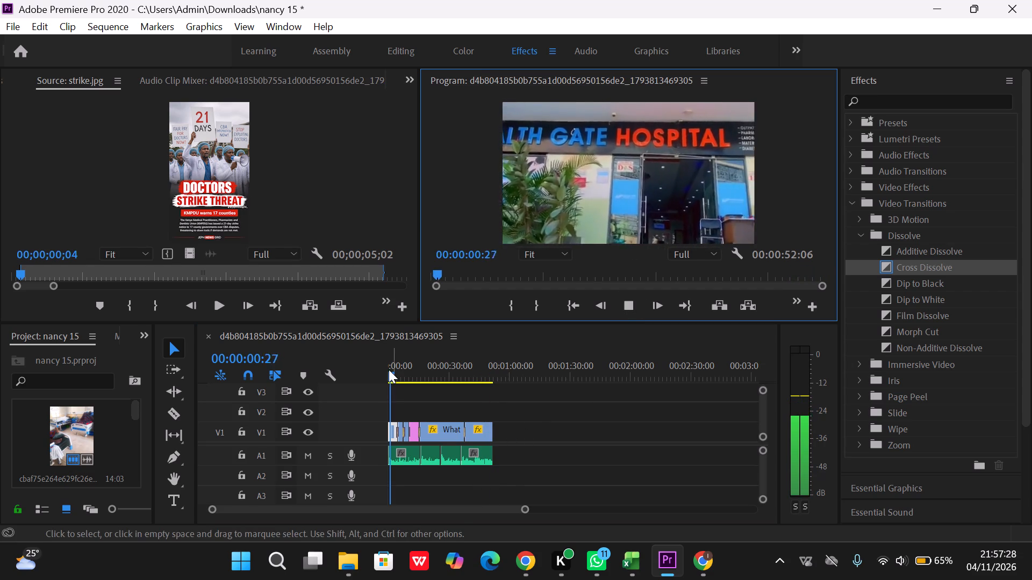
Open the last clip on V1 in the Source monitor.
{"action": "left_click", "coordinate": [176, 414]}
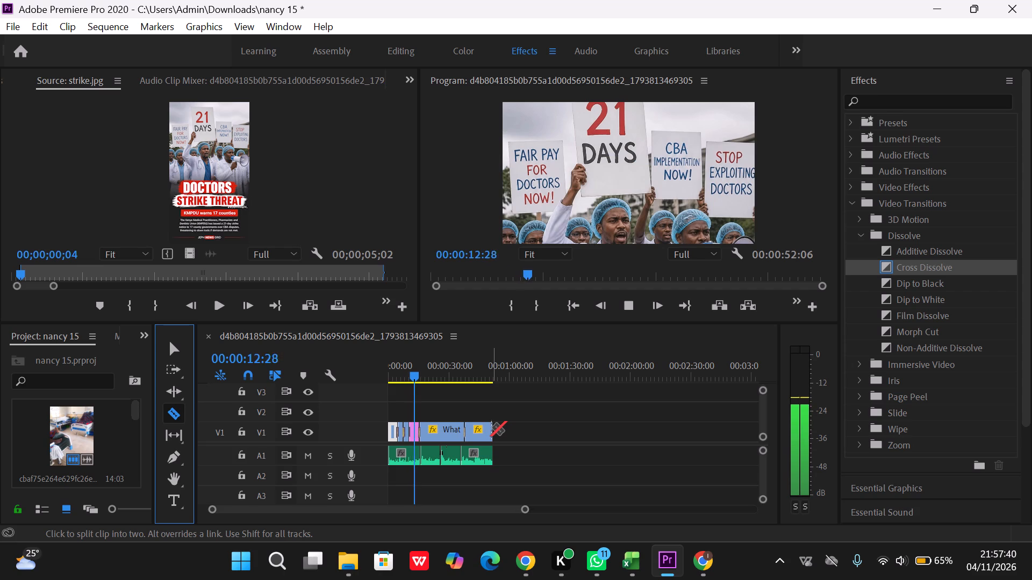
{"action": "left_click", "coordinate": [169, 350]}
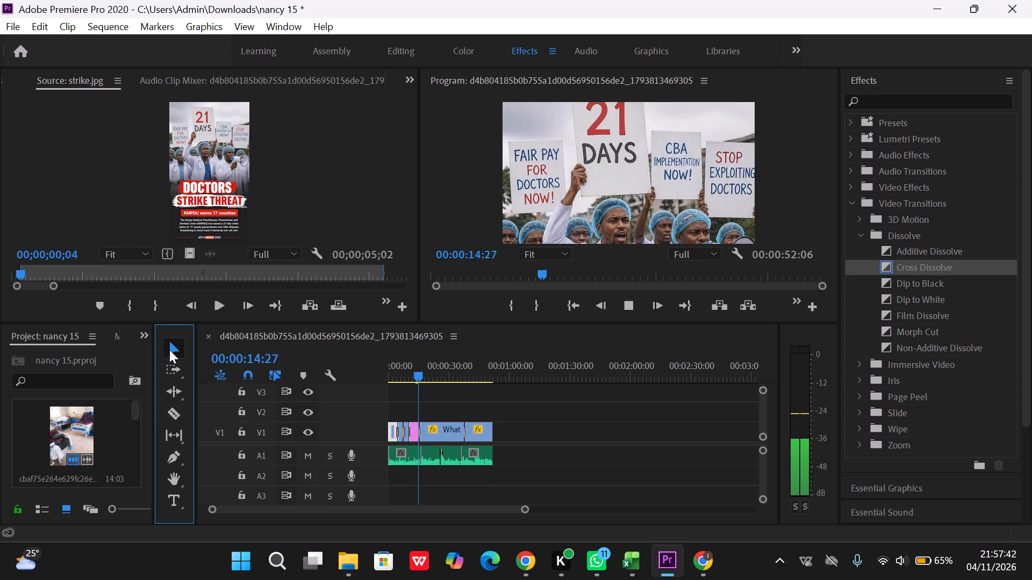
{"action": "triple_click", "coordinate": [483, 432]}
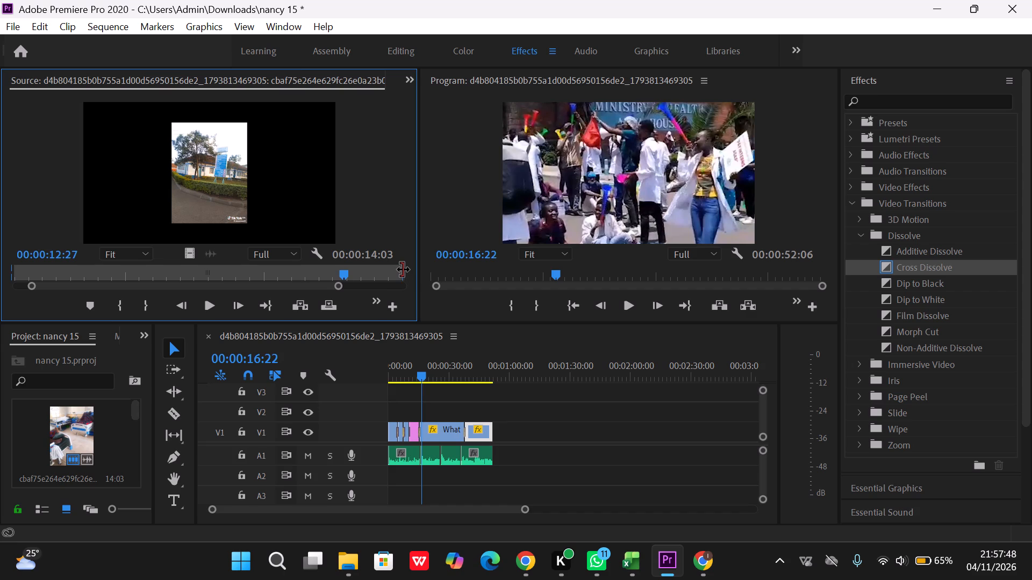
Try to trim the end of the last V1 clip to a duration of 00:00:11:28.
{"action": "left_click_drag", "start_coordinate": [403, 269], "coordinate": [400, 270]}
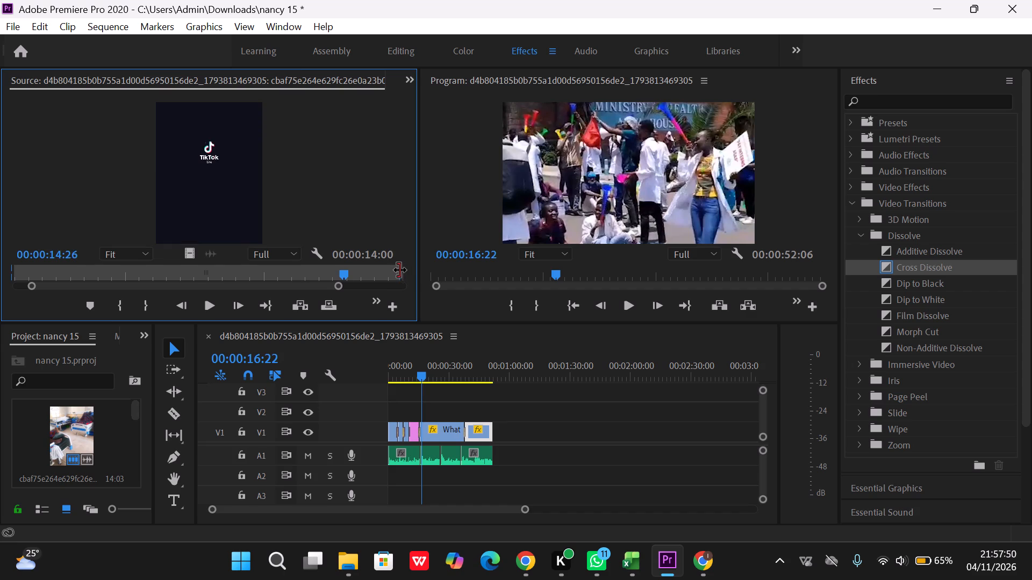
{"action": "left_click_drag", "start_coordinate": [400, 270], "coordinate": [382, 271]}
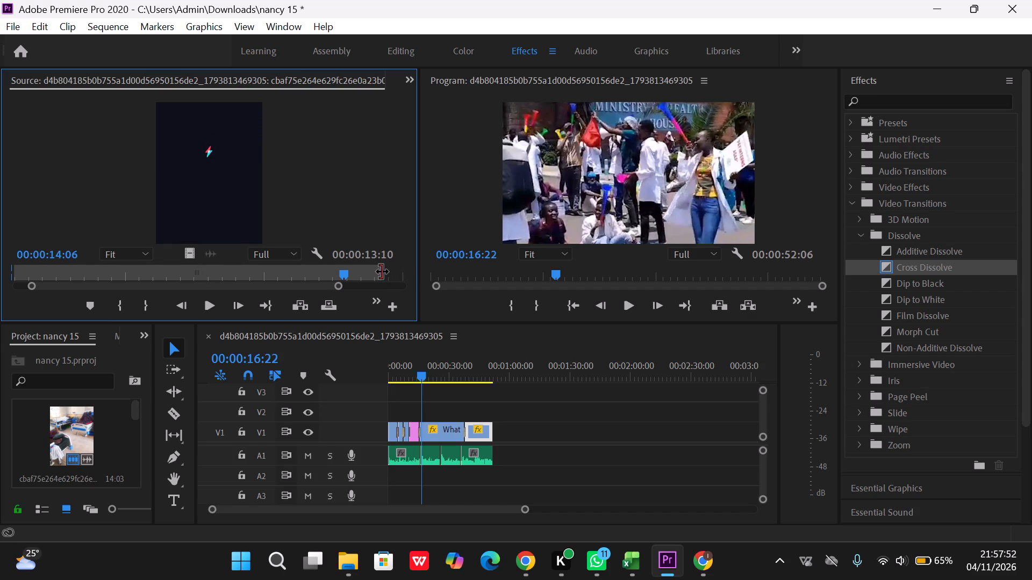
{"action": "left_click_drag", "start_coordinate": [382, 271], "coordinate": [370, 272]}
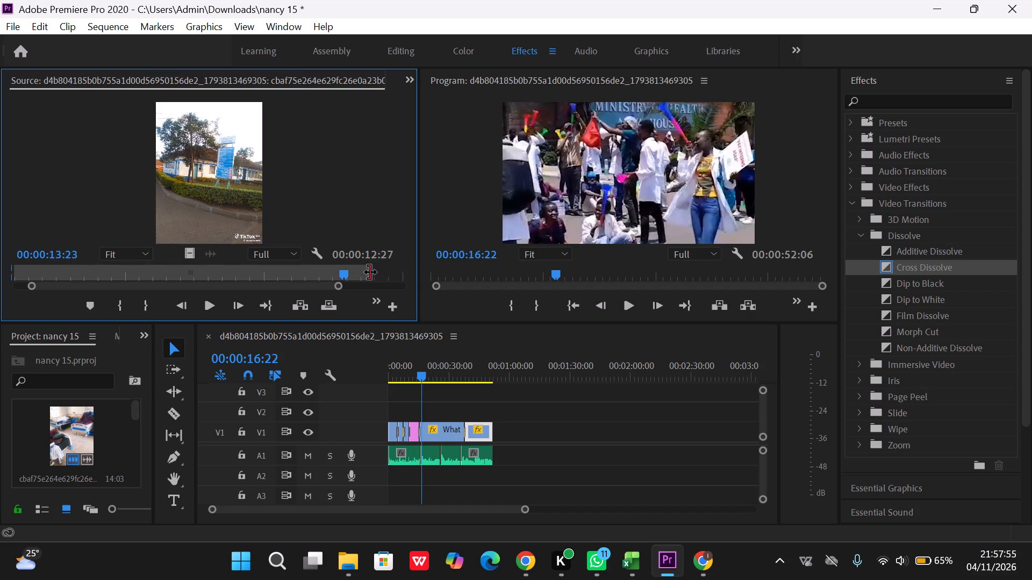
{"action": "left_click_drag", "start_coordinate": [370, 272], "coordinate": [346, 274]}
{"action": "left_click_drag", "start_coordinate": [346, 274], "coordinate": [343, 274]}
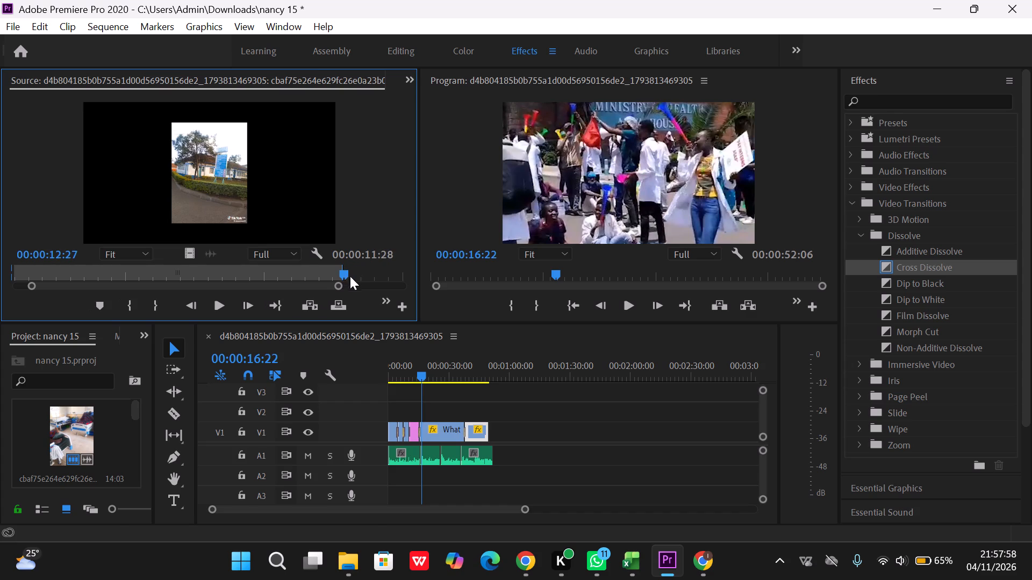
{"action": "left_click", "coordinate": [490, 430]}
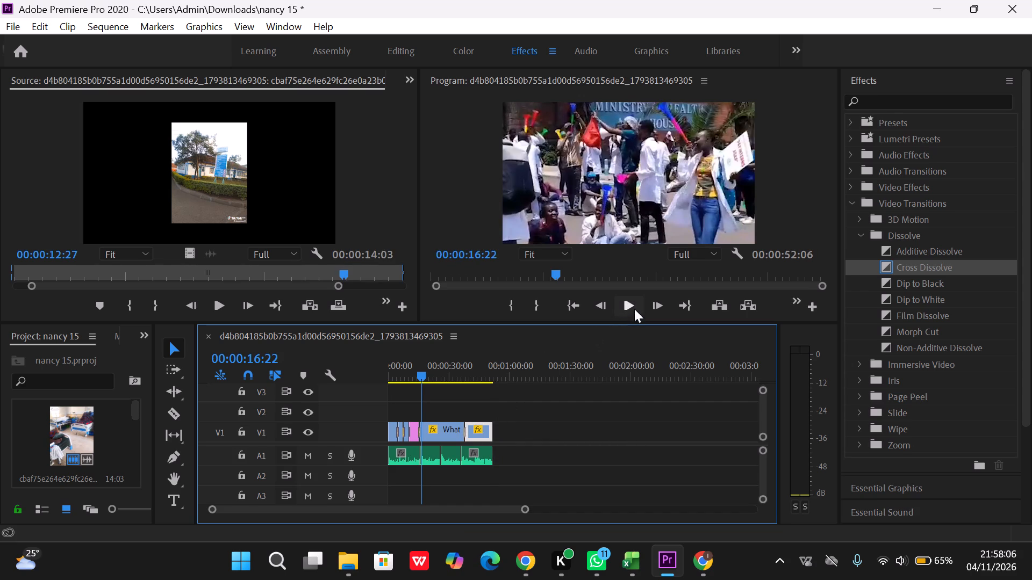
Trim the end of the last V1 clip to a duration of 00:00:12:02 by moving its source Out point.
{"action": "left_click", "coordinate": [420, 375]}
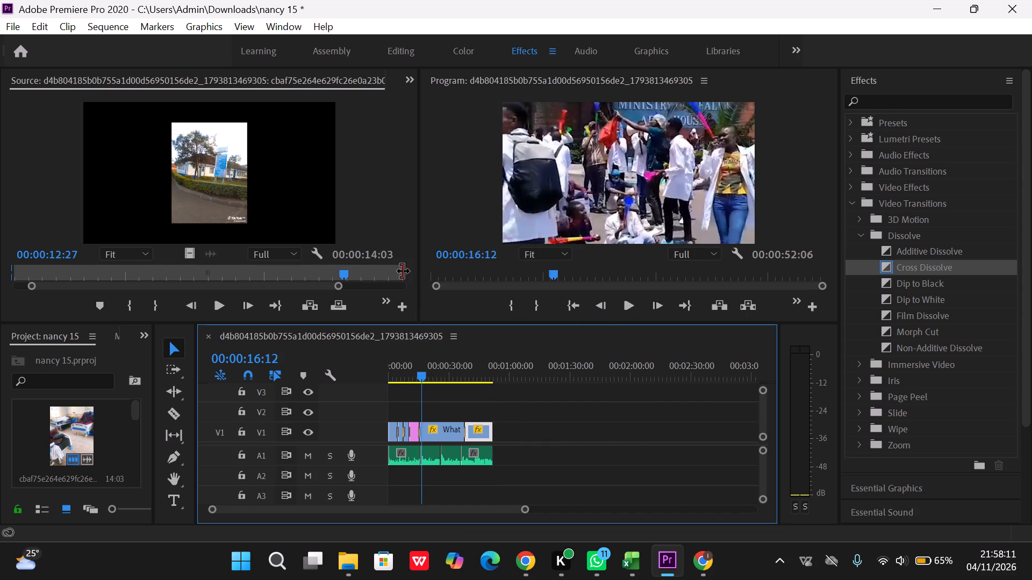
{"action": "left_click_drag", "start_coordinate": [402, 271], "coordinate": [346, 275]}
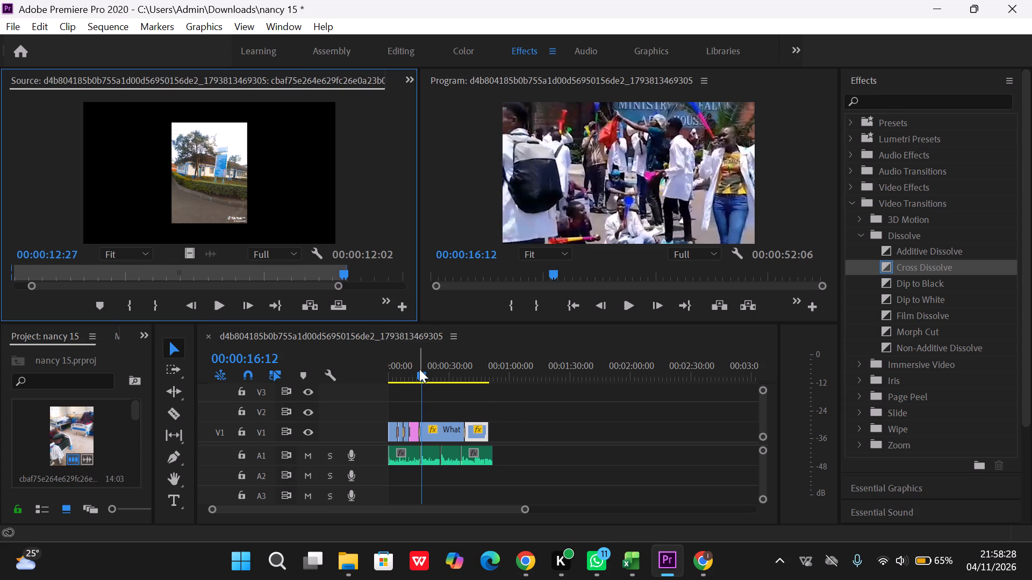
Play the last seconds of the sequence from about 00:00:46:24 to check the trimmed ending.
{"action": "left_click_drag", "start_coordinate": [419, 369], "coordinate": [486, 375]}
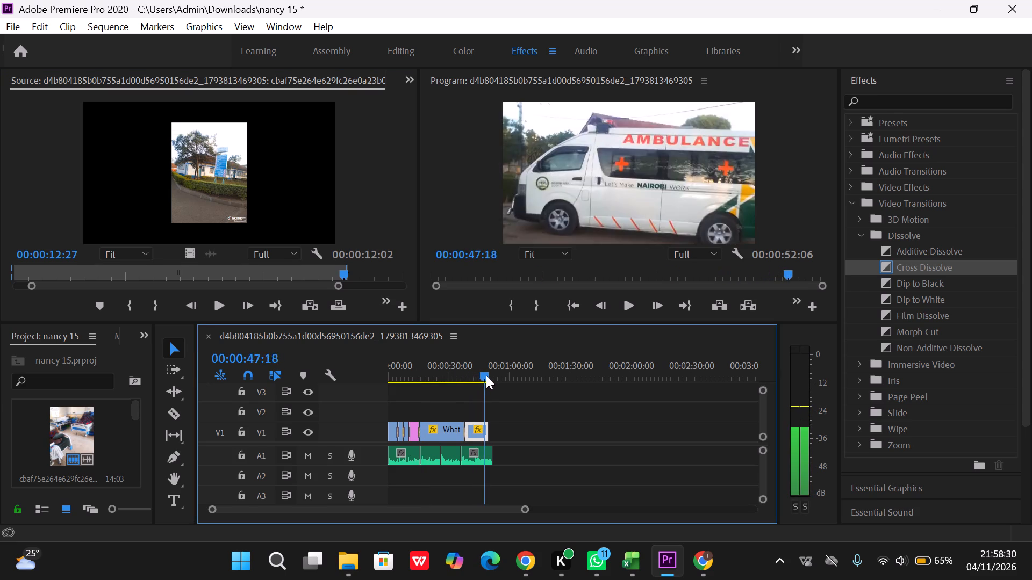
{"action": "left_click_drag", "start_coordinate": [486, 375], "coordinate": [486, 372]}
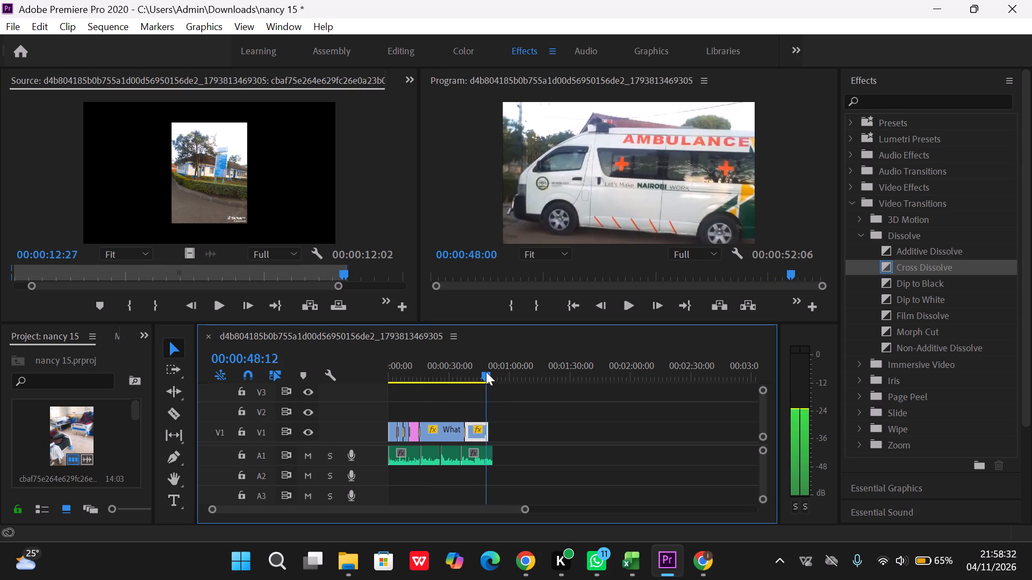
{"action": "left_click_drag", "start_coordinate": [486, 372], "coordinate": [484, 371]}
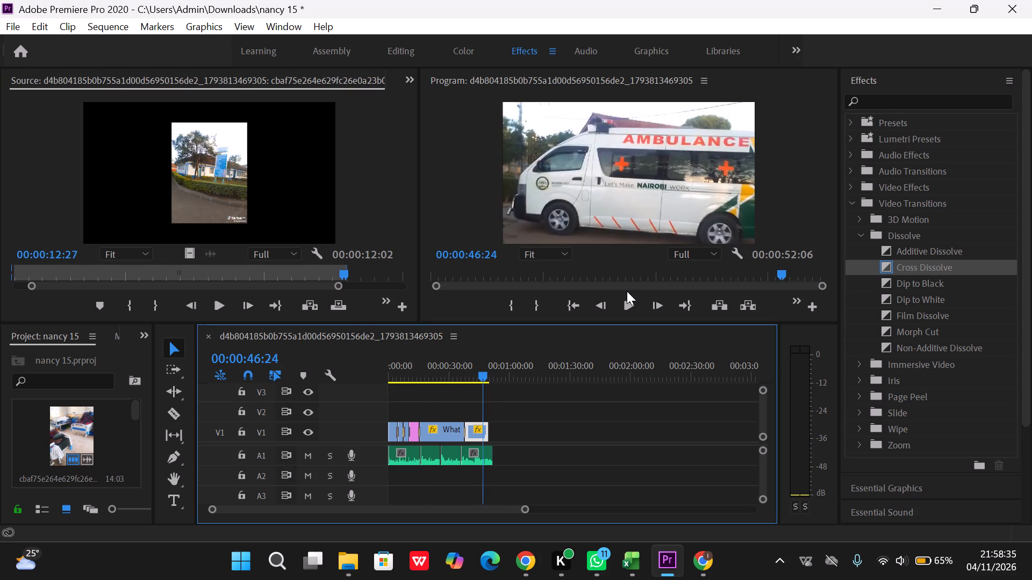
{"action": "left_click", "coordinate": [630, 303]}
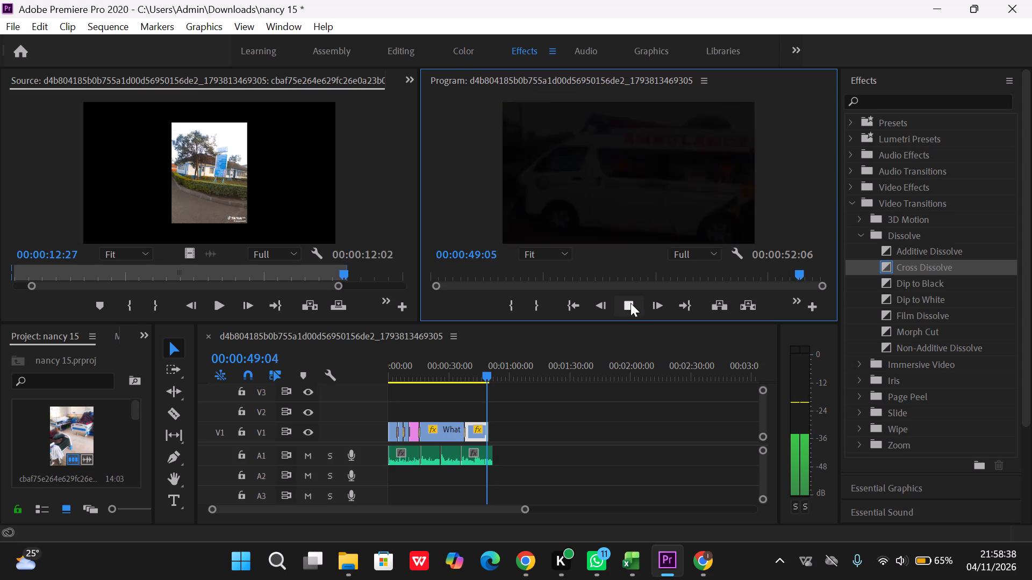
{"action": "left_click", "coordinate": [630, 303]}
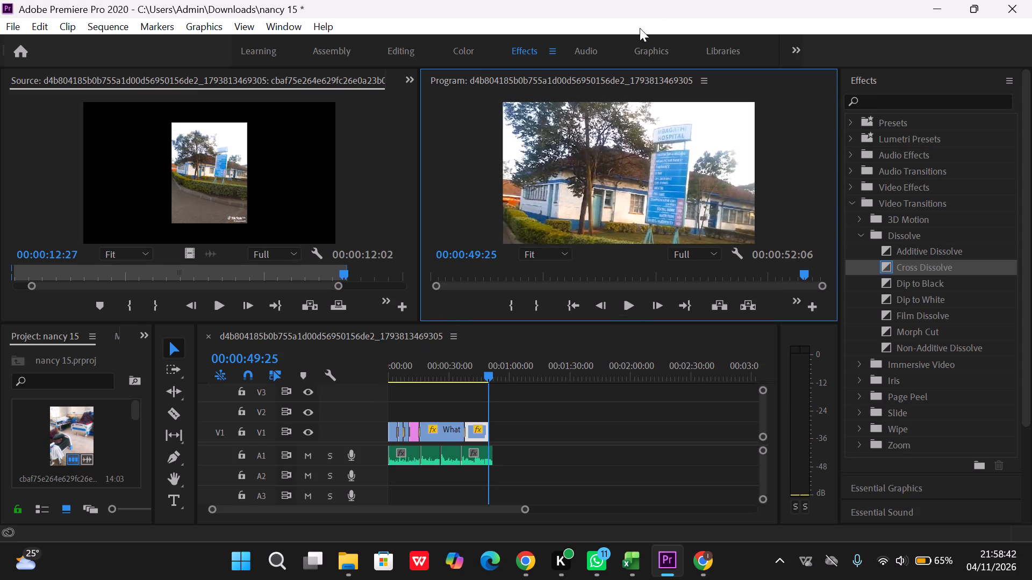
Switch to the Graphics workspace.
{"action": "double_click", "coordinate": [657, 56]}
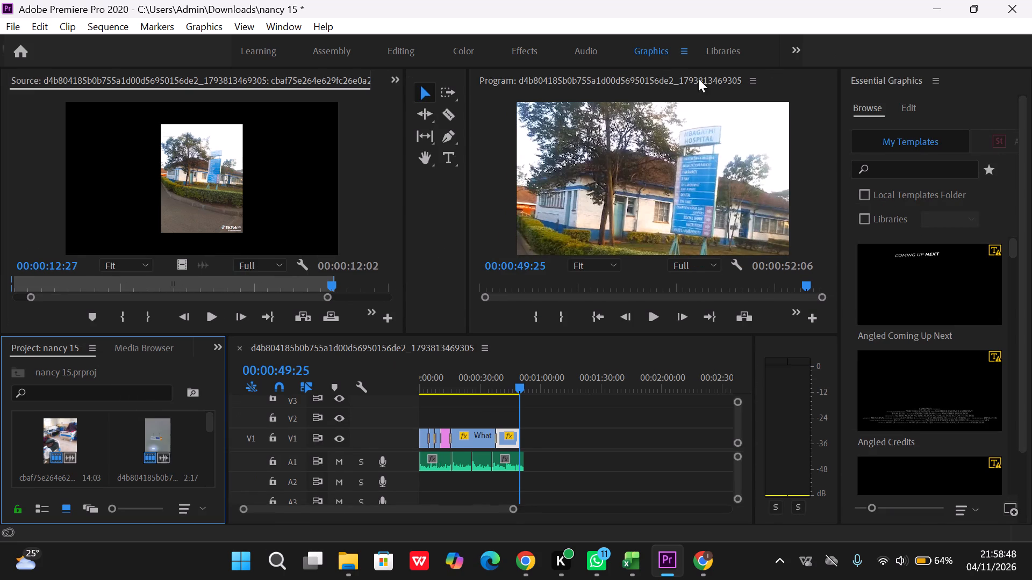
Place a new text layer over the hospital shot at 00:00:49:25 and scale it to about 194%.
{"action": "double_click", "coordinate": [451, 164]}
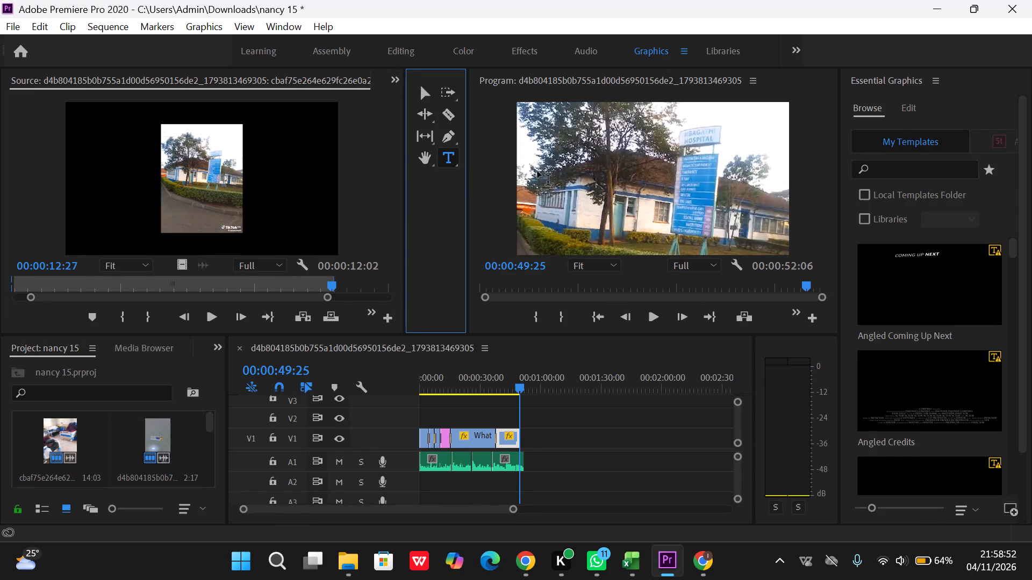
{"action": "left_click", "coordinate": [530, 157]}
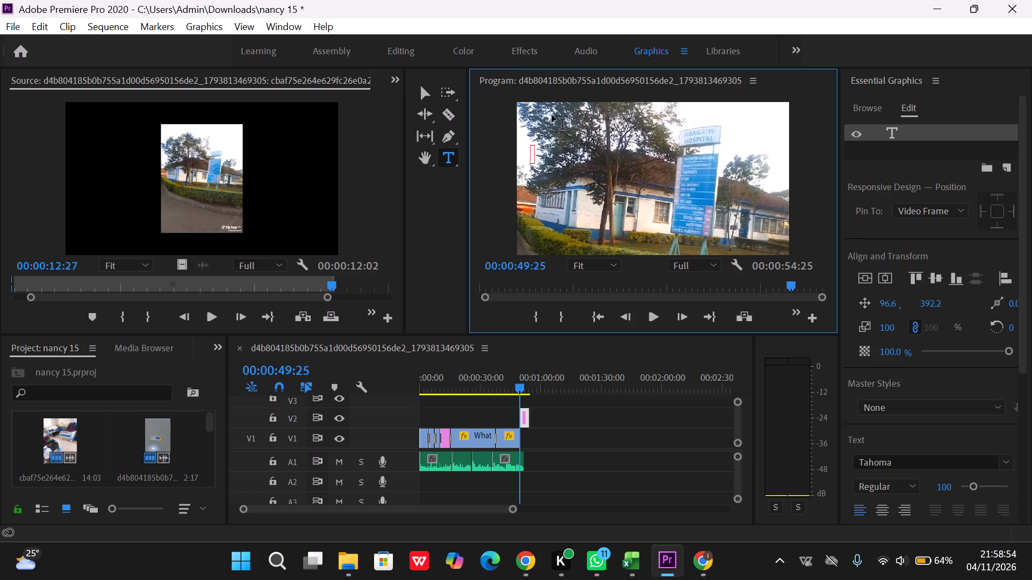
{"action": "left_click", "coordinate": [427, 89]}
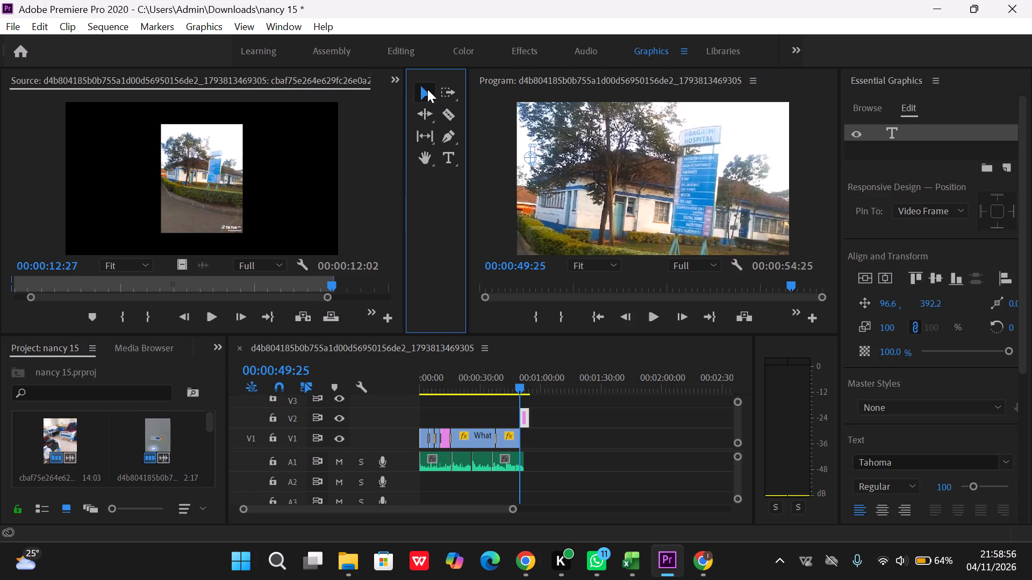
{"action": "left_click_drag", "start_coordinate": [533, 144], "coordinate": [534, 127]}
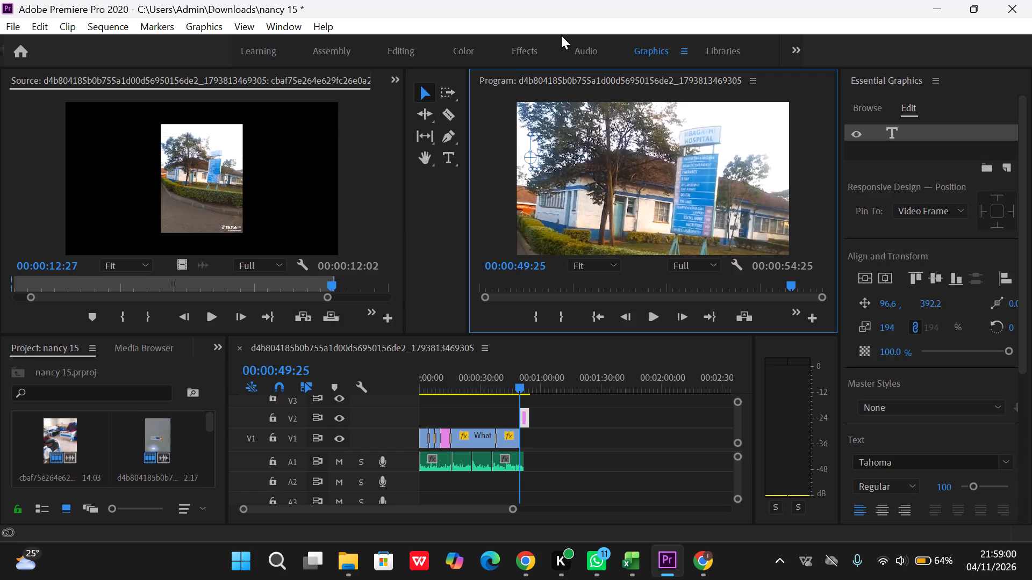
Enter RealtalkwithNancy as the text of the new text layer.
{"action": "key", "text": "r"}
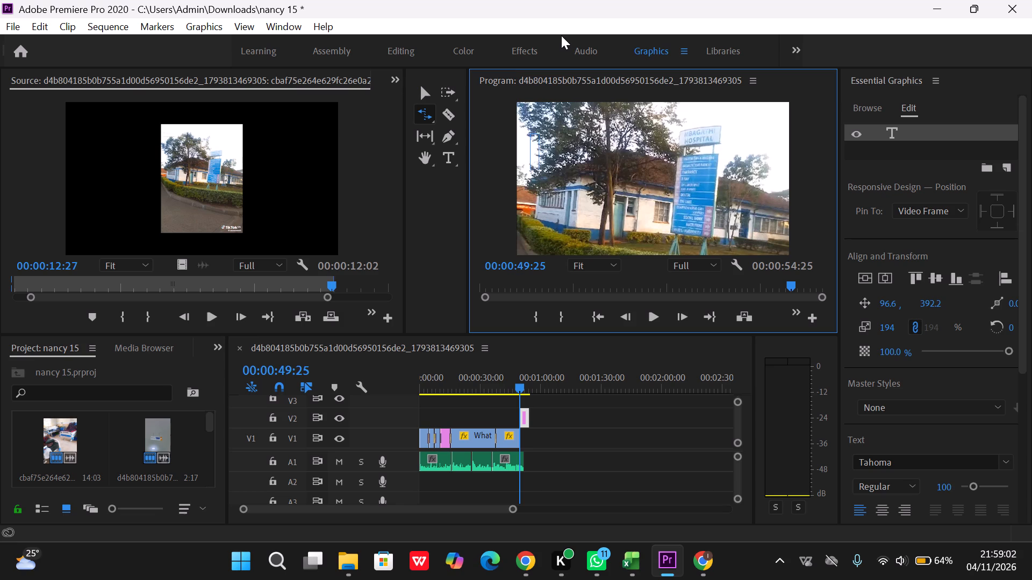
{"action": "left_click", "coordinate": [449, 157]}
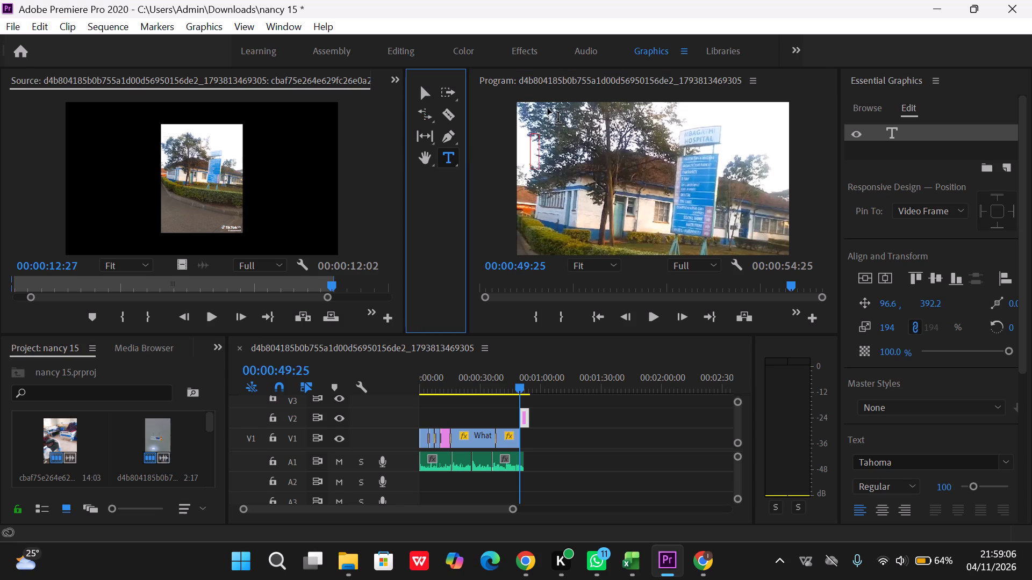
{"action": "key", "text": "r"}
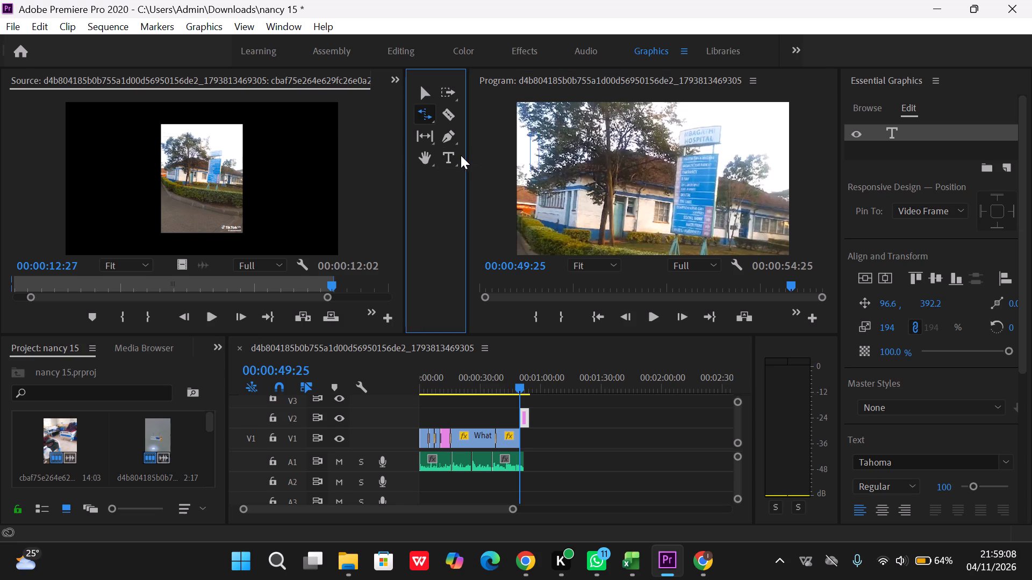
{"action": "left_click", "coordinate": [460, 155]}
{"action": "left_click", "coordinate": [451, 155]}
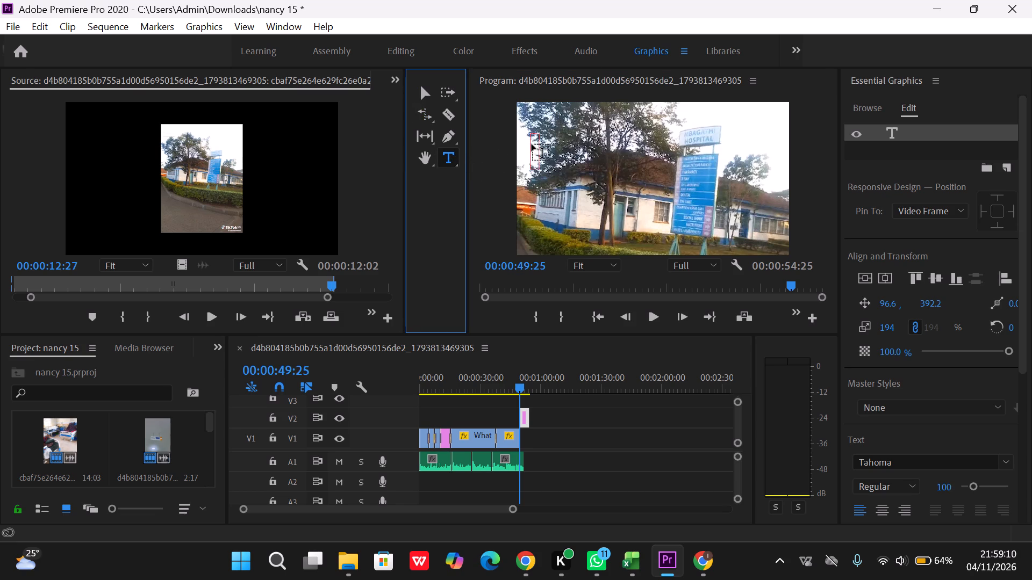
{"action": "left_click", "coordinate": [532, 144]}
{"action": "key", "text": "r"}
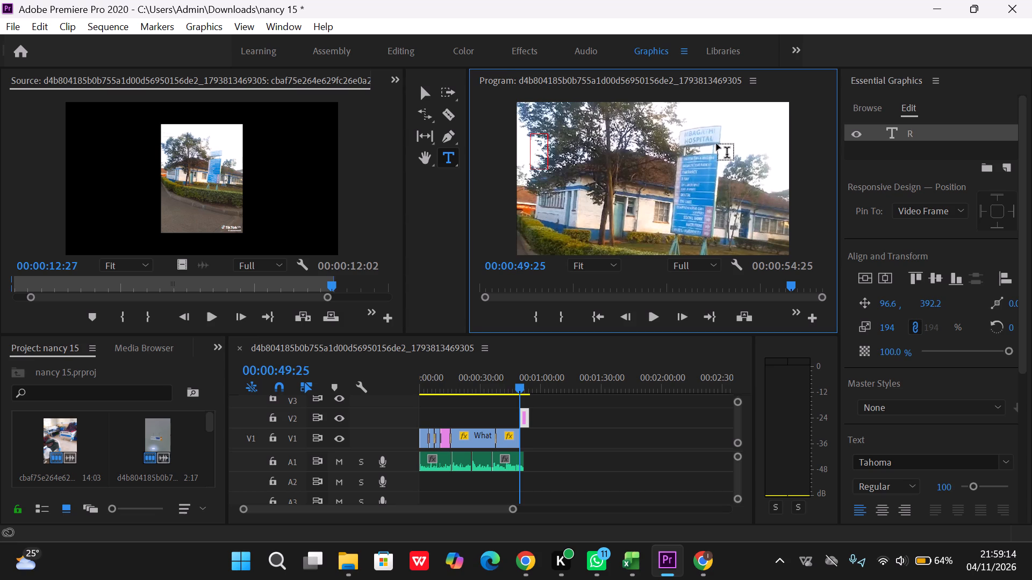
{"action": "type", "text": "ea"}
{"action": "key", "text": "l"}
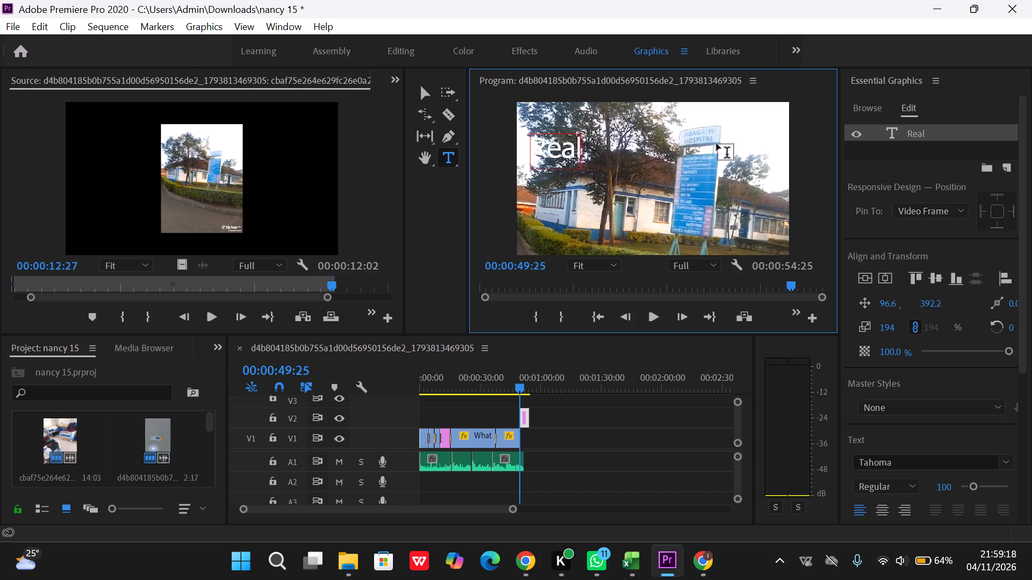
{"action": "type", "text": "ta"}
{"action": "type", "text": "lk"}
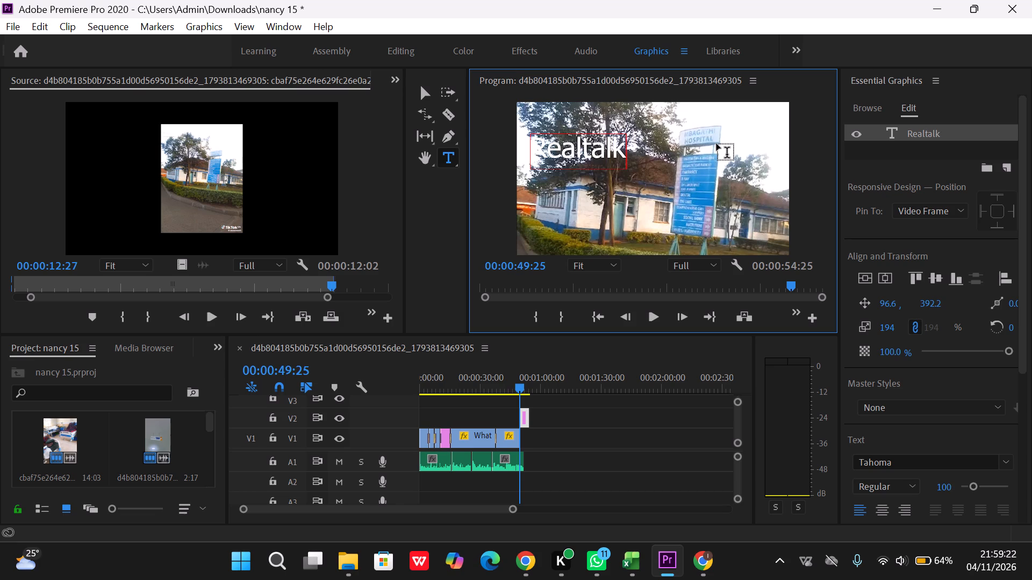
{"action": "key", "text": "space"}
{"action": "key", "text": "BackSpace"}
{"action": "type", "text": "with"}
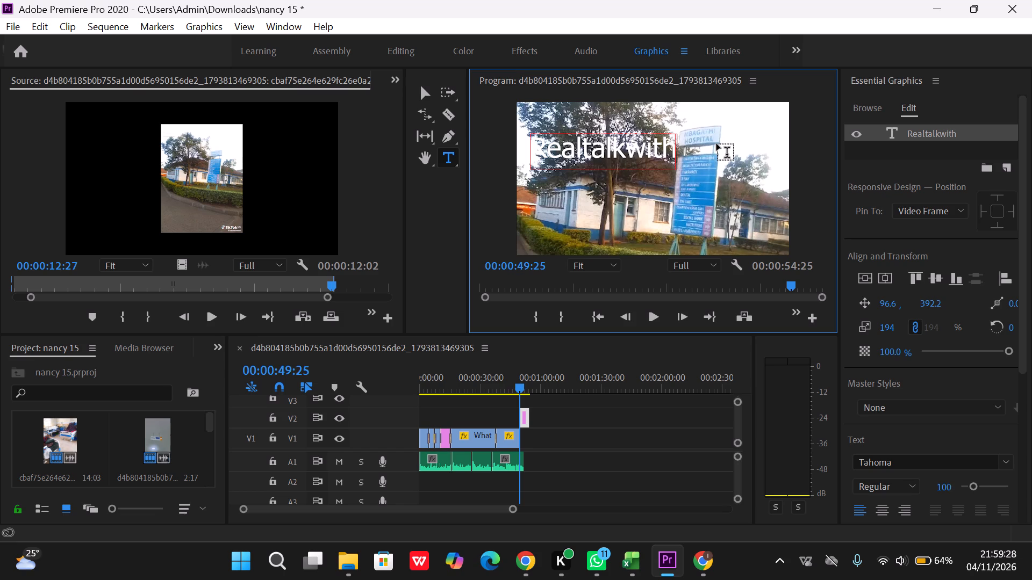
{"action": "type", "text": "an"}
{"action": "type", "text": "cy"}
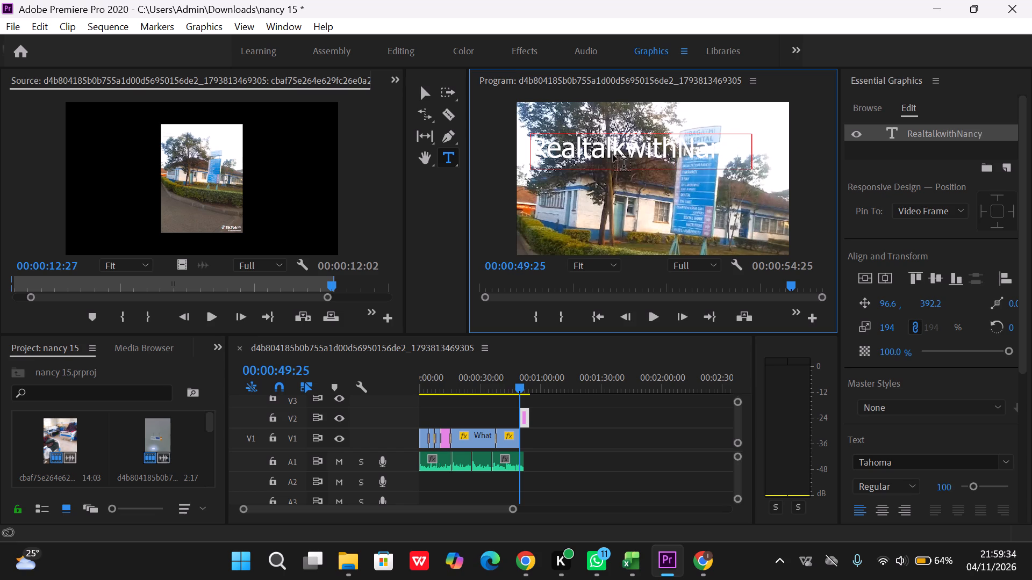
Move the RealtalkwithNancy text down the frame to a position of about 148, 648.
{"action": "left_click", "coordinate": [427, 93]}
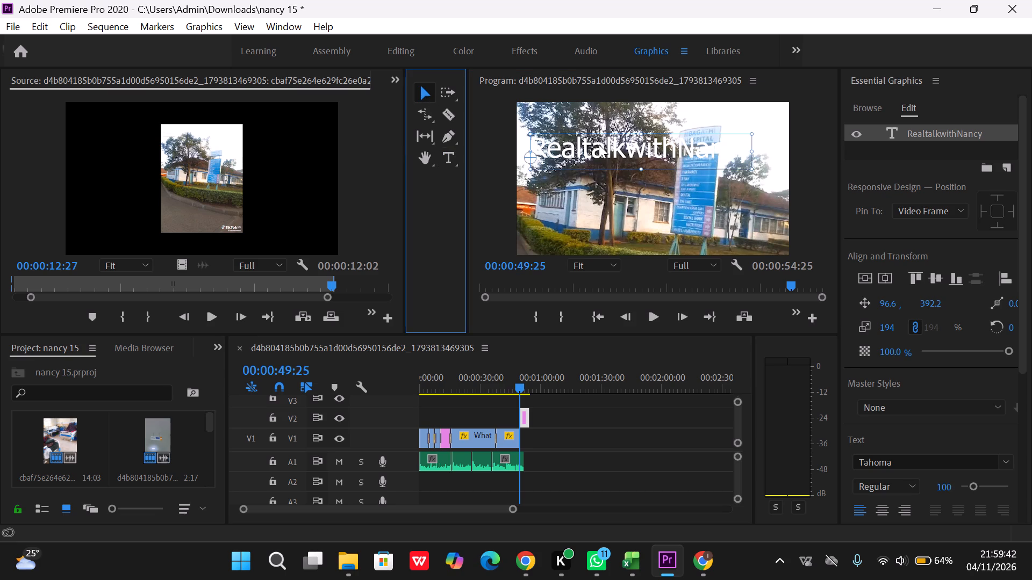
{"action": "left_click_drag", "start_coordinate": [599, 144], "coordinate": [606, 180]}
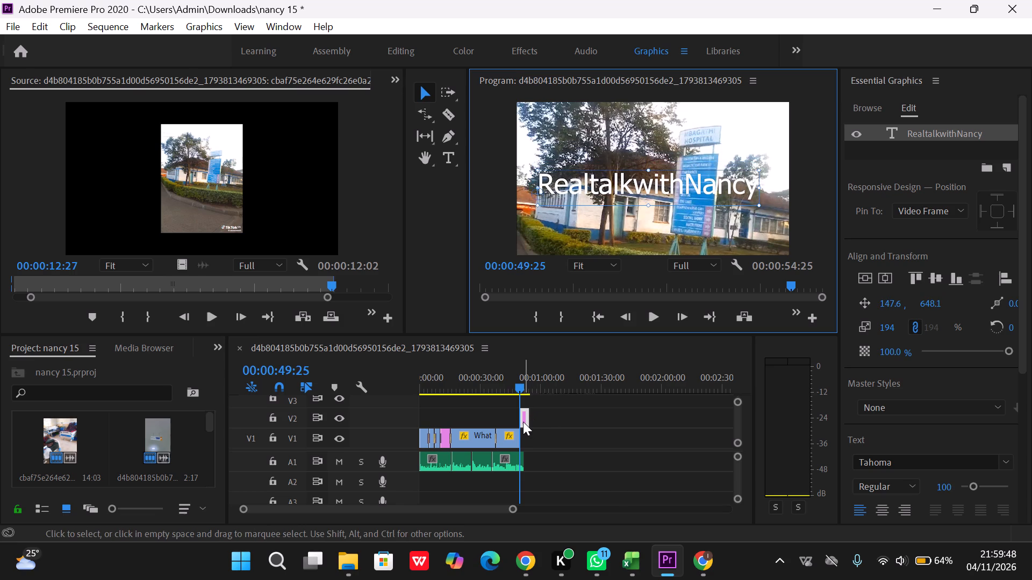
Shift the title clip on V2 earlier so that it starts at about 00:00:47:06, overlapping the last V1 clip.
{"action": "left_click_drag", "start_coordinate": [523, 422], "coordinate": [520, 421]}
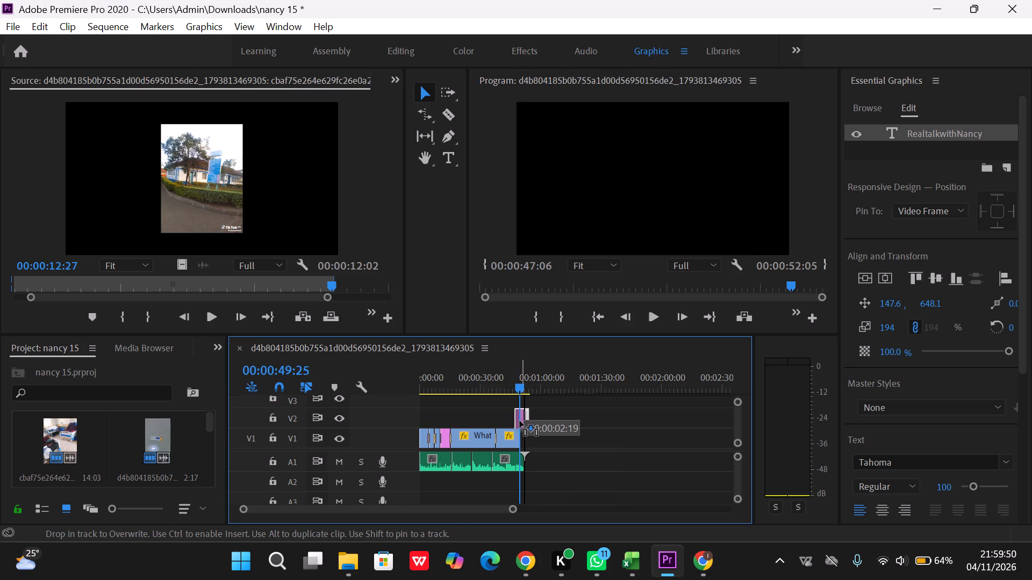
{"action": "left_click_drag", "start_coordinate": [520, 421], "coordinate": [518, 423]}
{"action": "left_click_drag", "start_coordinate": [521, 383], "coordinate": [521, 384]}
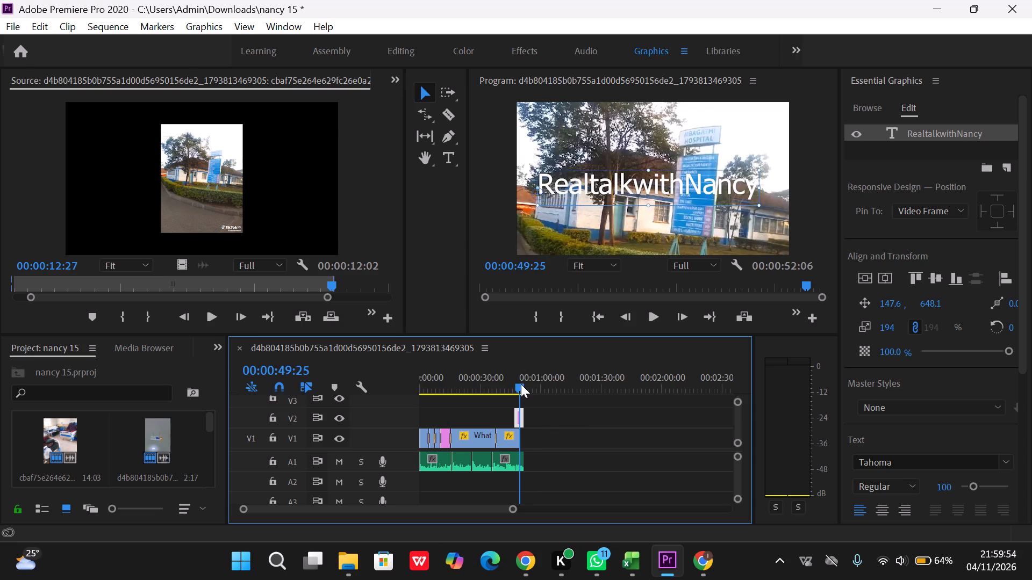
{"action": "left_click_drag", "start_coordinate": [521, 384], "coordinate": [478, 393]}
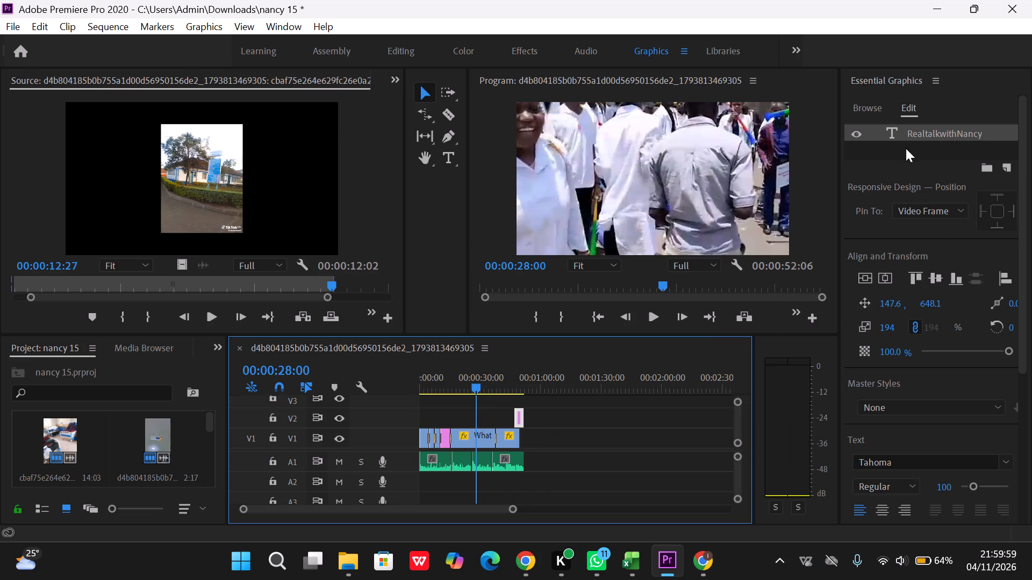
In the Effects workspace, apply the Cross Zoom transition to the start of the title clip on V2.
{"action": "left_click", "coordinate": [526, 50]}
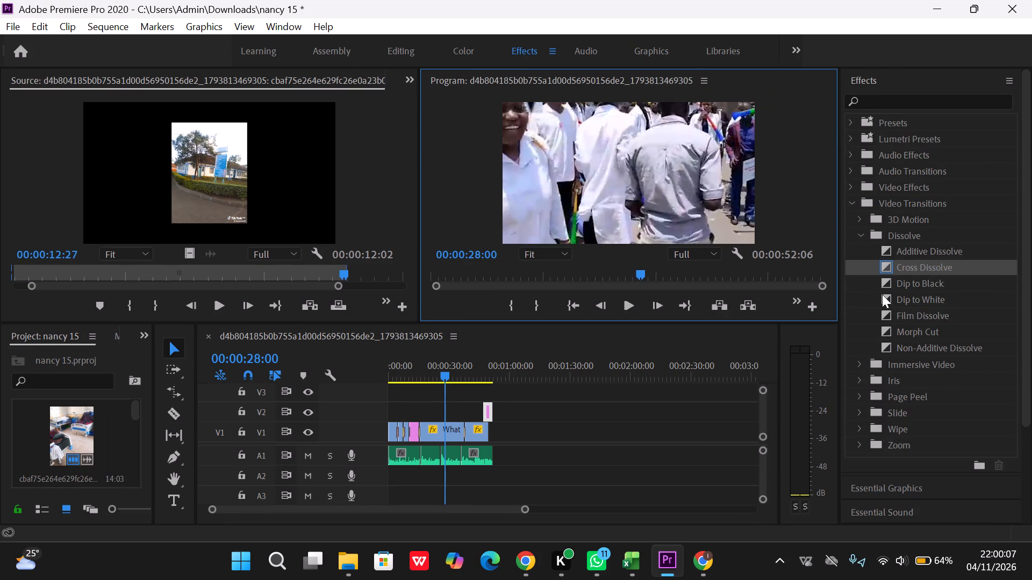
{"action": "triple_click", "coordinate": [860, 413]}
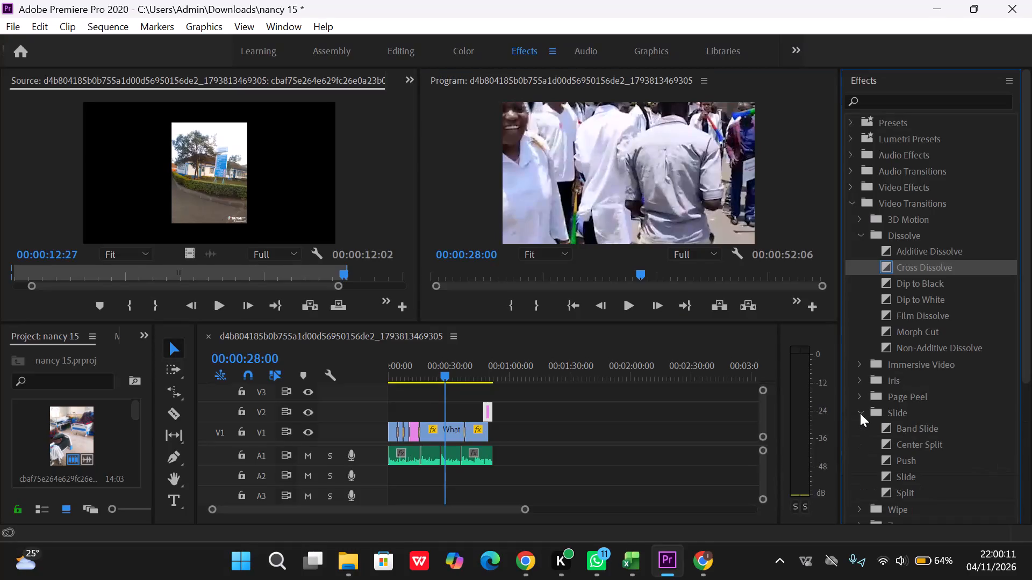
{"action": "scroll", "coordinate": [899, 477], "scroll_direction": "down", "scroll_amount": 1}
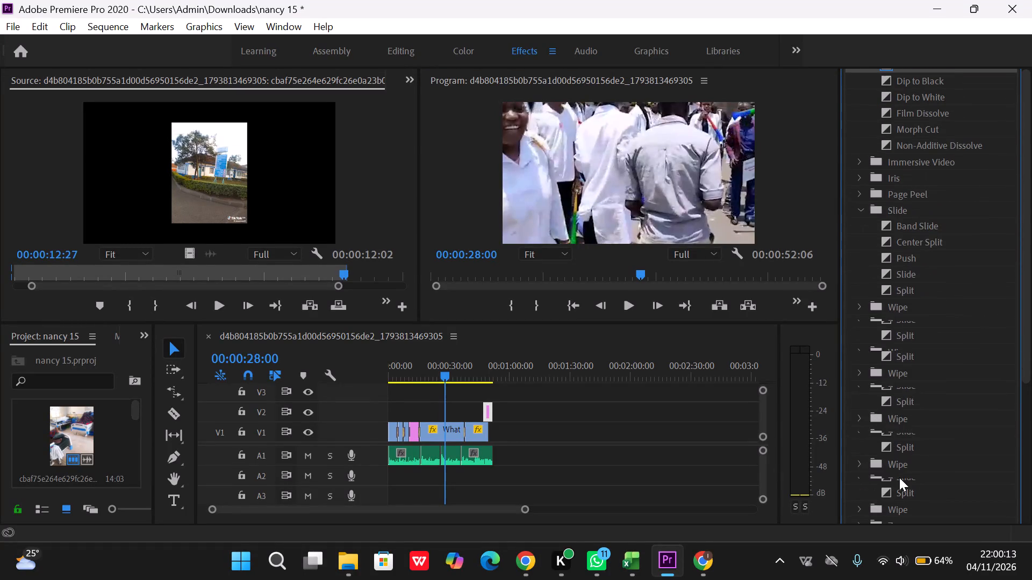
{"action": "double_click", "coordinate": [860, 322]}
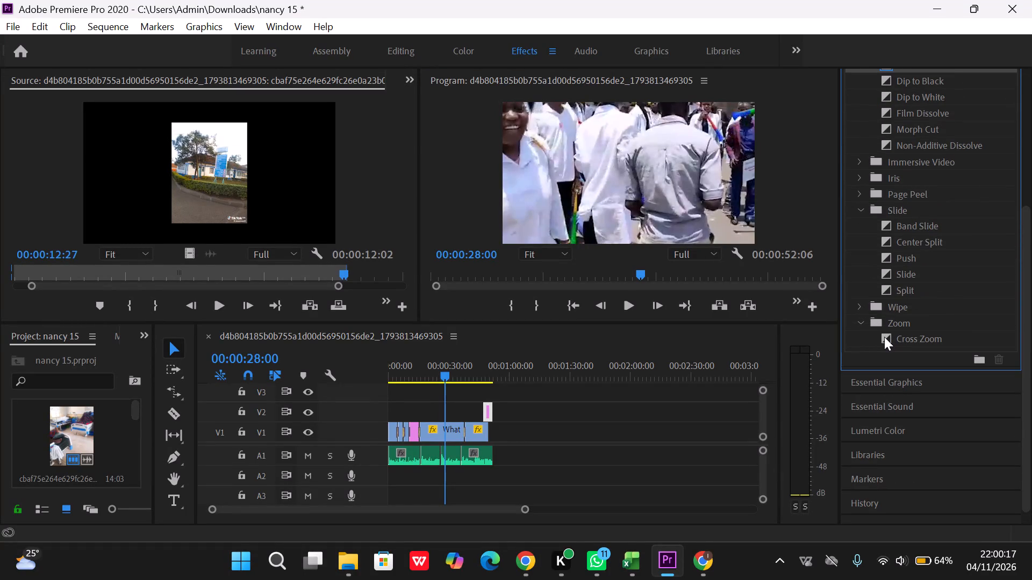
{"action": "double_click", "coordinate": [884, 337]}
{"action": "left_click_drag", "start_coordinate": [884, 337], "coordinate": [819, 358]}
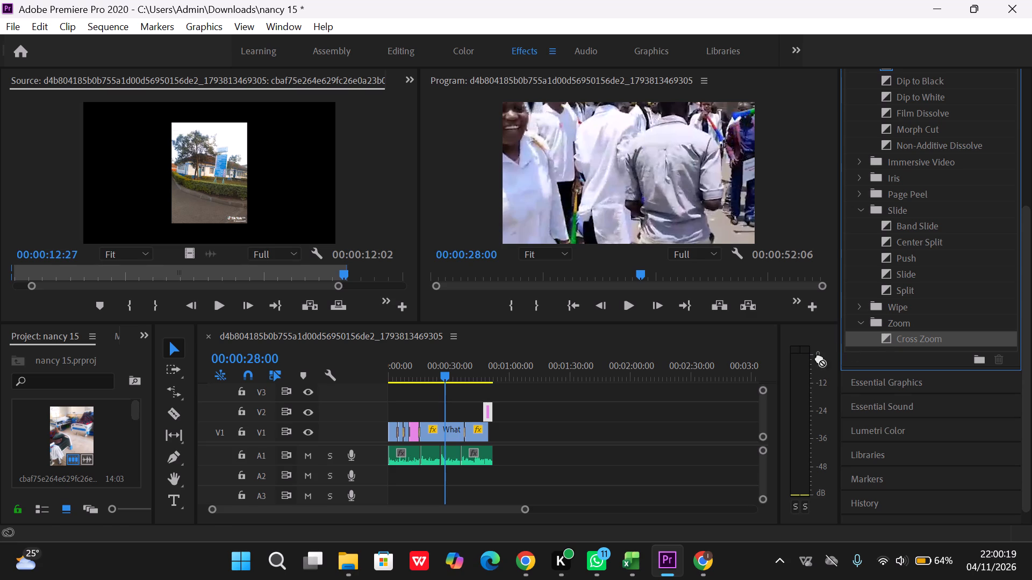
{"action": "left_click_drag", "start_coordinate": [819, 358], "coordinate": [483, 412]}
{"action": "left_click_drag", "start_coordinate": [885, 335], "coordinate": [492, 412]}
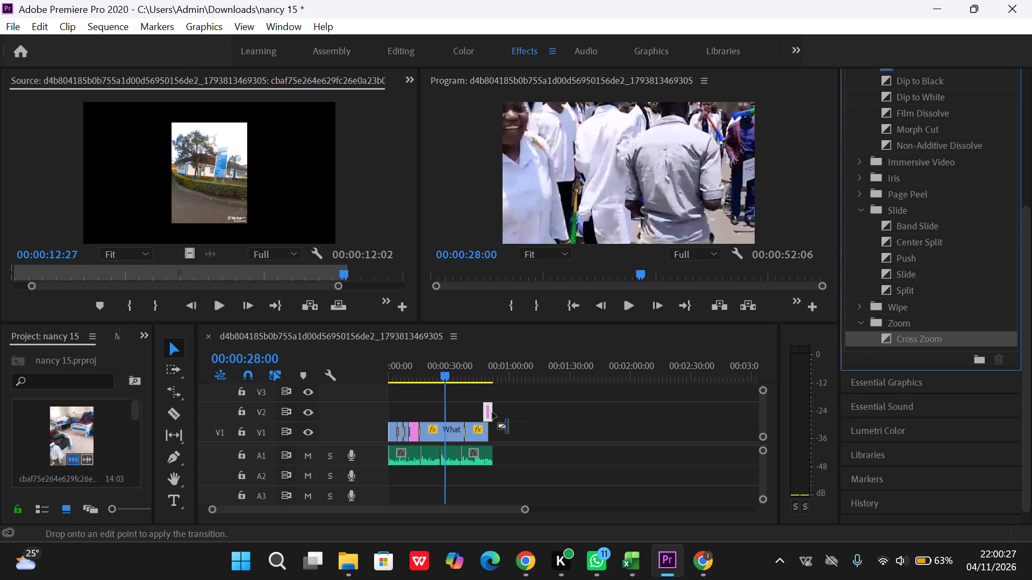
{"action": "left_click_drag", "start_coordinate": [492, 412], "coordinate": [483, 414]}
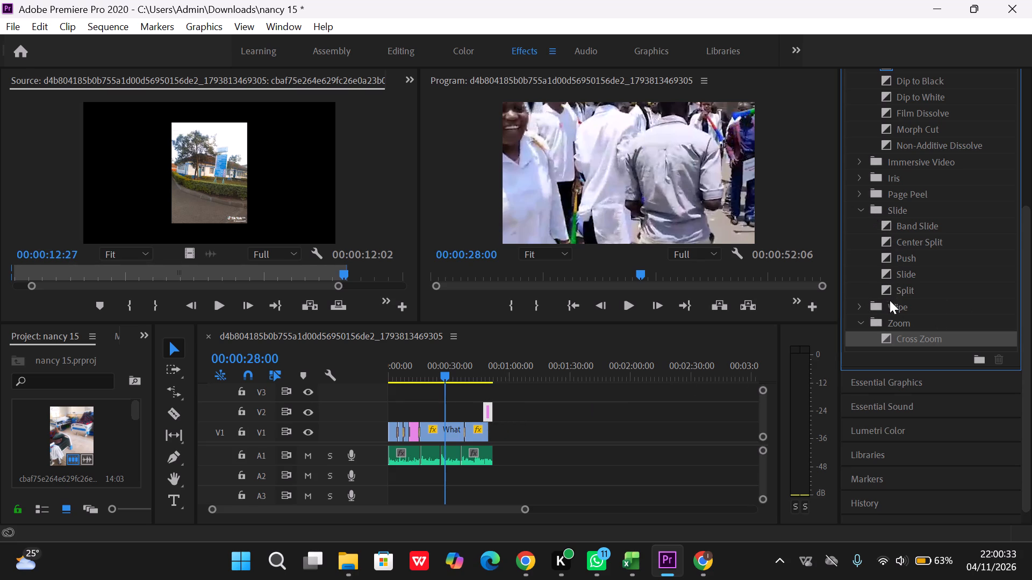
Apply the Band Wipe transition to the end of the title clip on V2.
{"action": "left_click", "coordinate": [860, 305]}
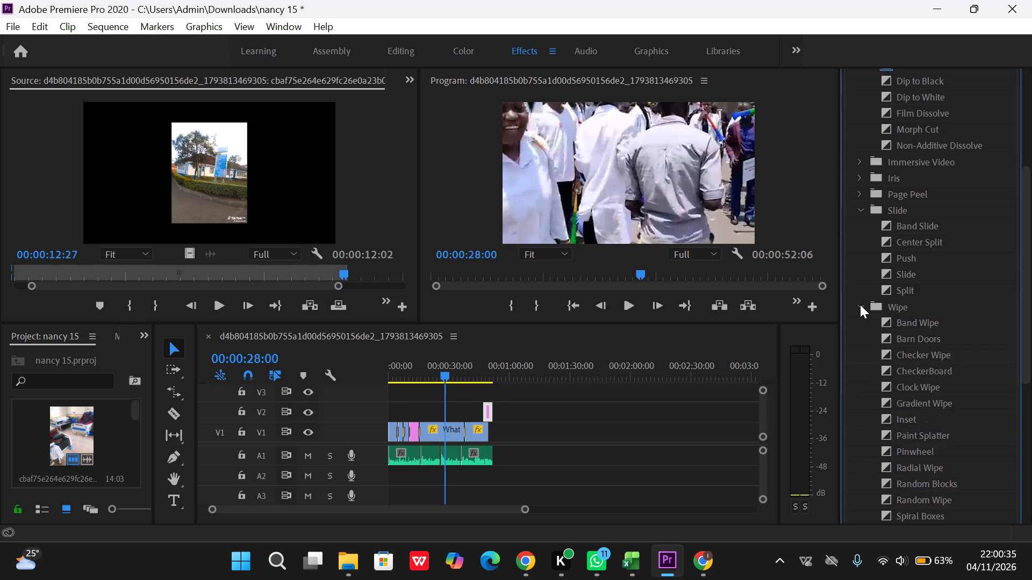
{"action": "left_click", "coordinate": [884, 320]}
{"action": "left_click_drag", "start_coordinate": [884, 320], "coordinate": [563, 393]}
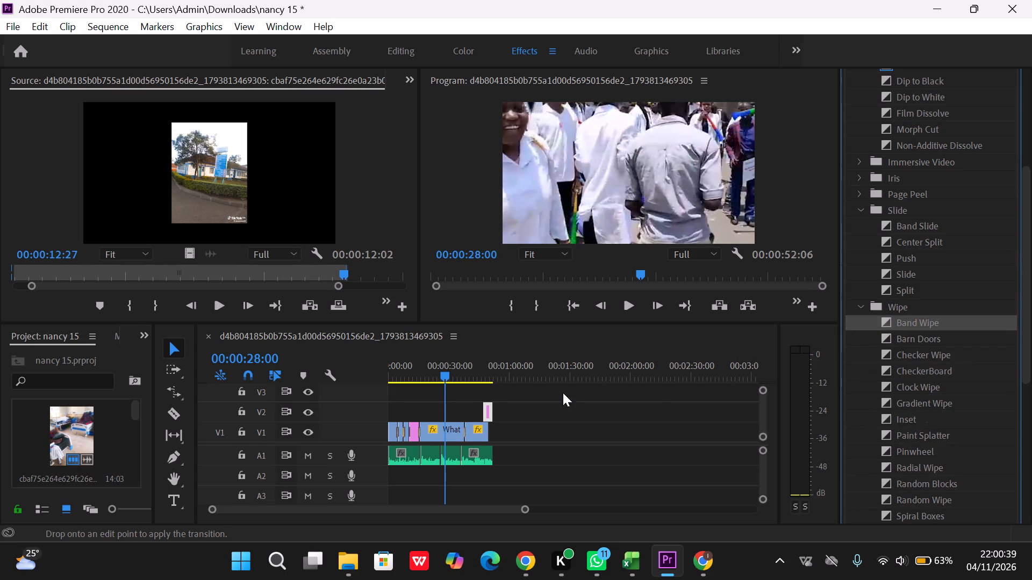
{"action": "left_click_drag", "start_coordinate": [563, 393], "coordinate": [493, 412]}
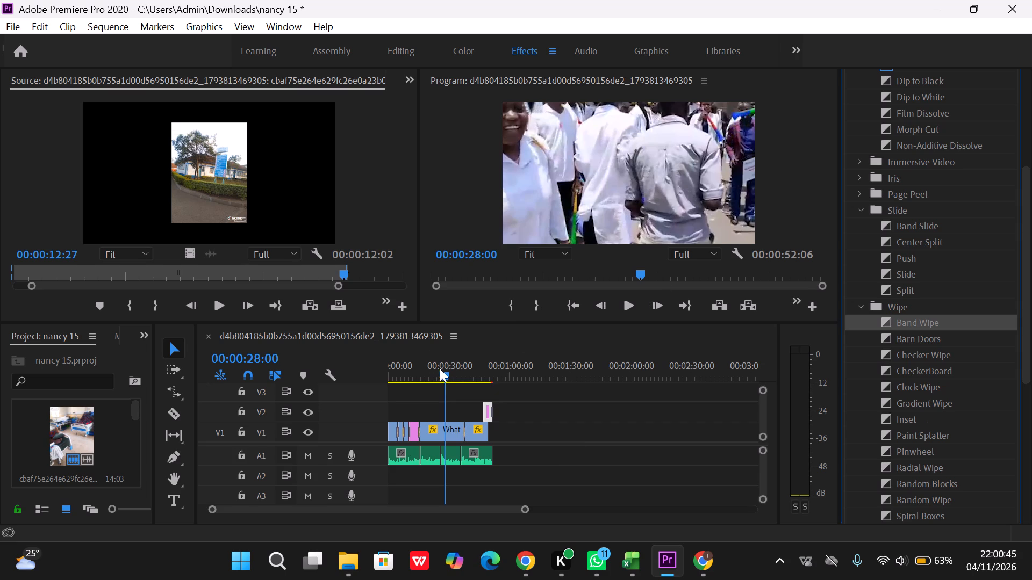
Play the whole sequence from the beginning to review the edit with its title and transitions.
{"action": "left_click_drag", "start_coordinate": [442, 372], "coordinate": [354, 368]}
{"action": "left_click", "coordinate": [630, 302]}
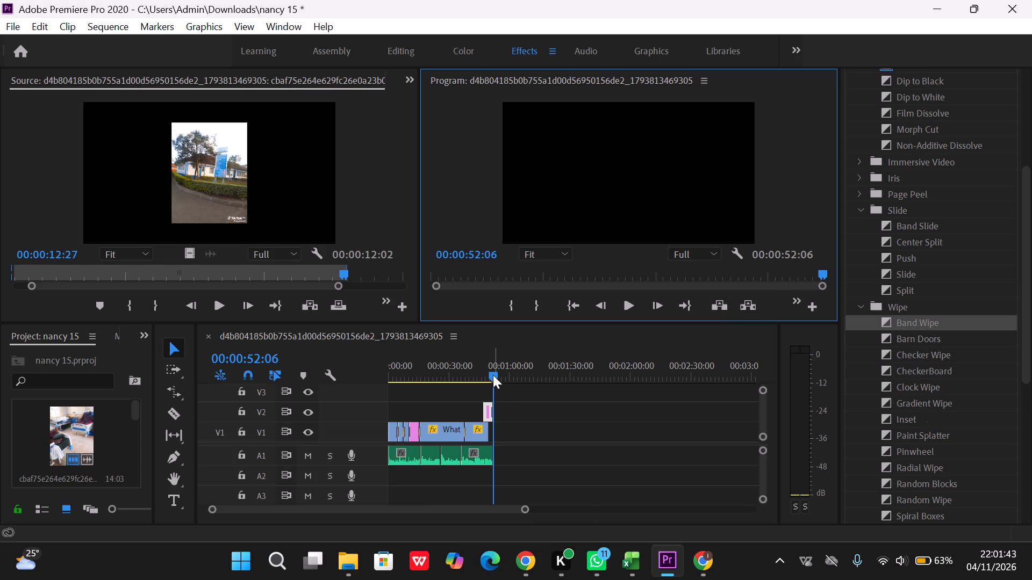
Return the playhead to the start of the sequence and open the media export settings for it.
{"action": "left_click_drag", "start_coordinate": [492, 375], "coordinate": [371, 375]}
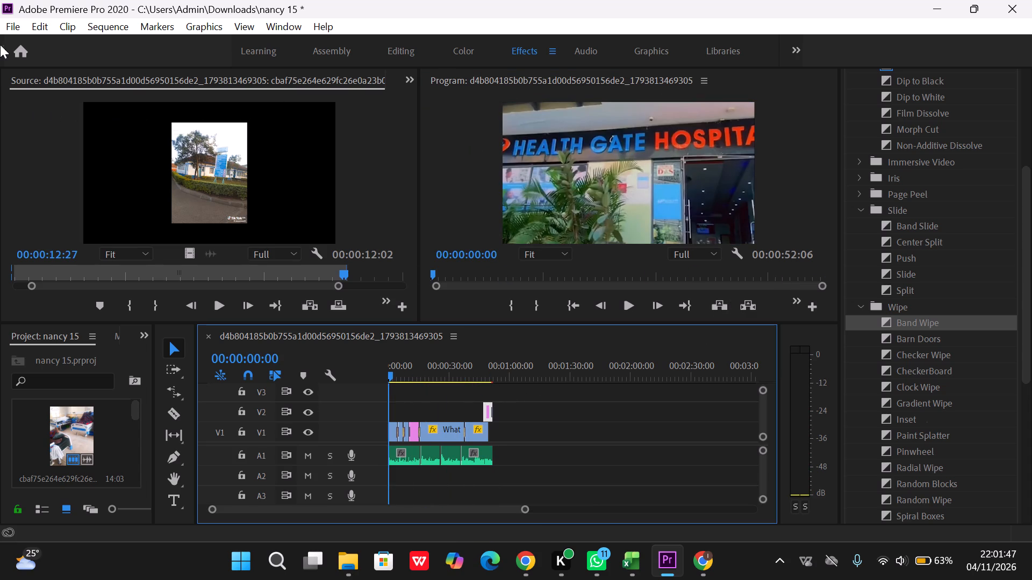
{"action": "left_click", "coordinate": [12, 26]}
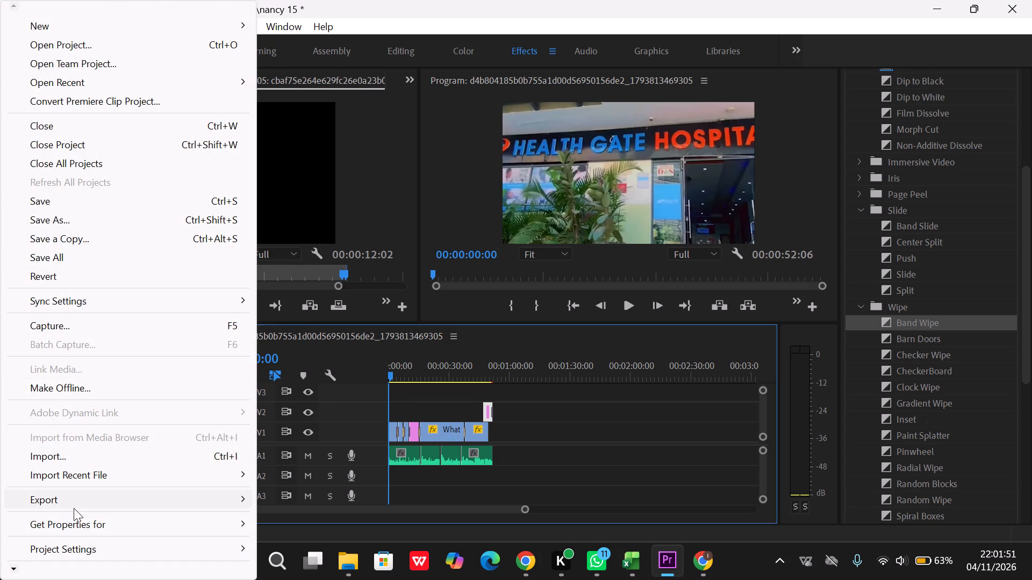
{"action": "left_click", "coordinate": [78, 504]}
{"action": "left_click", "coordinate": [130, 498]}
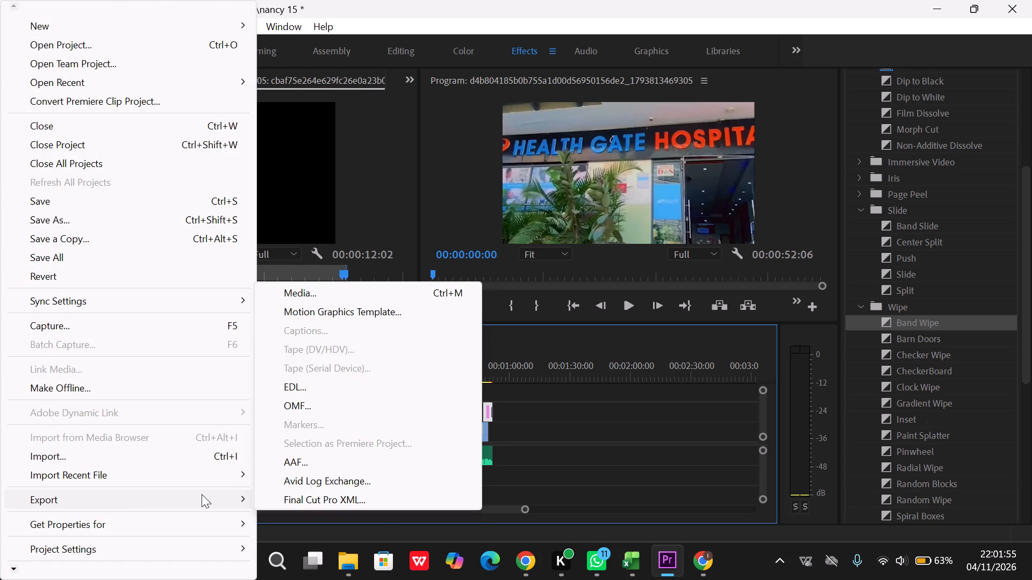
{"action": "left_click", "coordinate": [293, 291]}
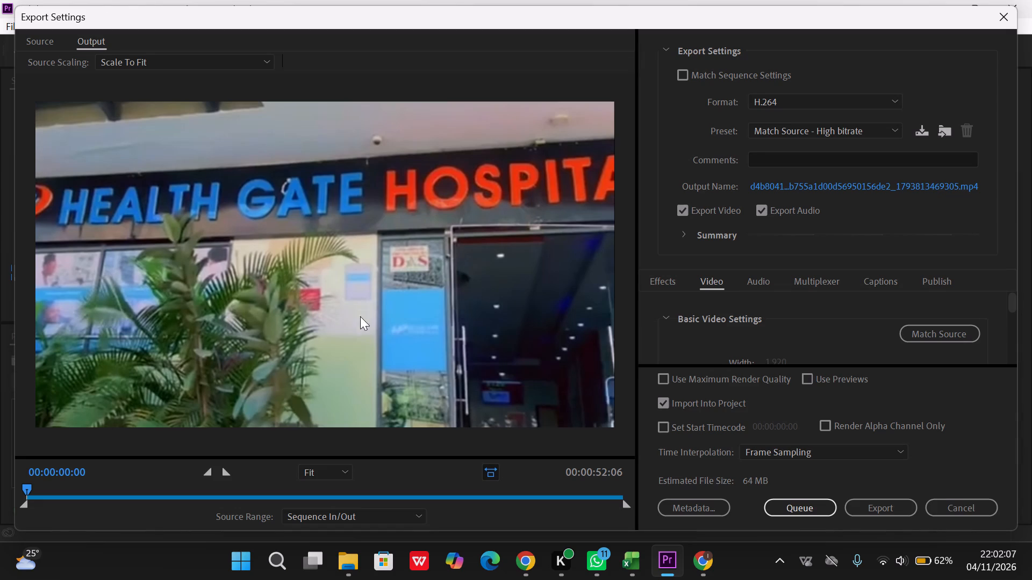
Set the export's output file name to DOCTORS STRIKE.mp4, saved in the Downloads folder.
{"action": "left_click", "coordinate": [800, 186]}
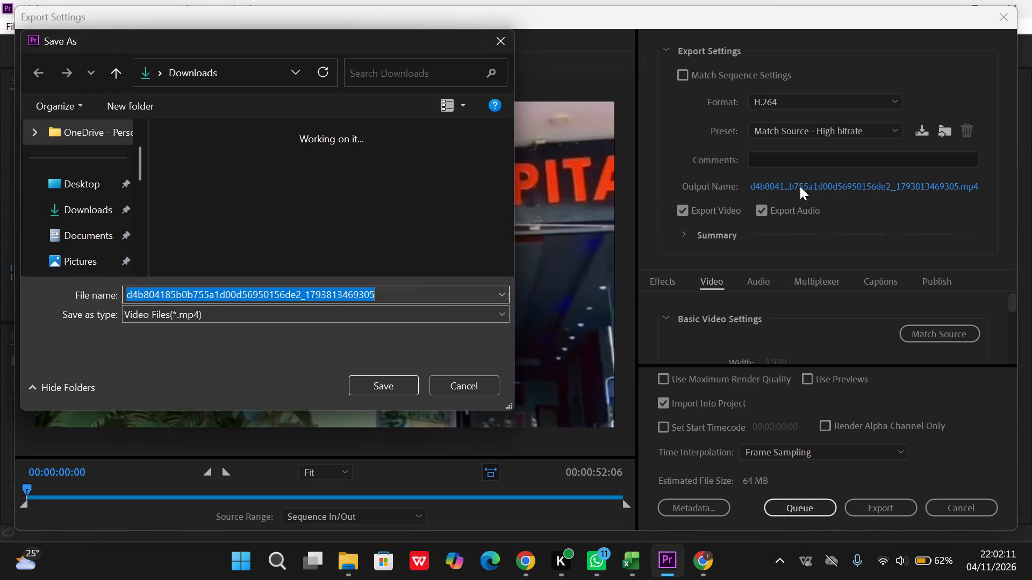
{"action": "key", "text": "BackSpace"}
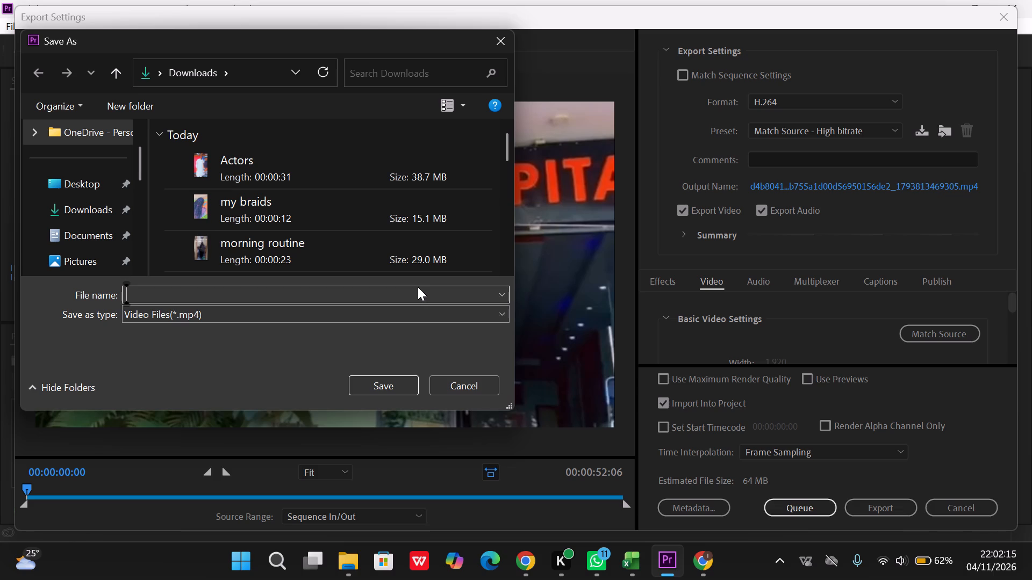
{"action": "key", "text": "d"}
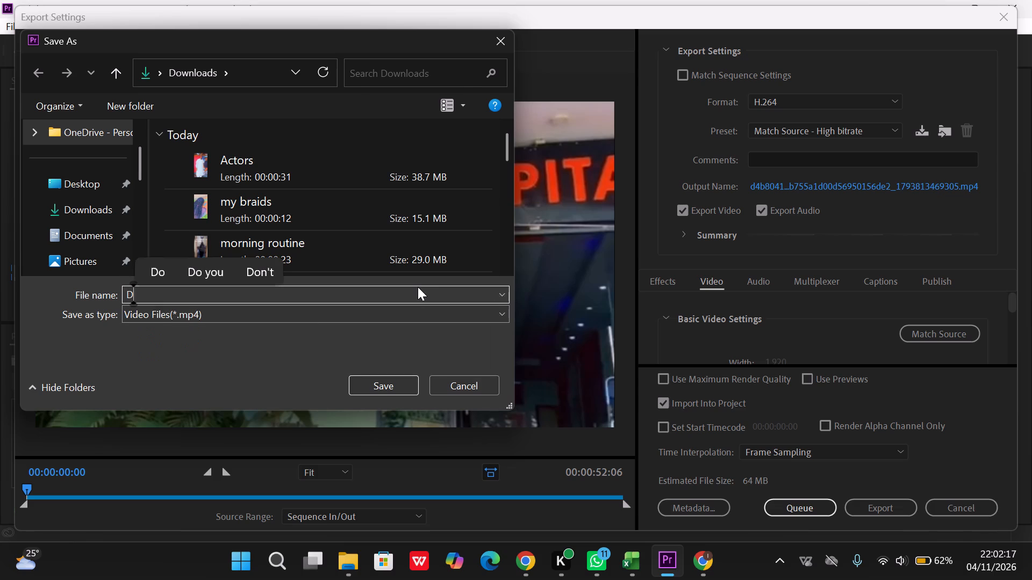
{"action": "type", "text": "OCTORS STRIKE"}
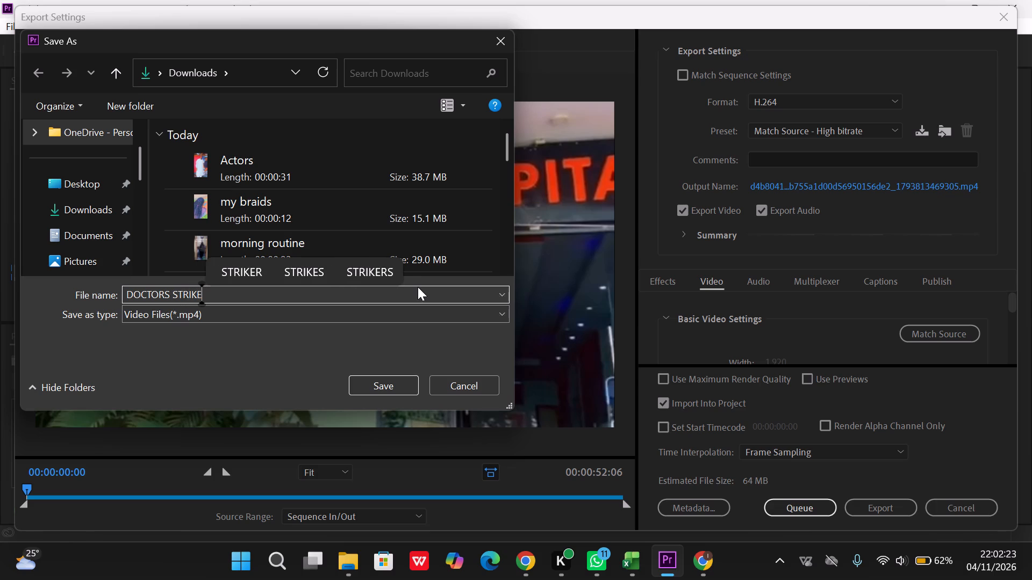
{"action": "type", "text": ".MP"}
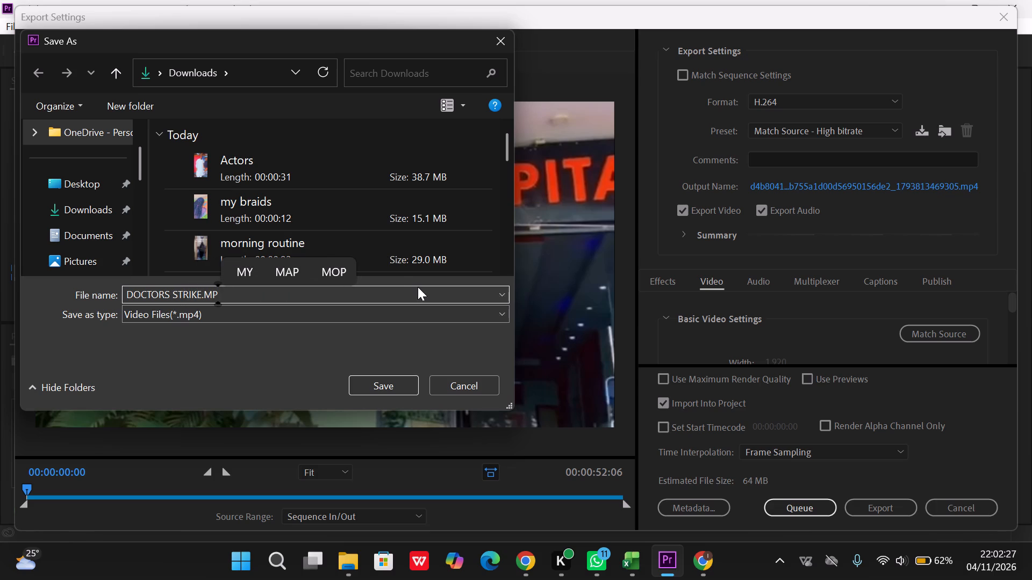
{"action": "key", "text": "BackSpace"}
{"action": "key", "text": "BackSpace"}
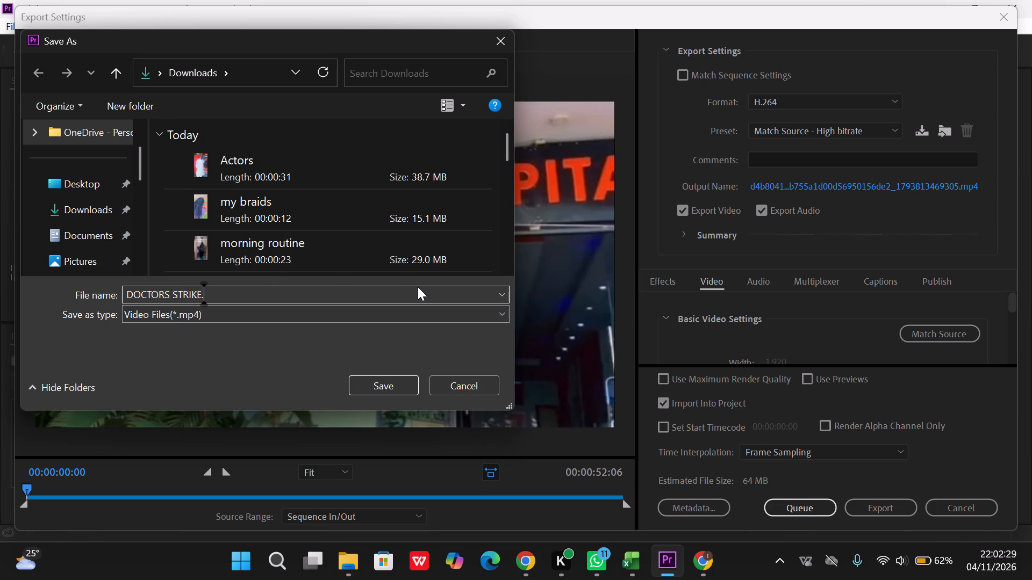
{"action": "type", "text": "mp4"}
{"action": "left_click", "coordinate": [404, 388]}
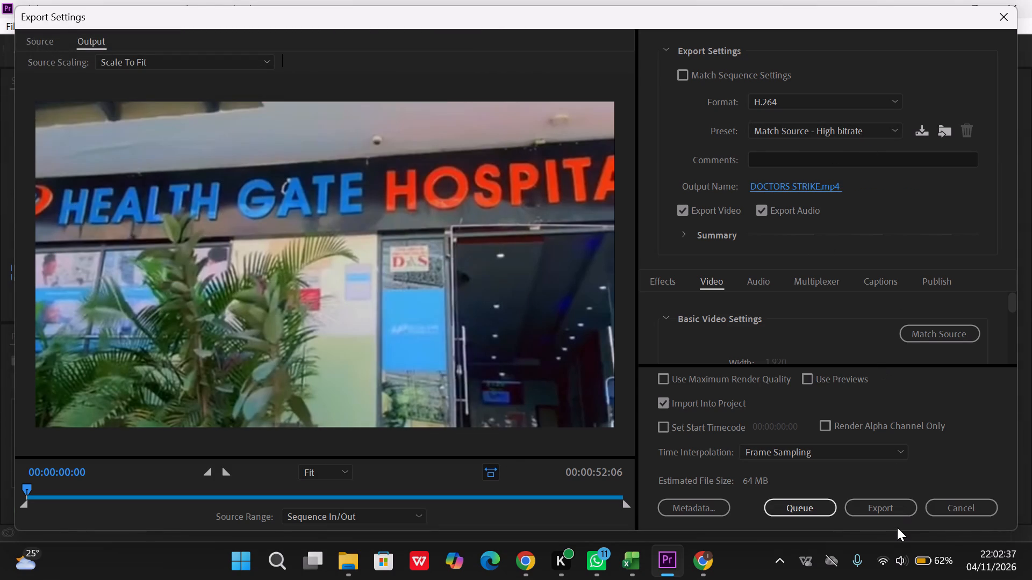
Export the sequence as H.264 video with the Match Source - High bitrate preset.
{"action": "left_click", "coordinate": [880, 503]}
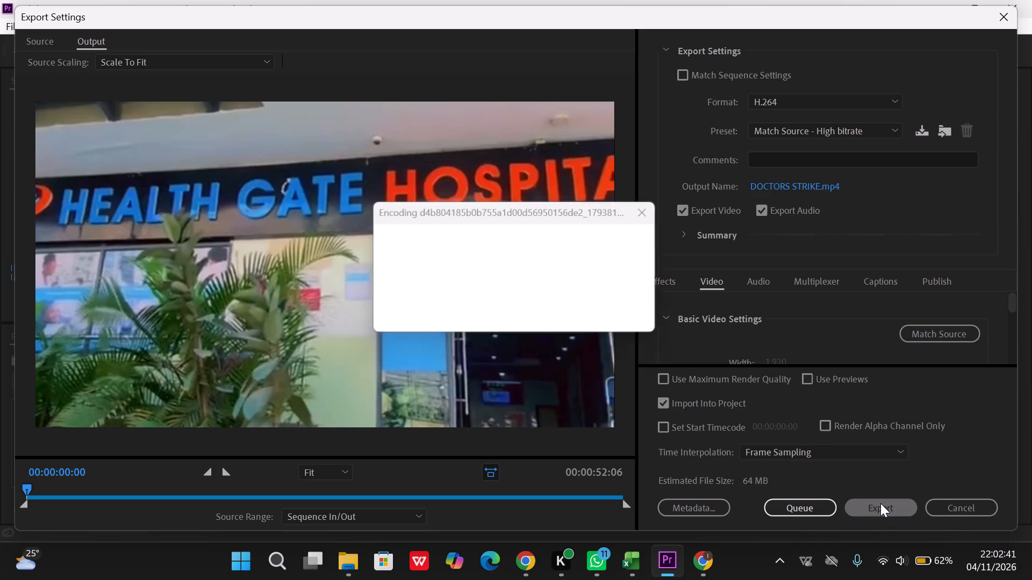
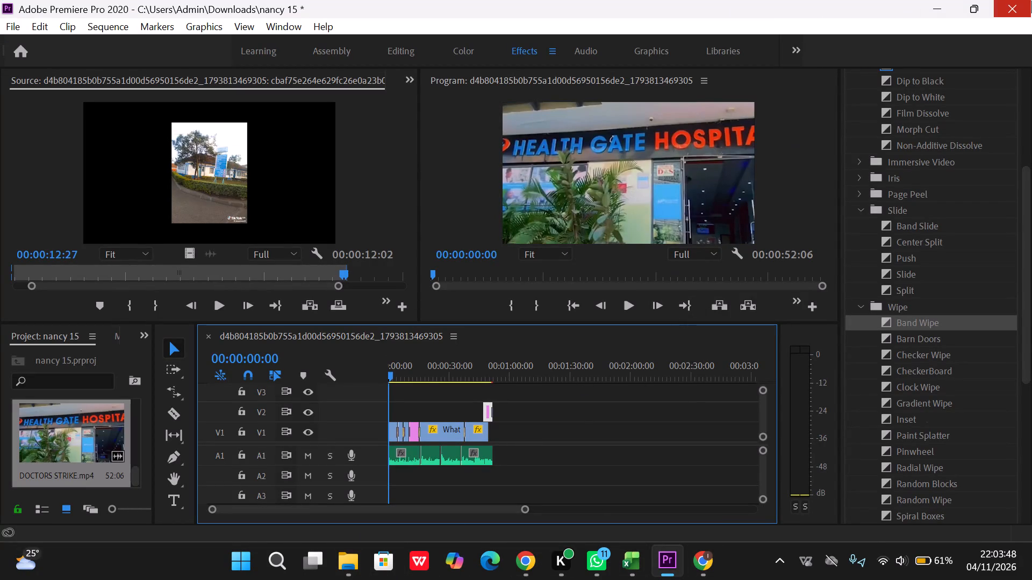
Close Premiere Pro, saving the changes to the nancy 15 project.
{"action": "left_click", "coordinate": [1014, 5]}
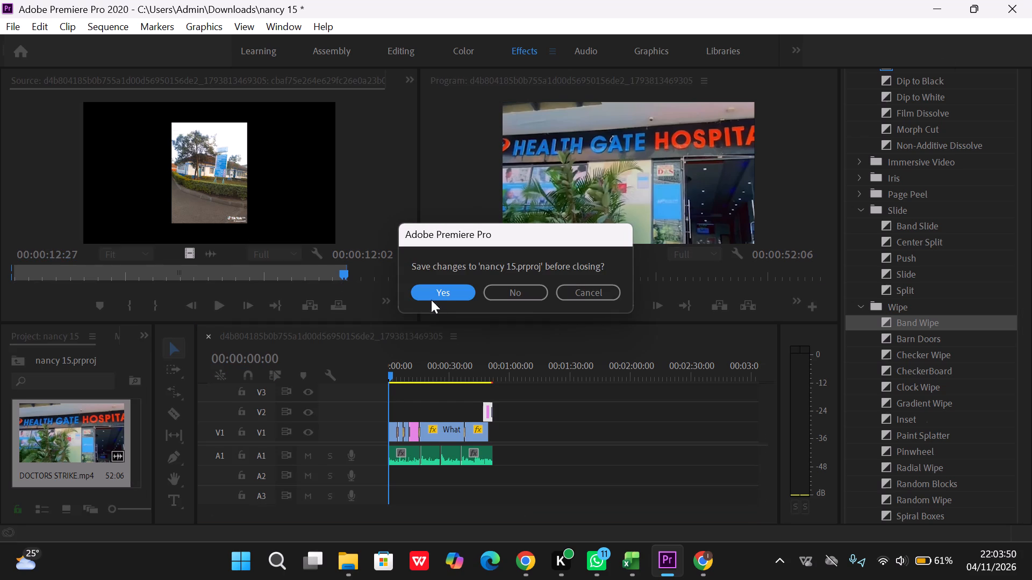
{"action": "left_click", "coordinate": [435, 293]}
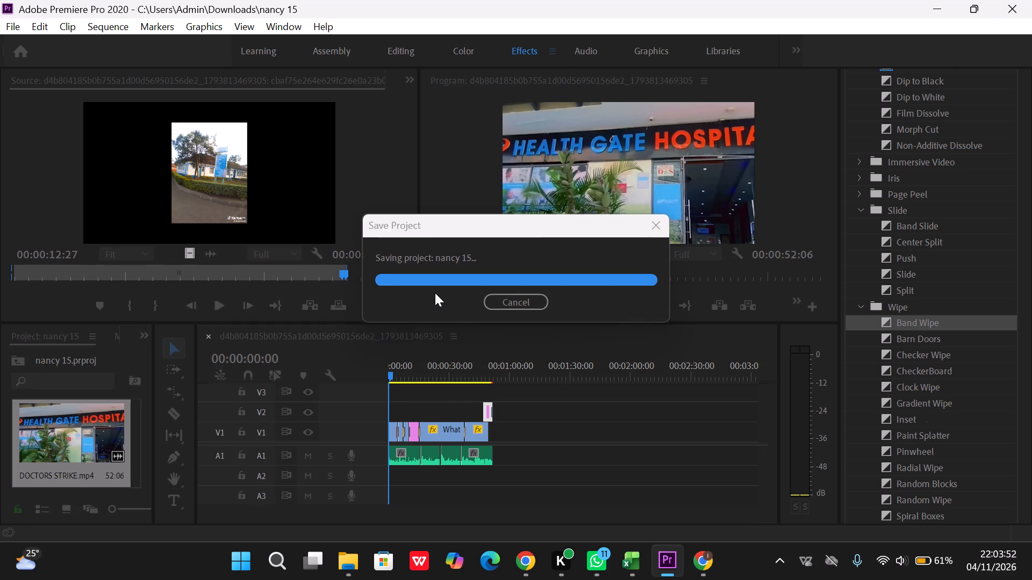